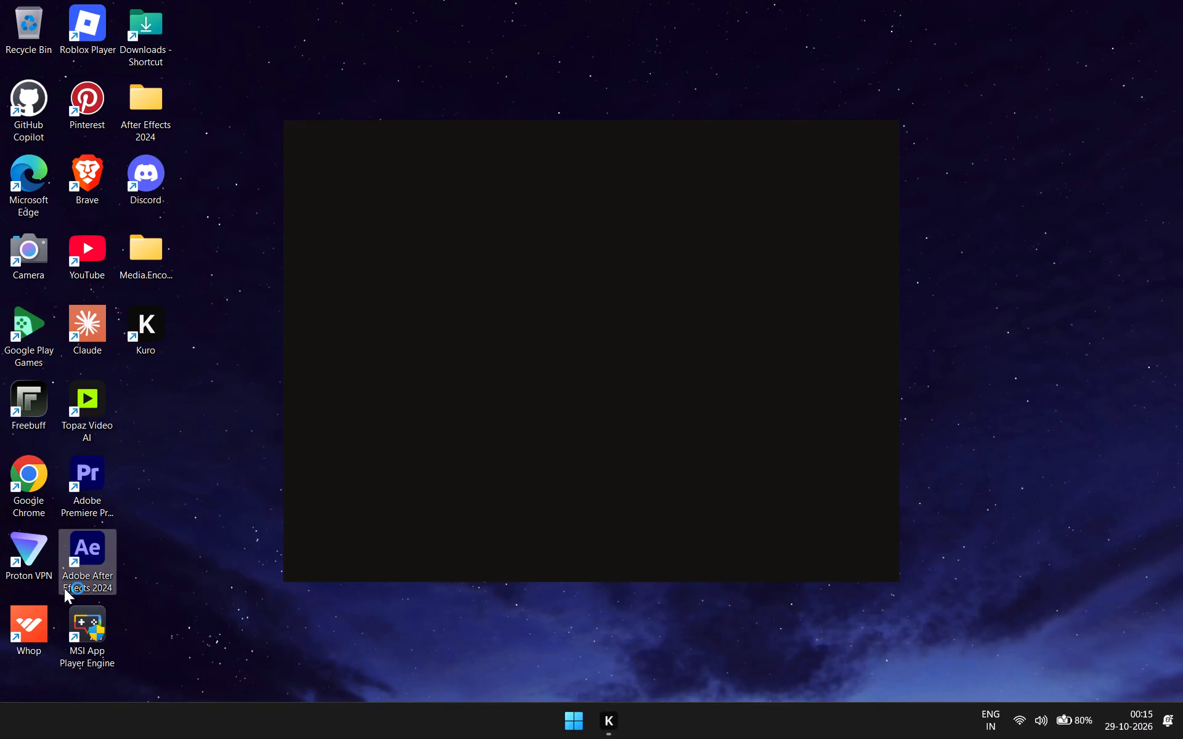
Launch Adobe After Effects 2024 from the desktop.
double_click(75, 564)
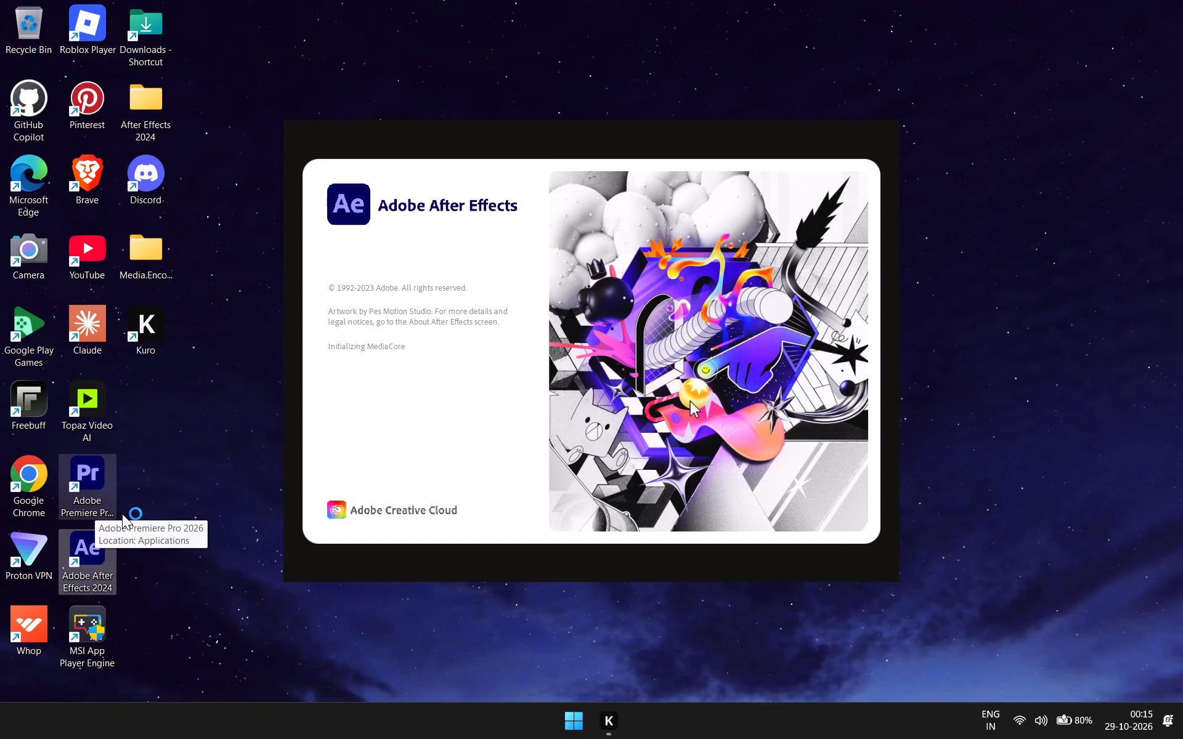
Toggle Bluetooth in the Windows quick settings and return to After Effects.
click(1068, 722)
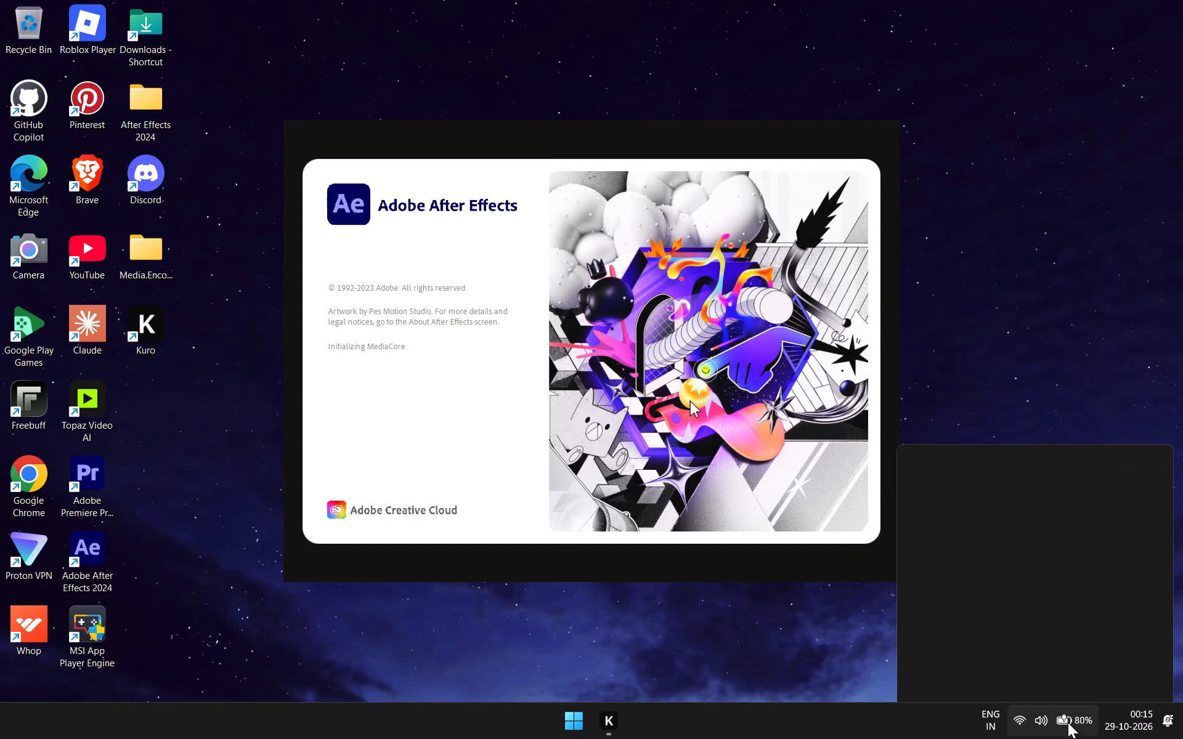
click(1014, 436)
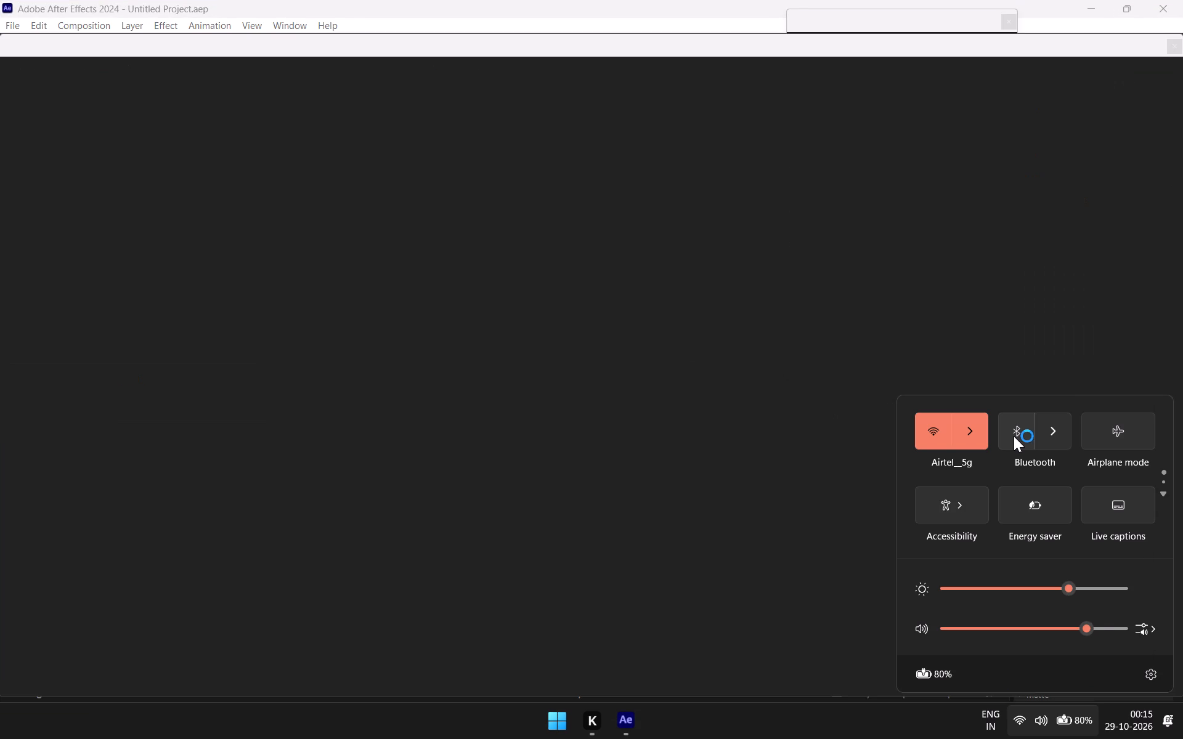
click(845, 328)
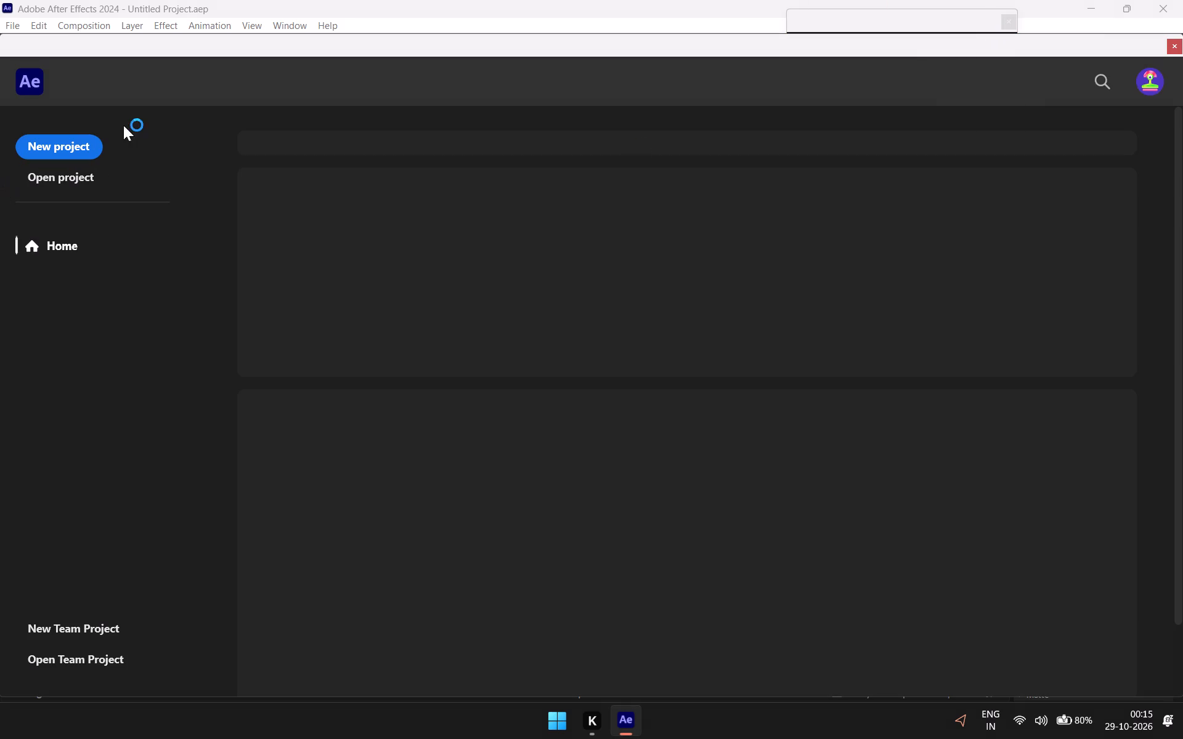
Open the existing project file named reverse from the Downloads folder.
click(66, 180)
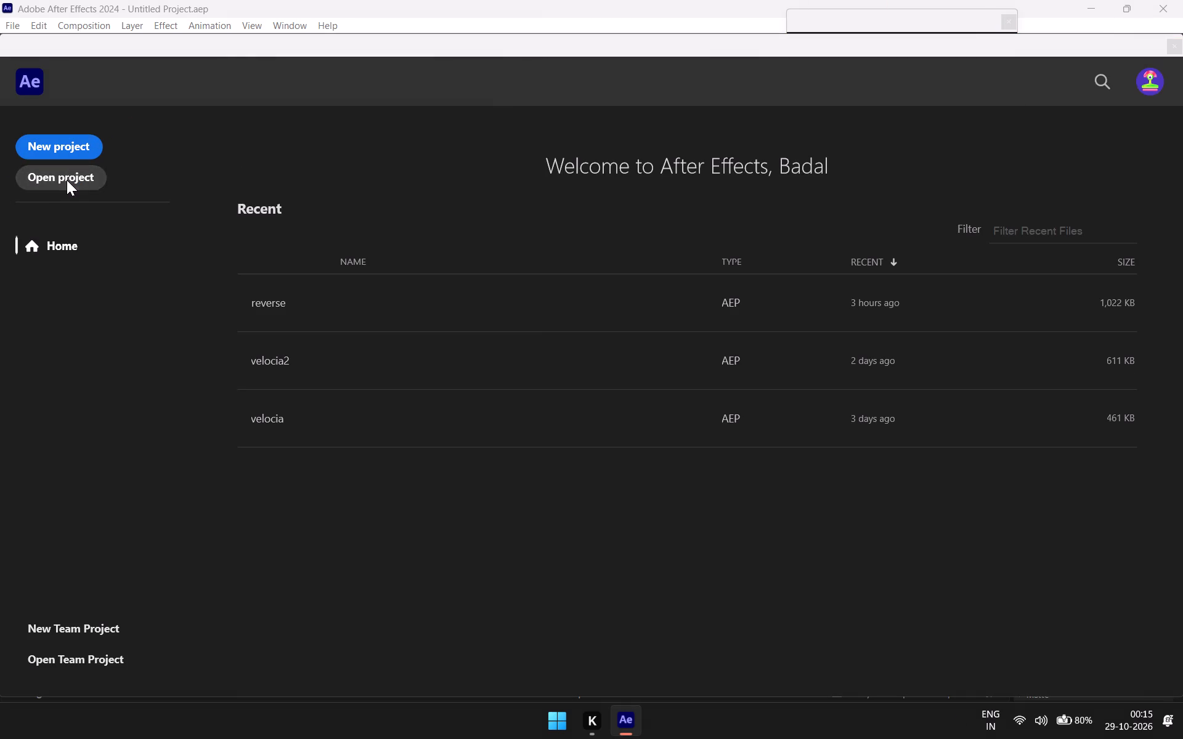
click(196, 178)
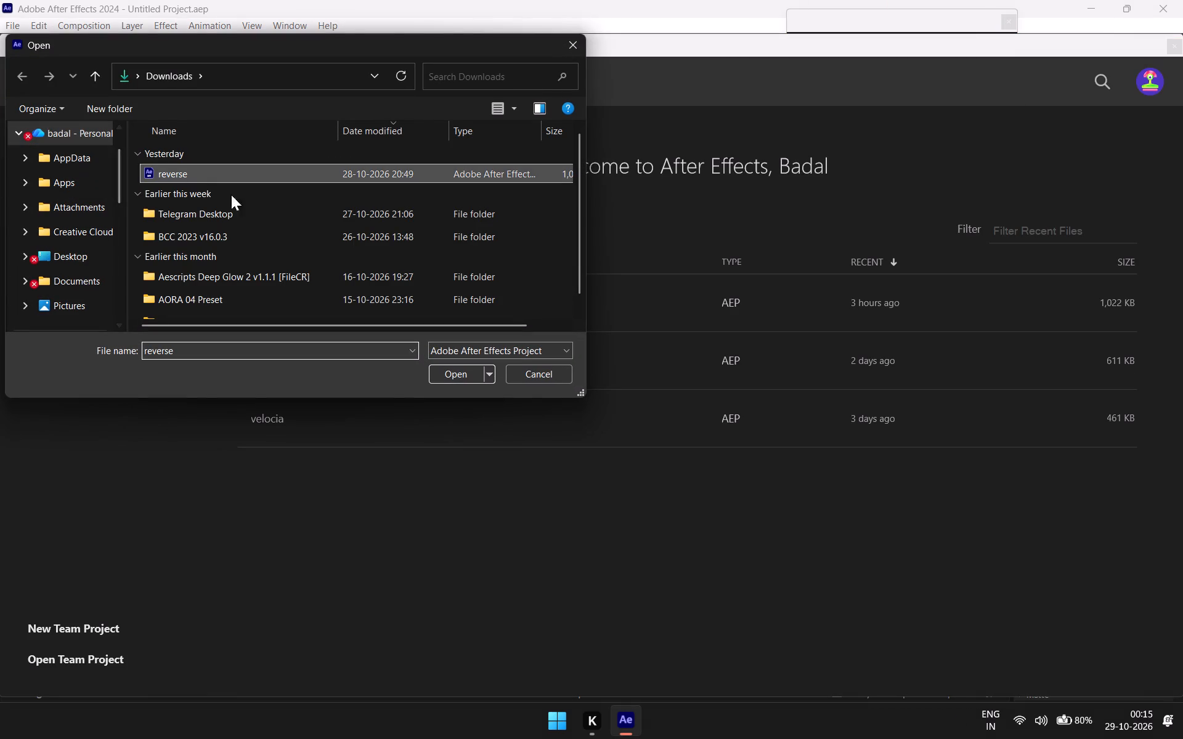
click(449, 384)
click(450, 376)
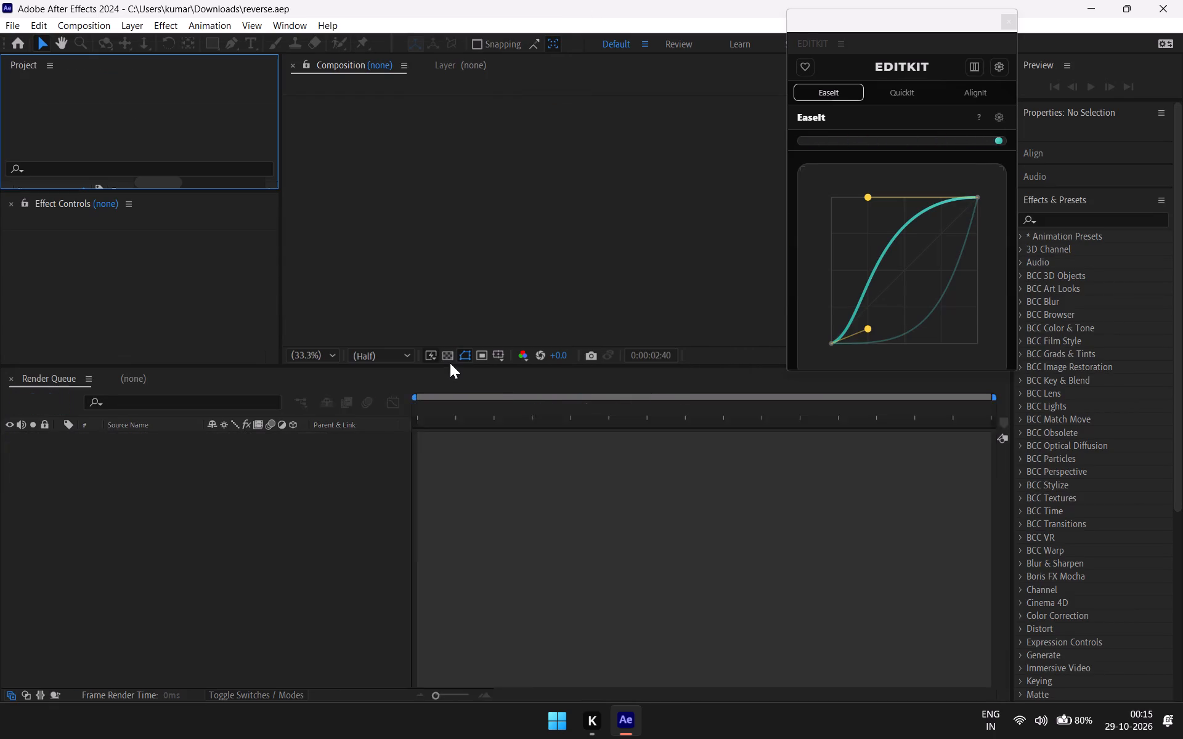
Preview the opening clips of Comp 1 from the start and scrub back through them to review the edit.
drag(703, 408, 580, 407)
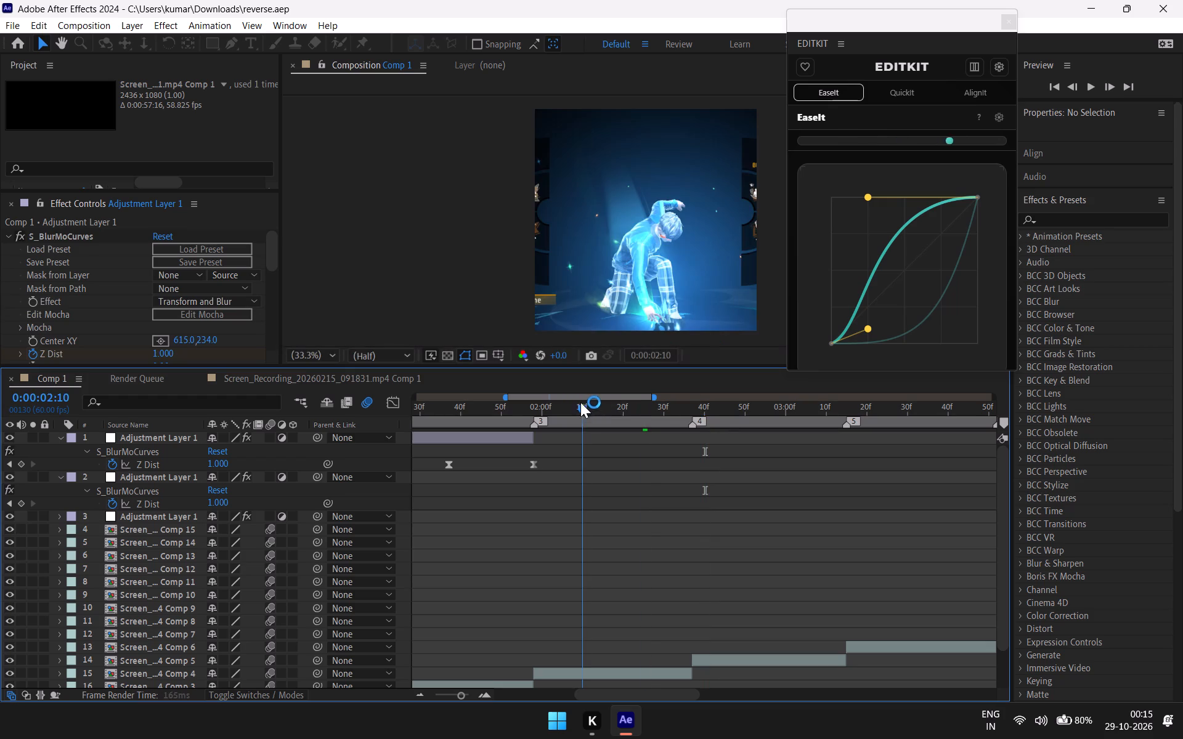
drag(579, 408, 463, 419)
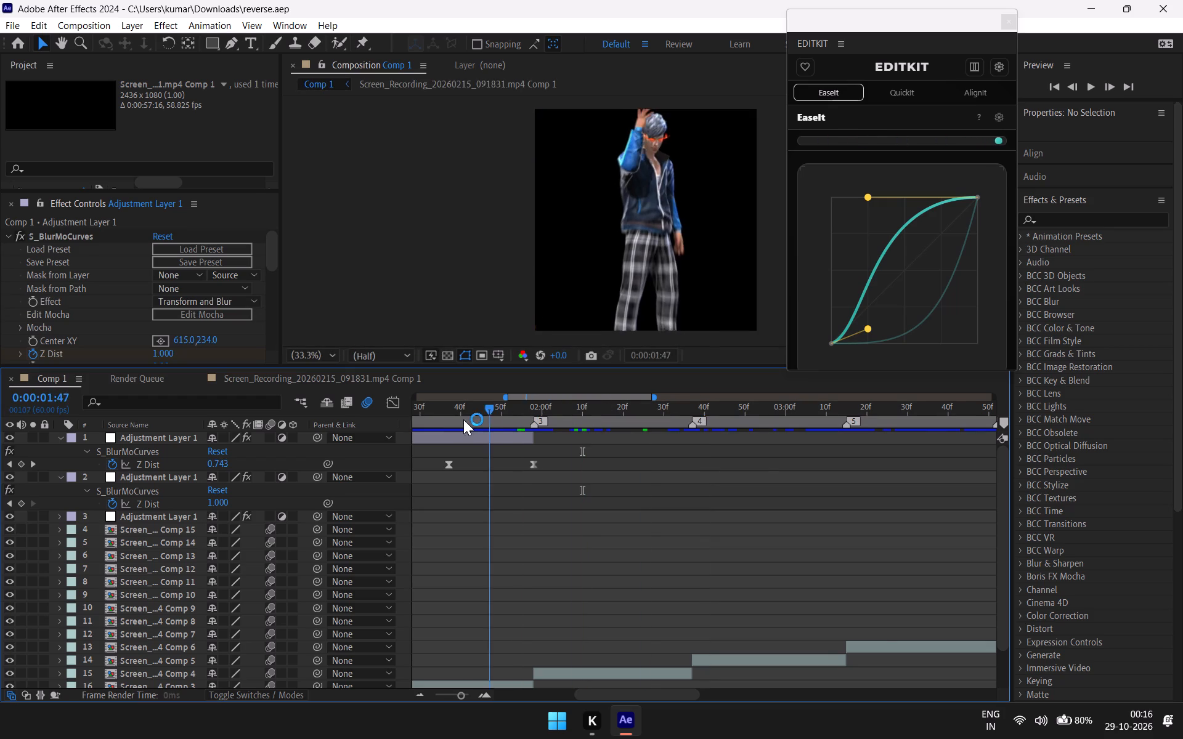
drag(463, 419, 206, 429)
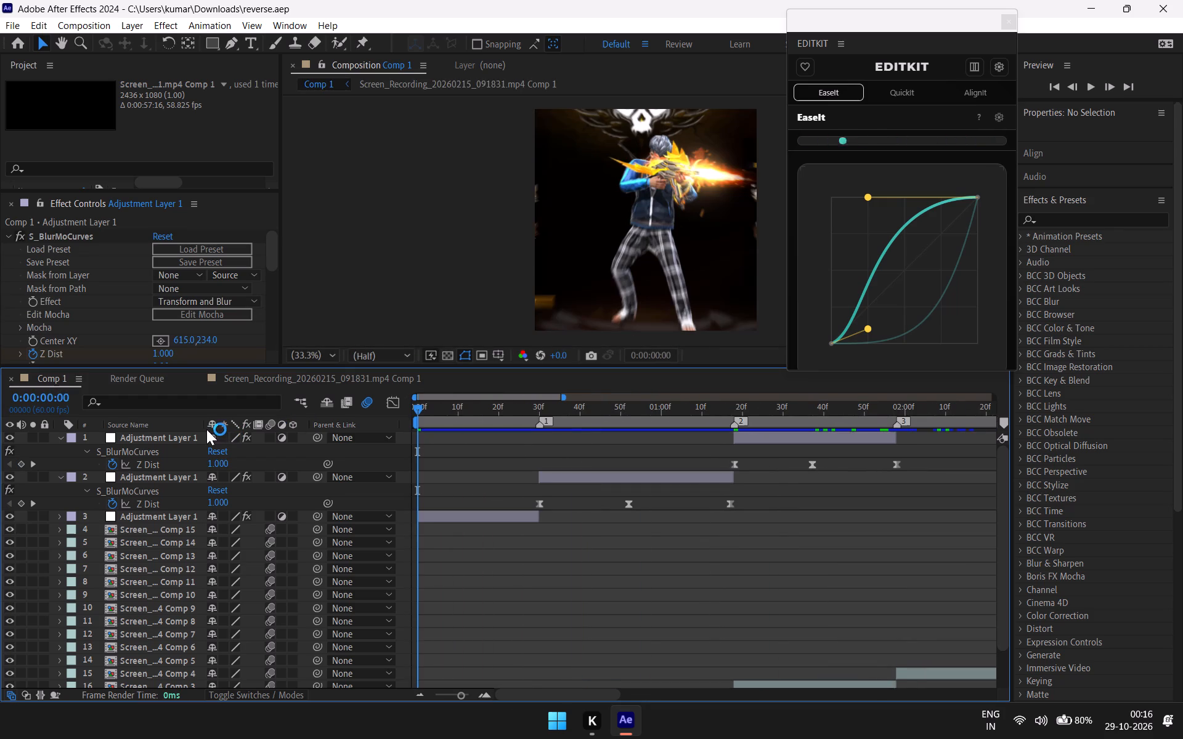
drag(206, 429, 195, 427)
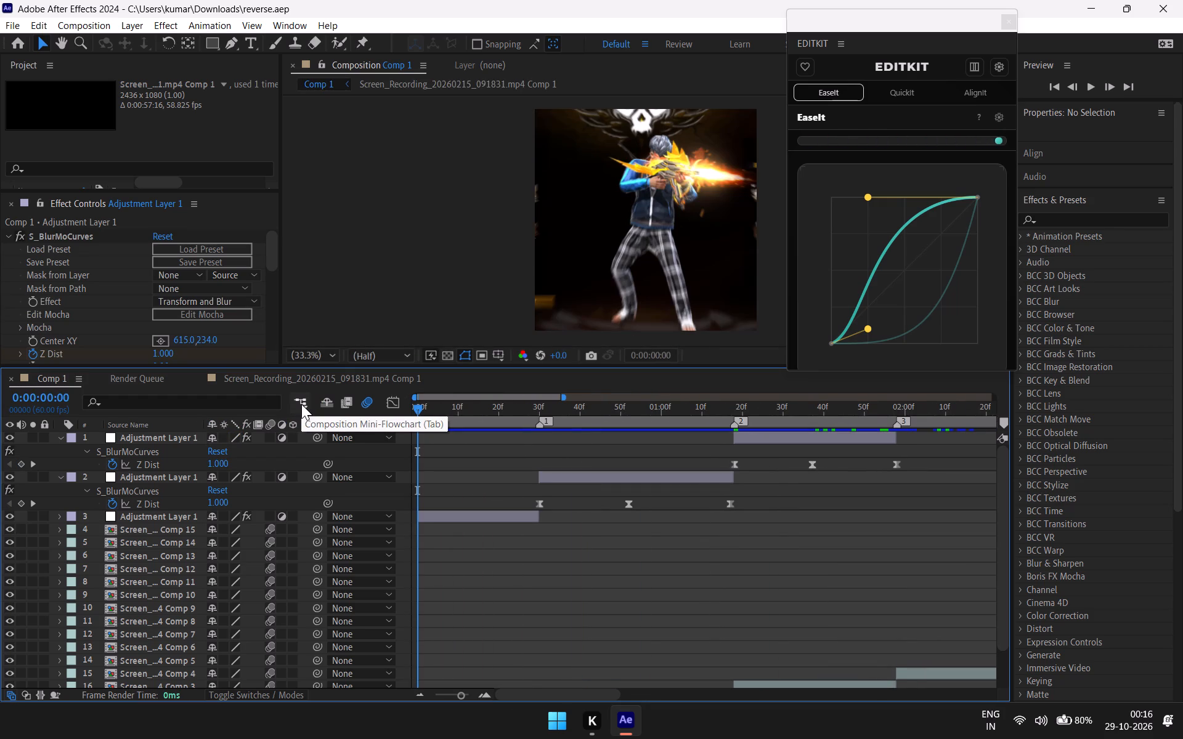
key(space)
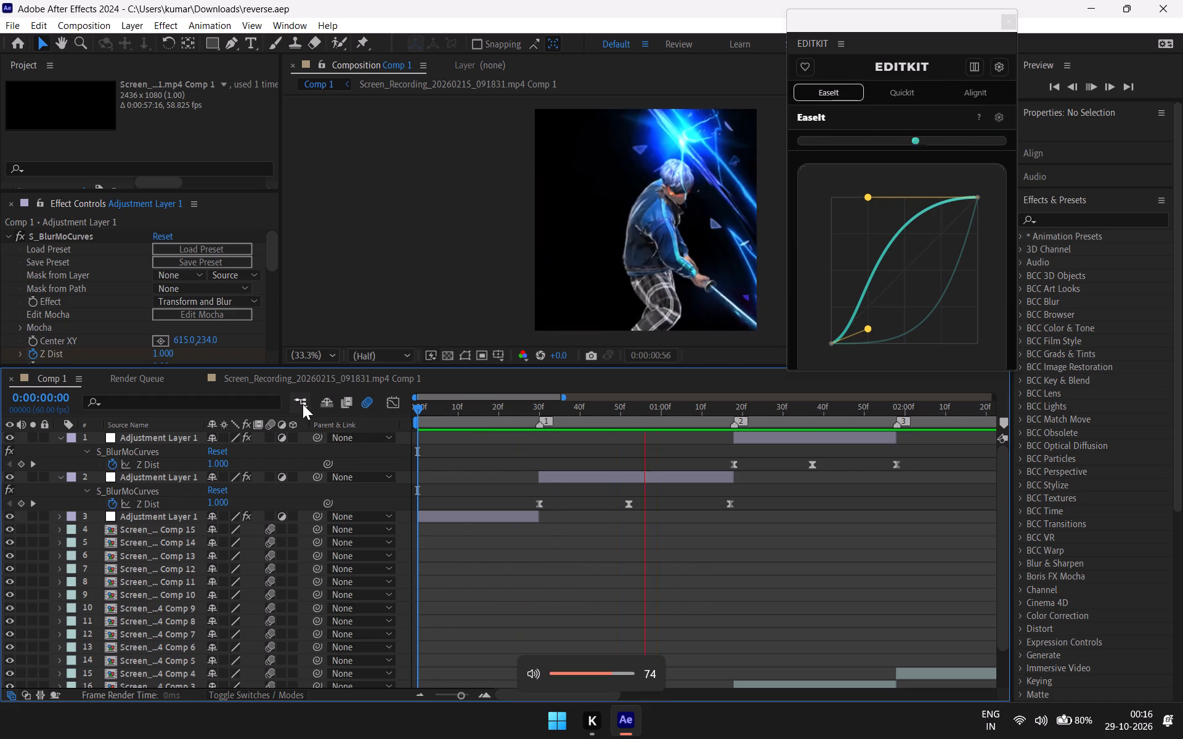
key(space)
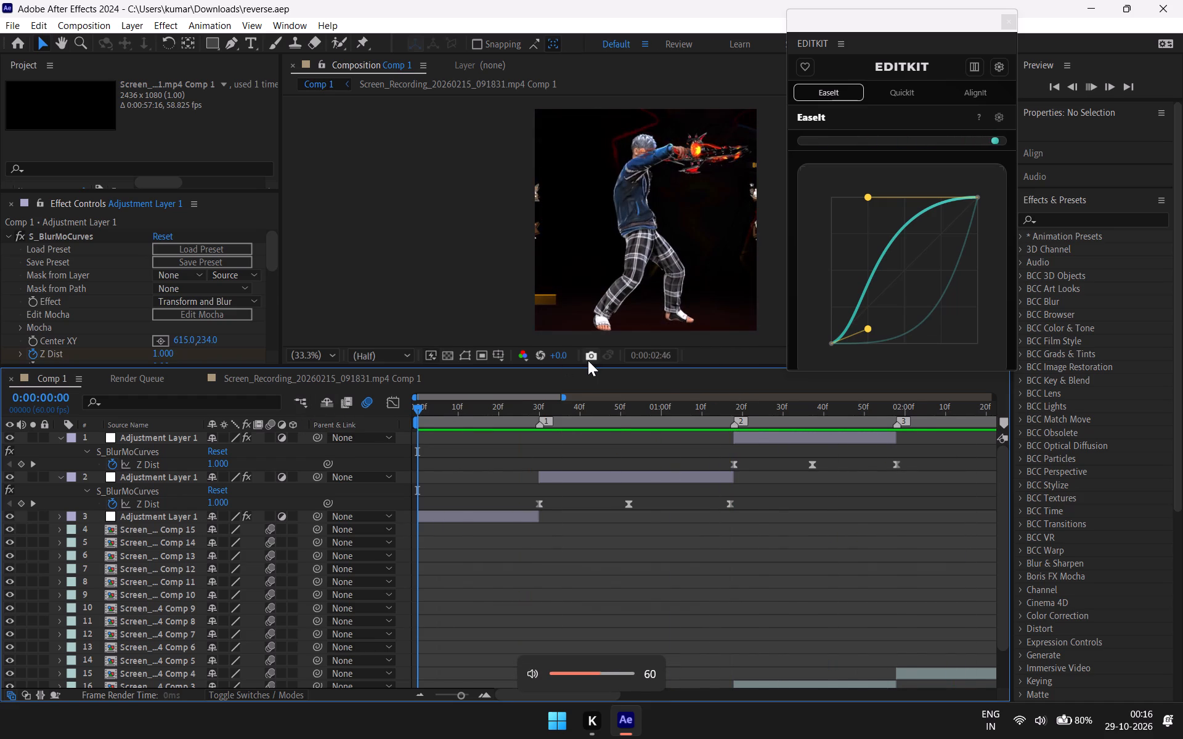
drag(701, 406, 441, 431)
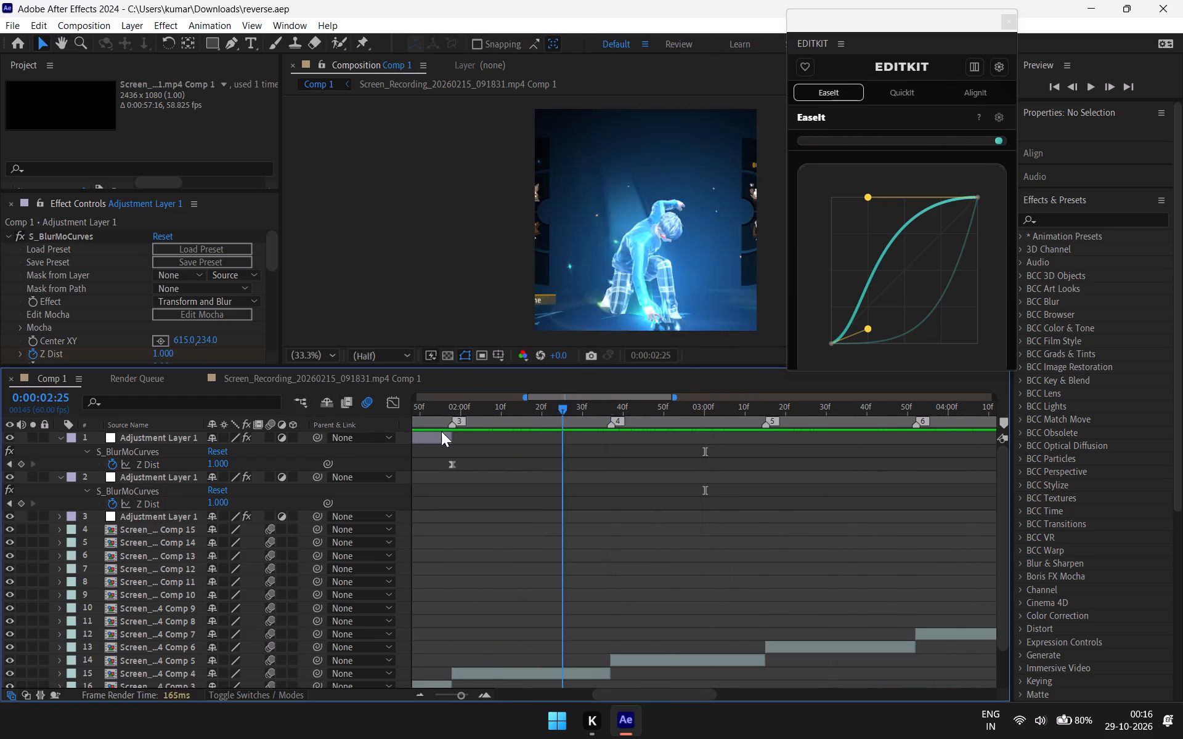
drag(441, 431, 315, 432)
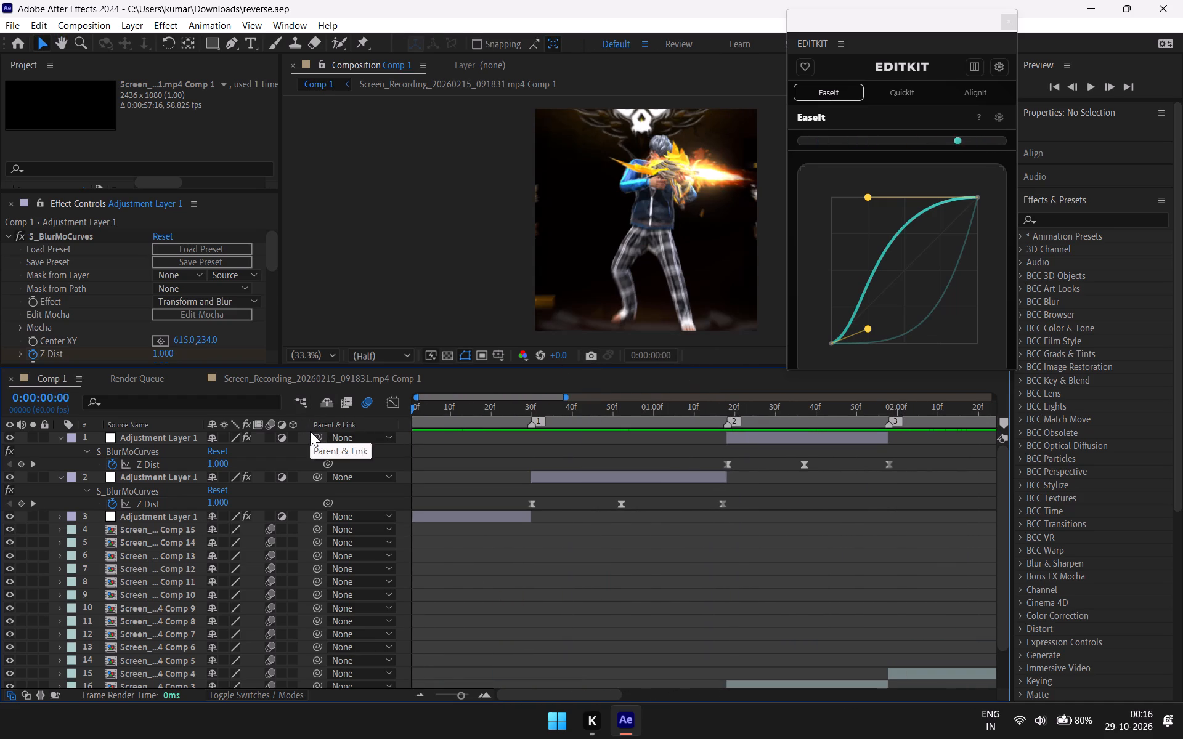
key(space)
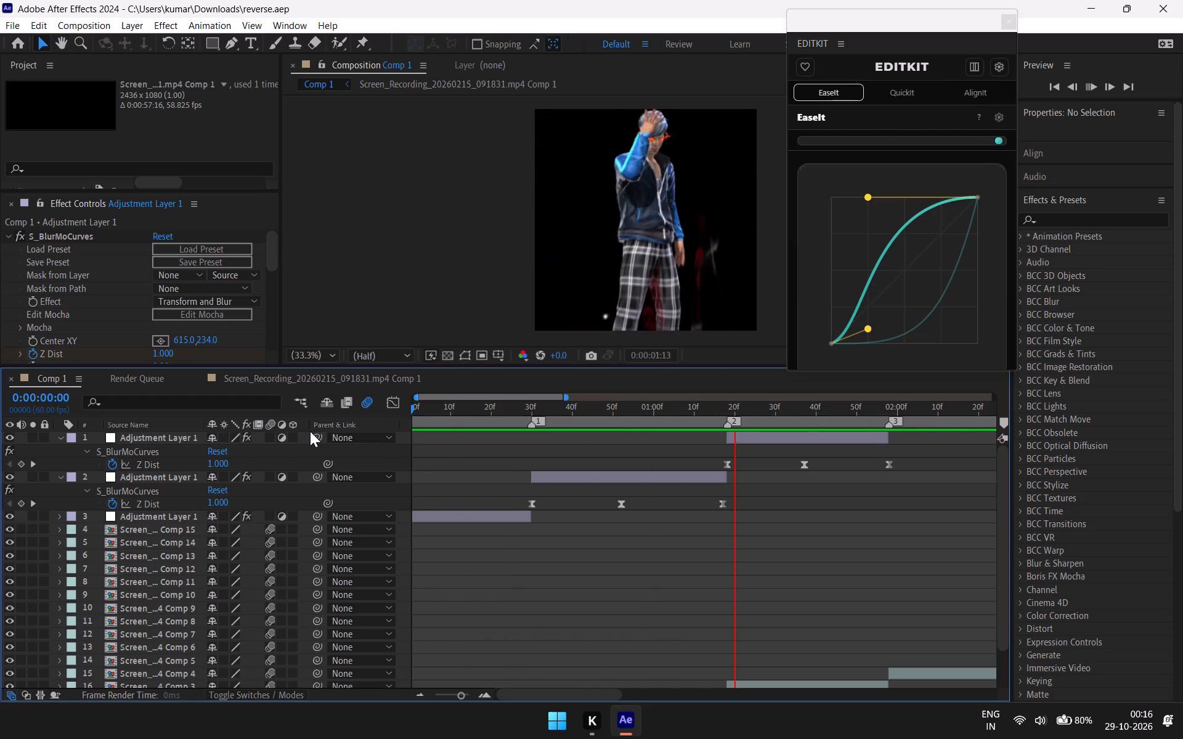
key(space)
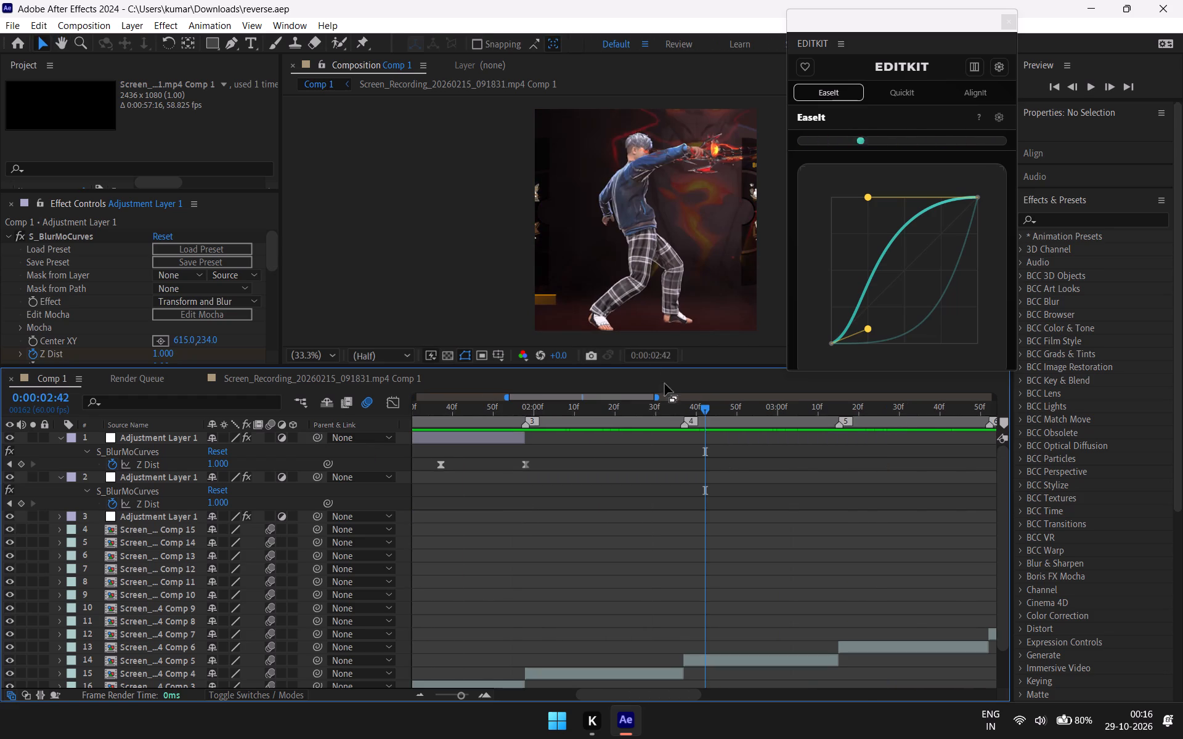
drag(708, 413, 212, 437)
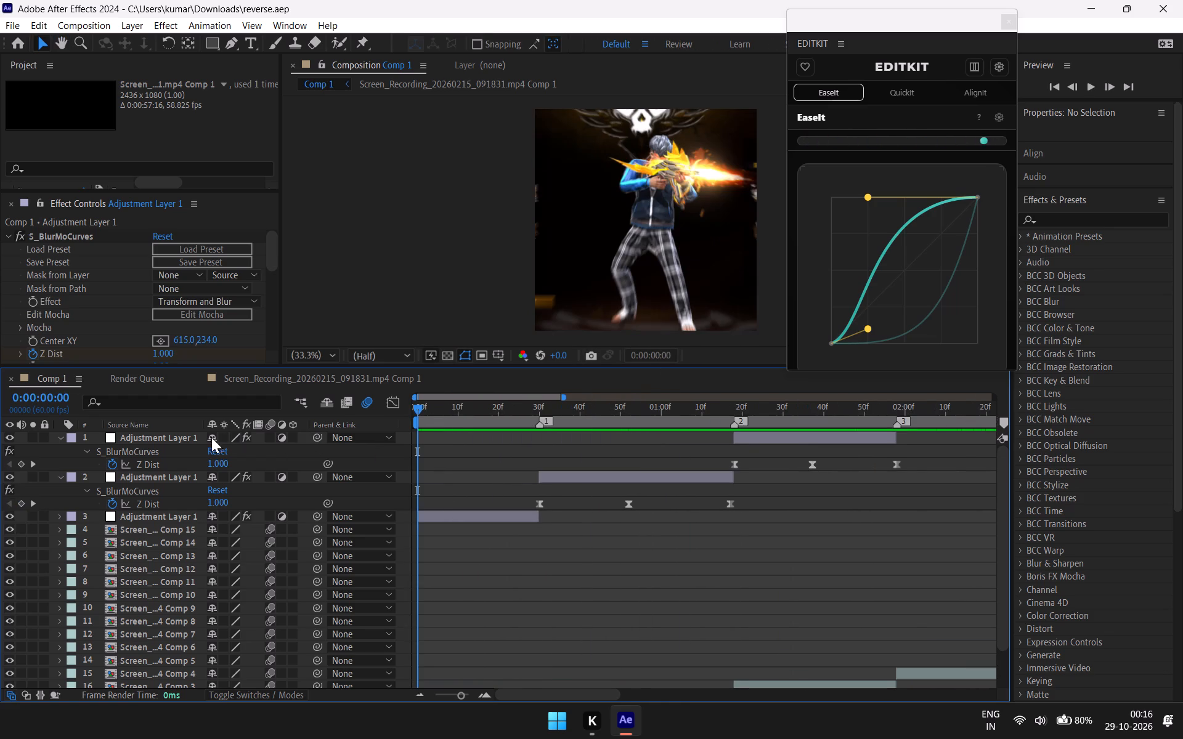
Reveal the Time Remap keyframes of the first clip, the layer ending in Comp 1 just above the audio layer.
scroll(538, 531, down, 7)
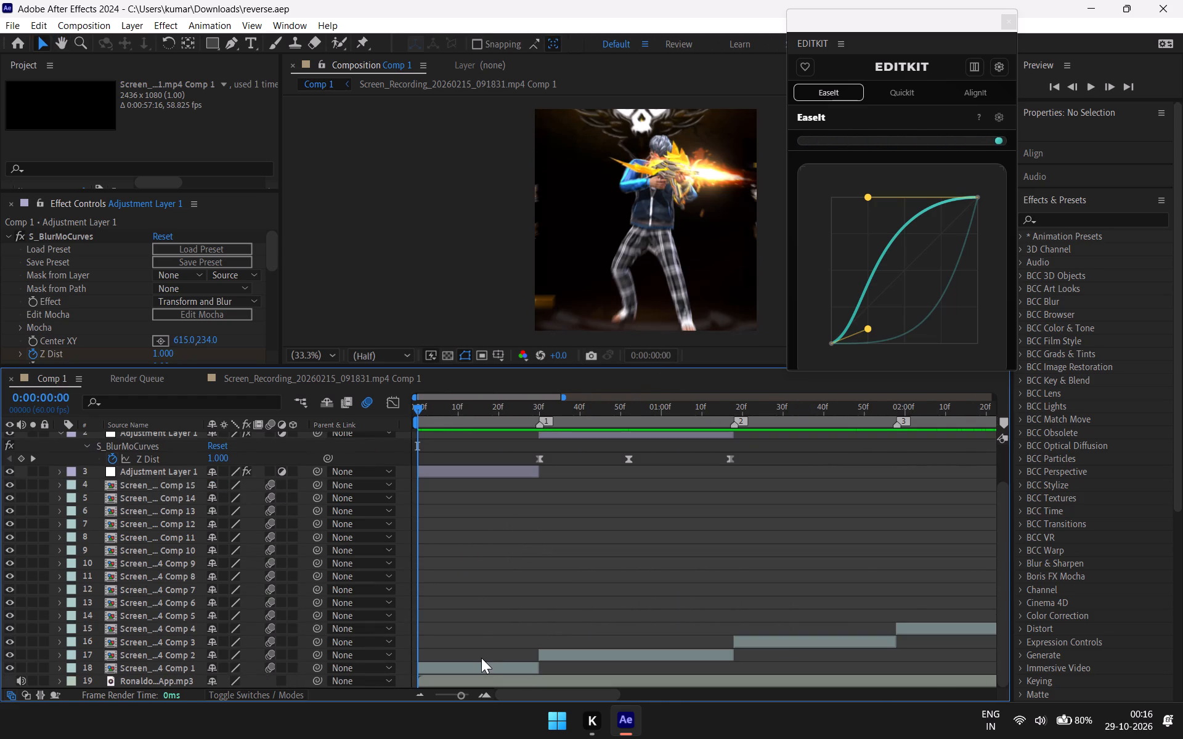
click(480, 661)
click(480, 663)
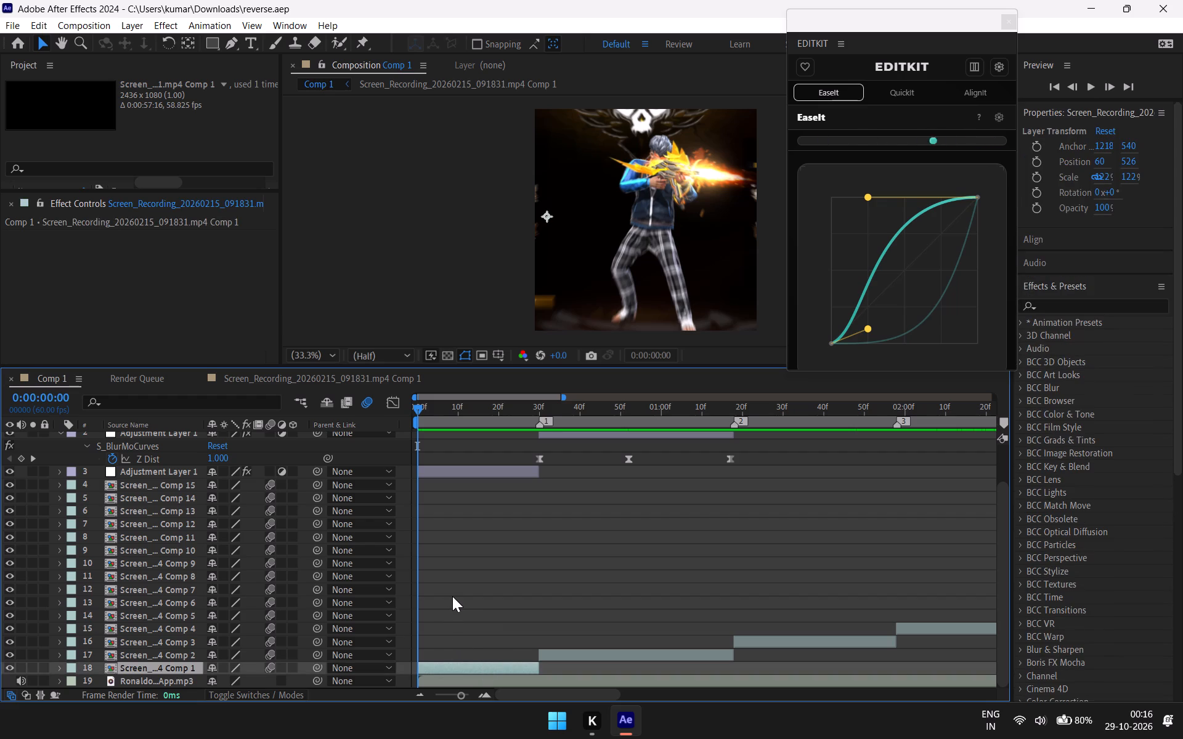
key(u)
scroll(517, 607, down, 4)
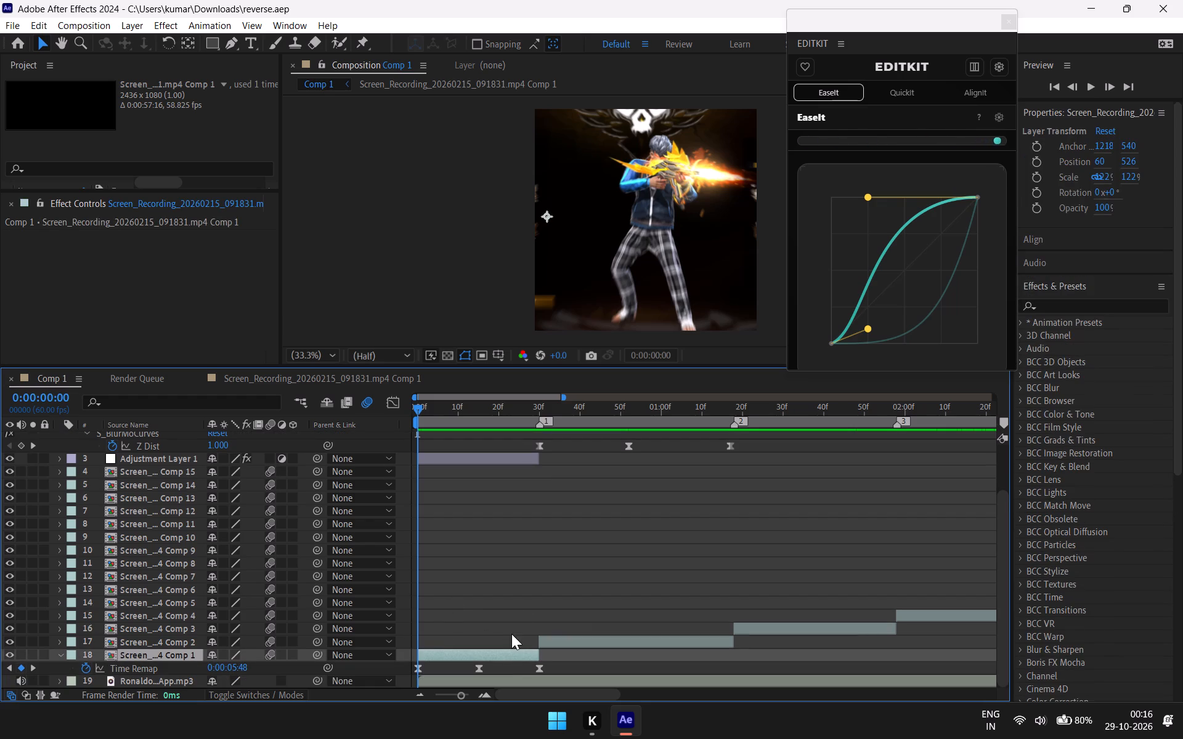
drag(499, 677, 486, 692)
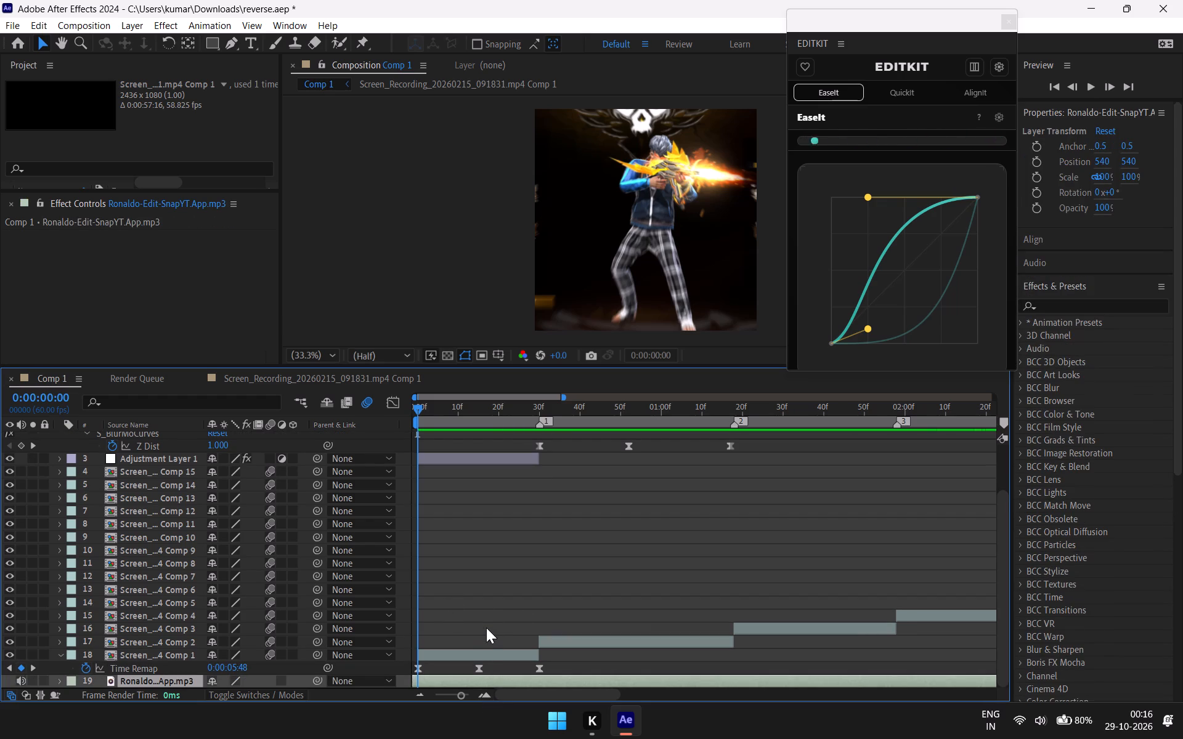
key(ctrl+z)
Play back and scrub the first clips from the start of the composition to examine the first clip's reversing motion.
key(space)
key(space)
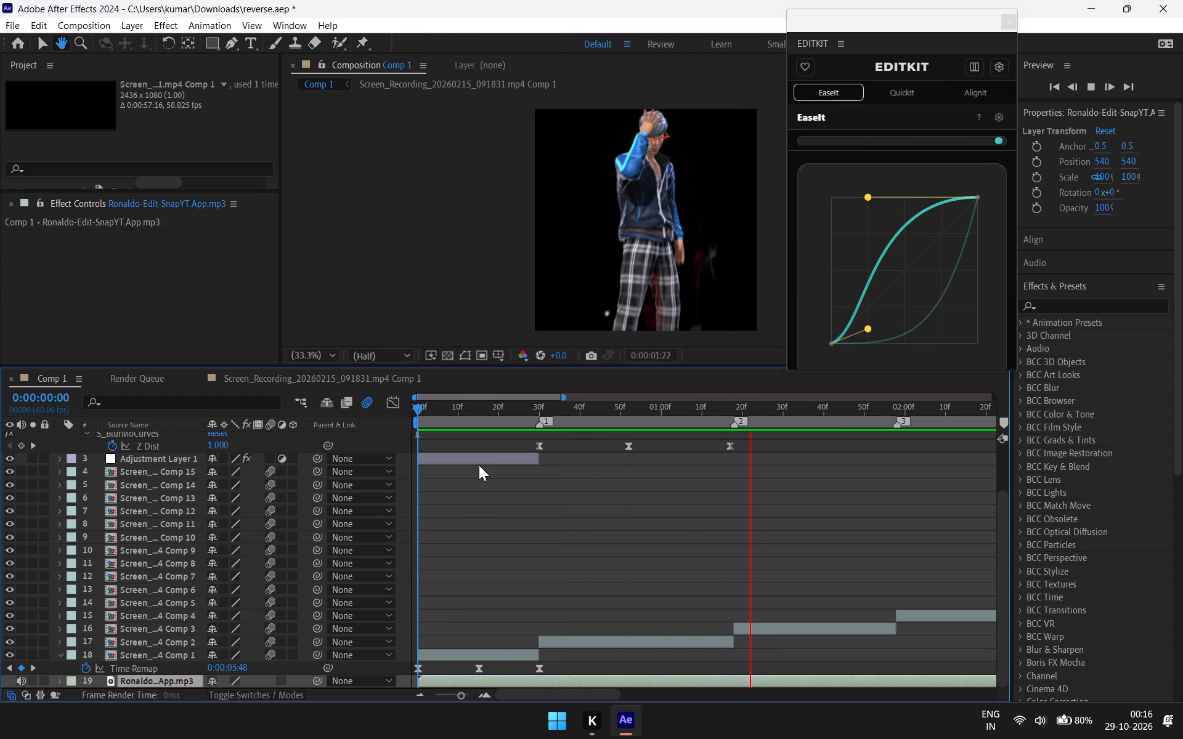
drag(760, 406, 561, 456)
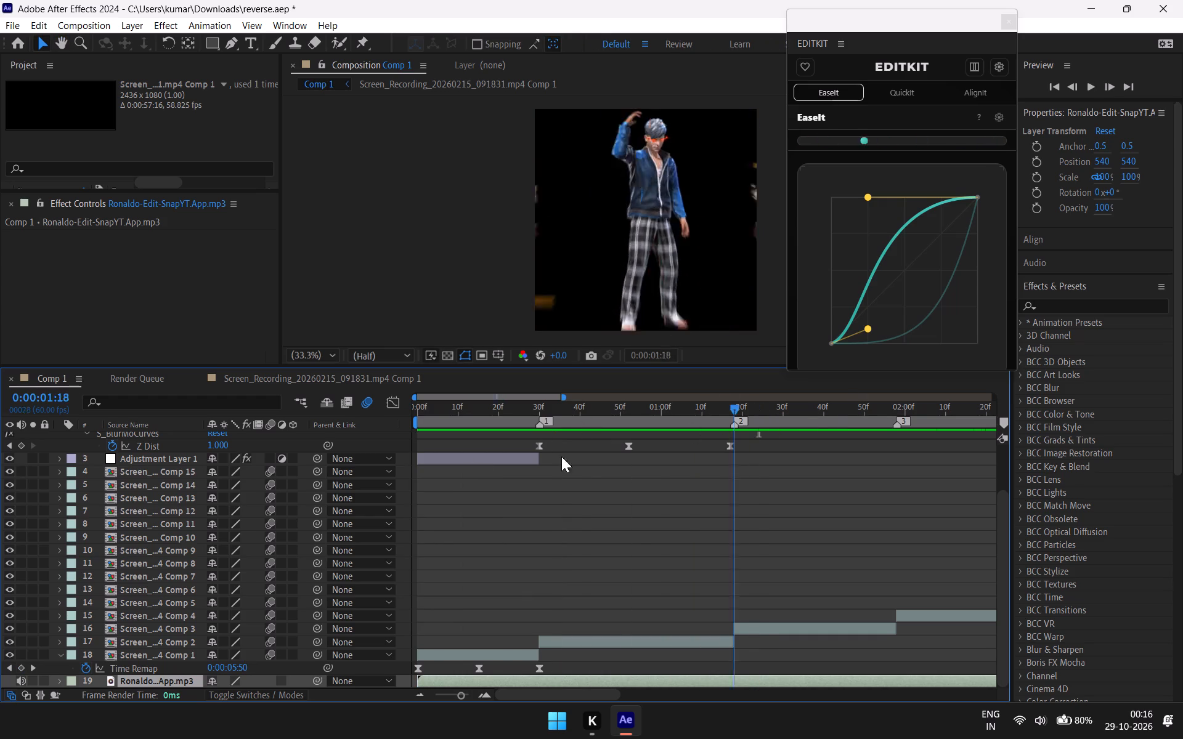
drag(561, 456, 478, 449)
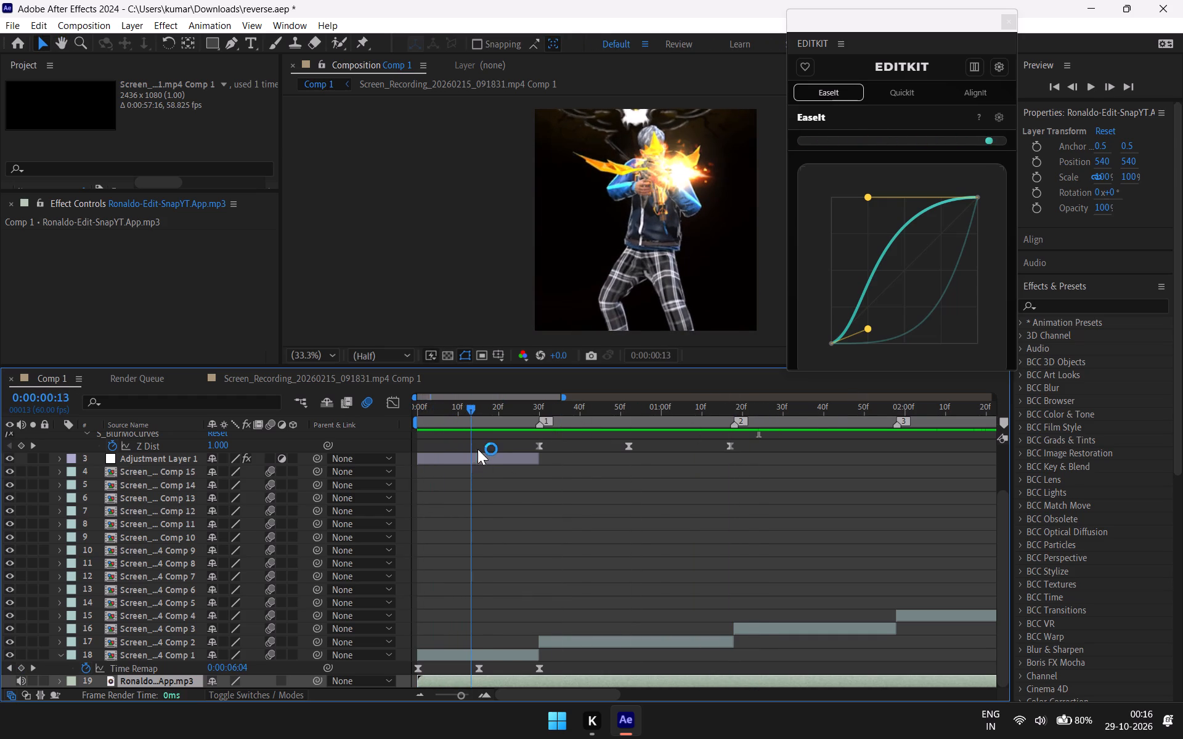
drag(478, 449, 537, 436)
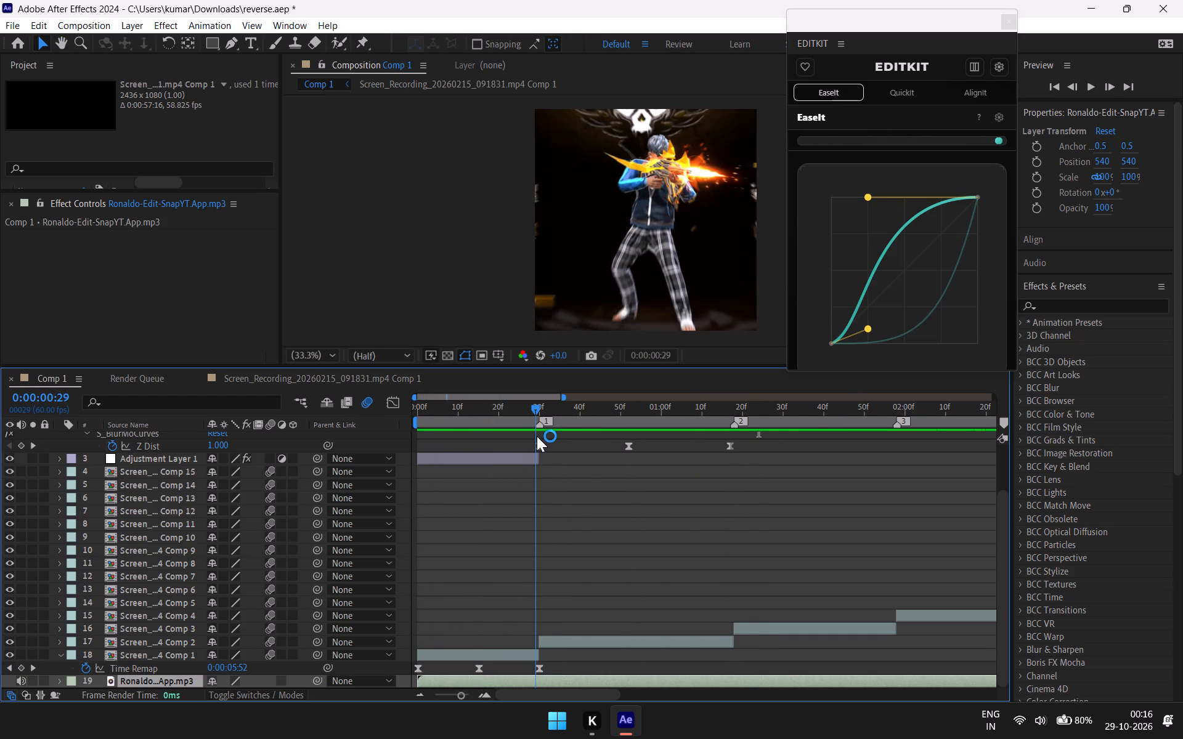
drag(537, 436, 354, 531)
key(space)
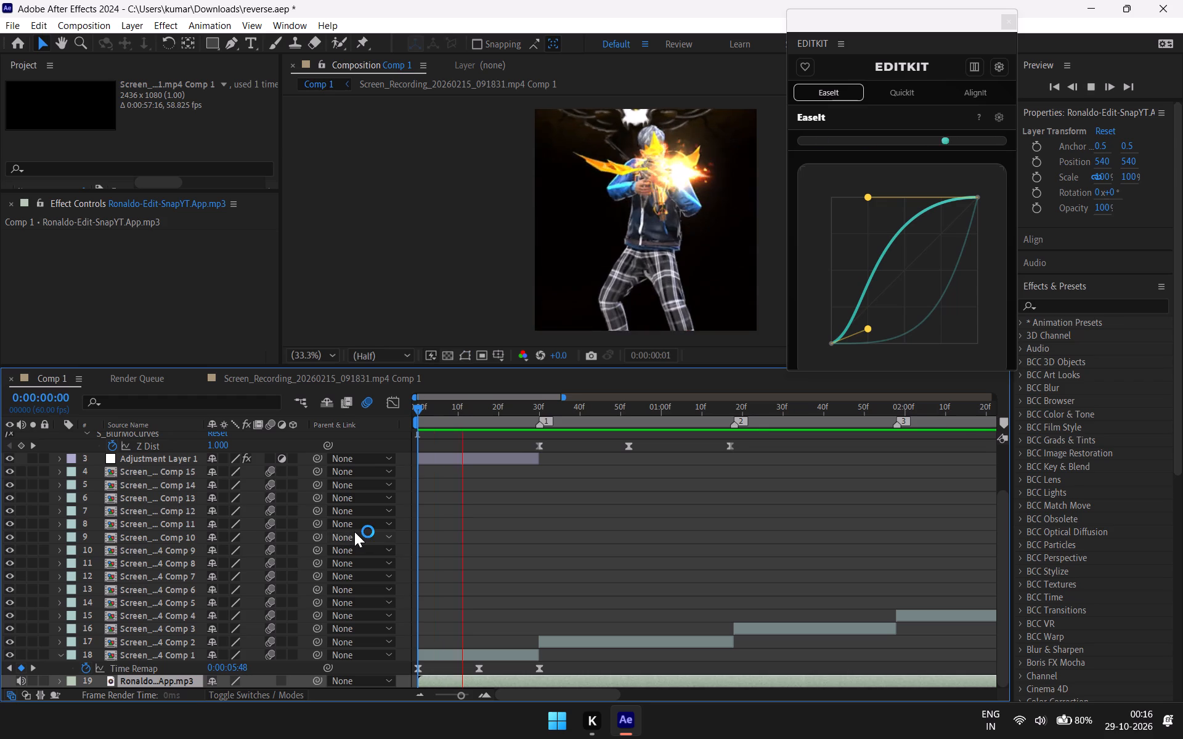
key(space)
drag(554, 402, 496, 437)
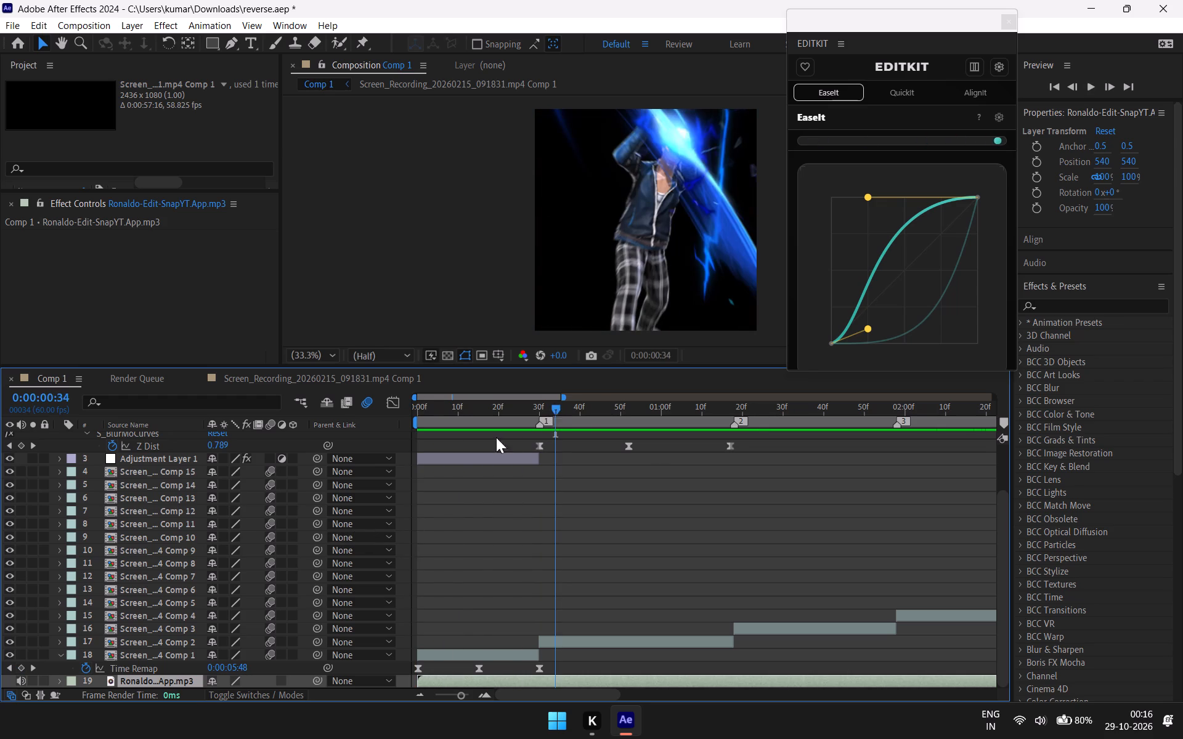
drag(496, 437, 479, 445)
Select all Time Remap keyframes of the first clip and show their speed curve fitted in the Graph Editor.
drag(603, 666, 428, 668)
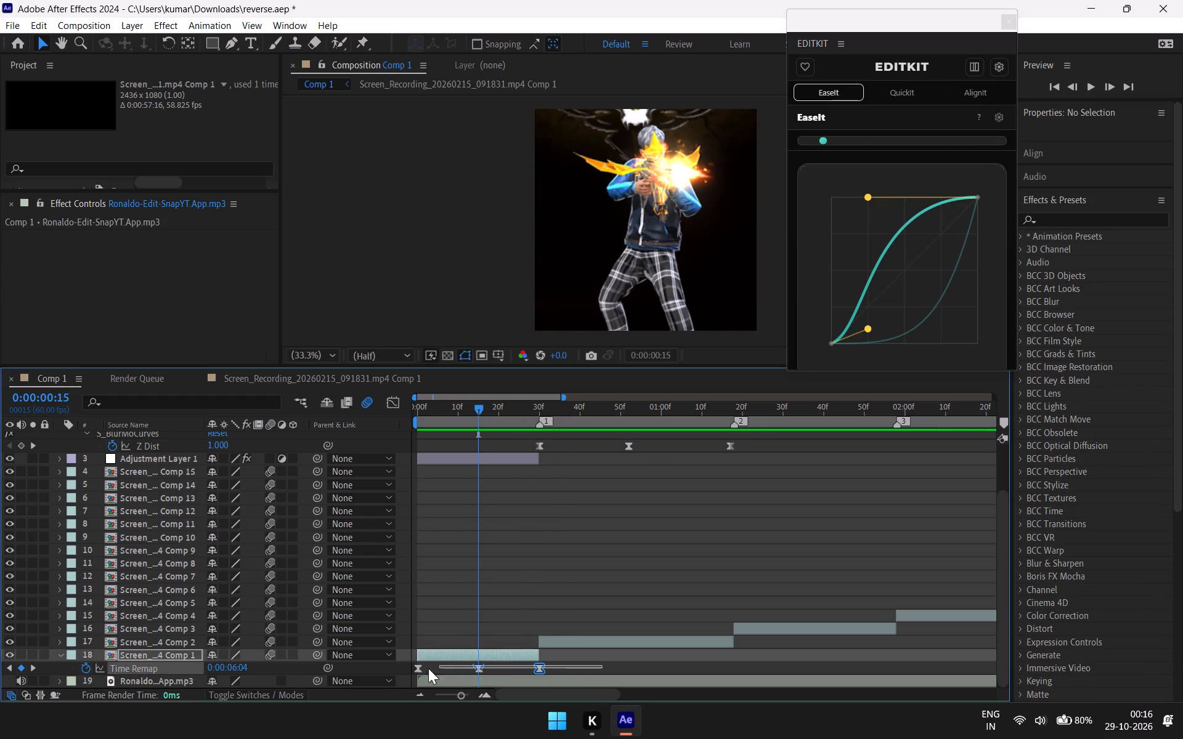
drag(428, 668, 394, 669)
click(396, 401)
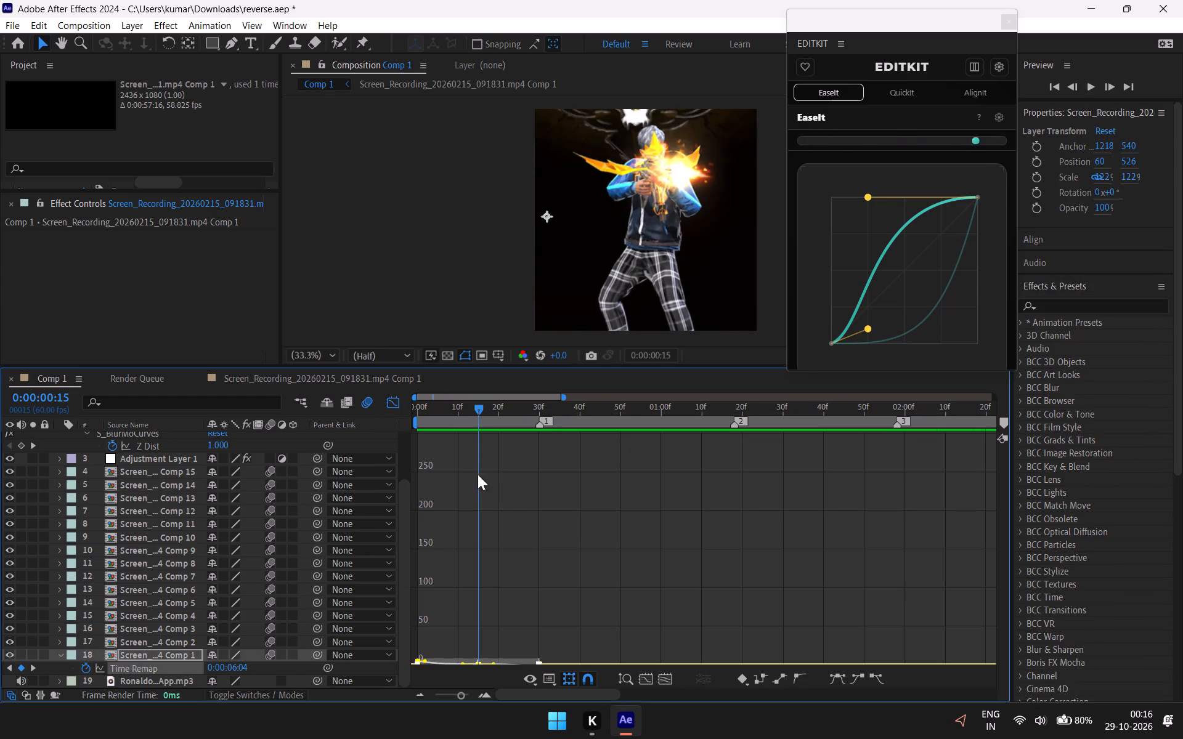
scroll(572, 597, down, 4)
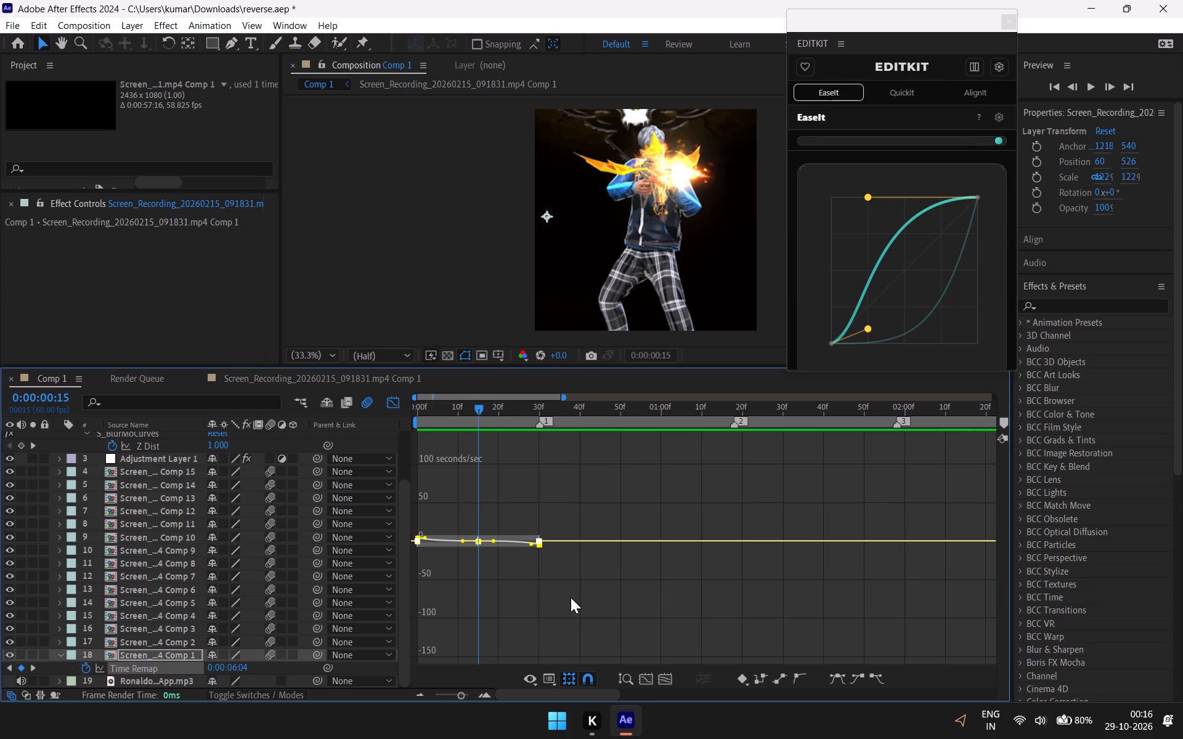
click(653, 676)
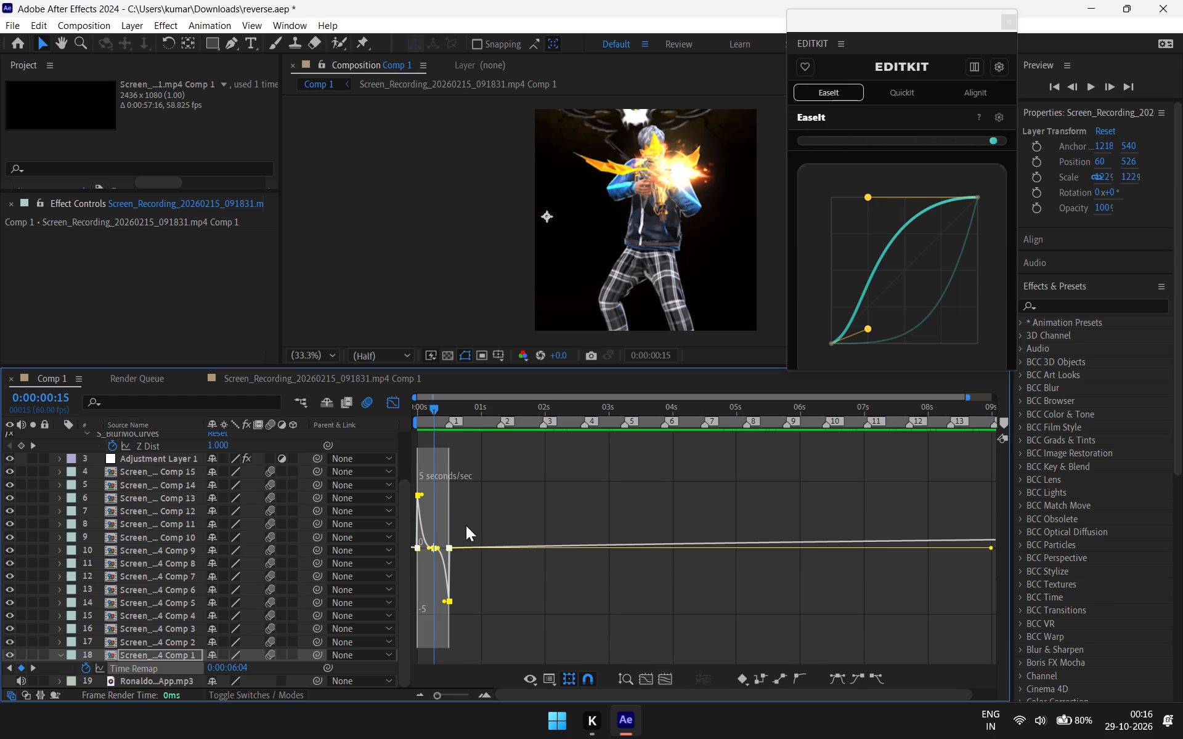
Scrub the first clip's roughly half-second span to examine its motion against the Time Remap speed graph.
drag(434, 395, 438, 413)
drag(436, 410, 452, 413)
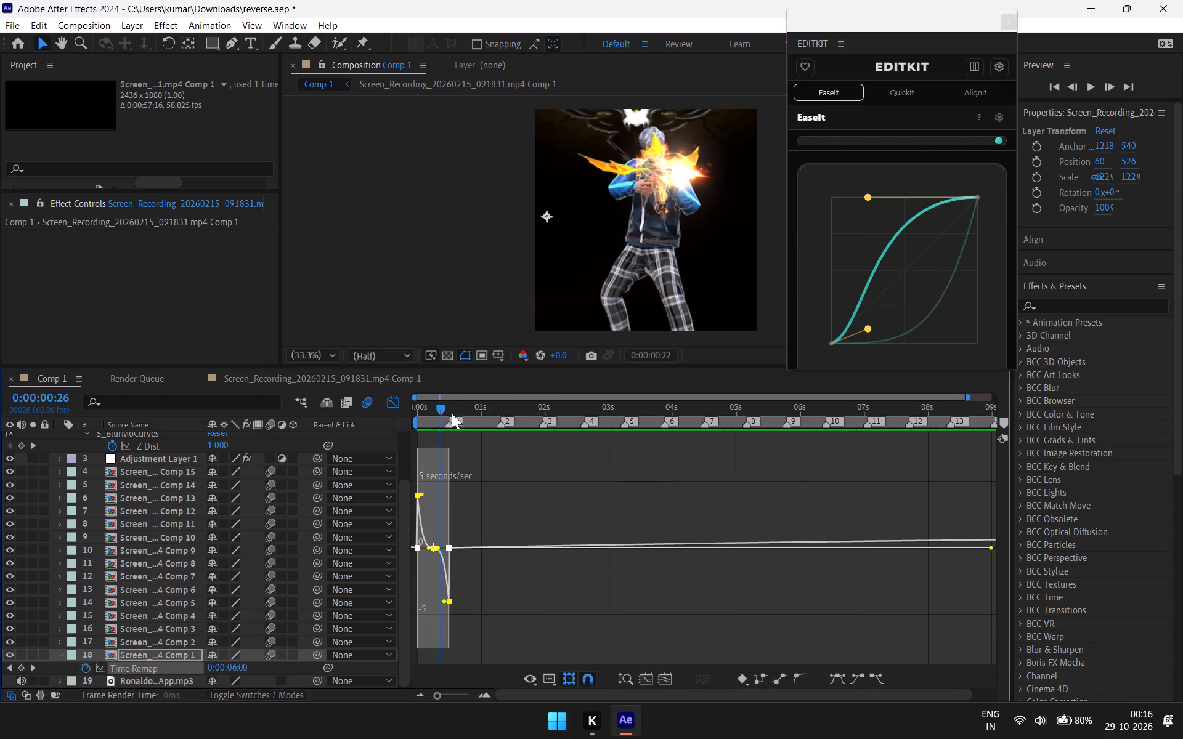
drag(452, 413, 410, 440)
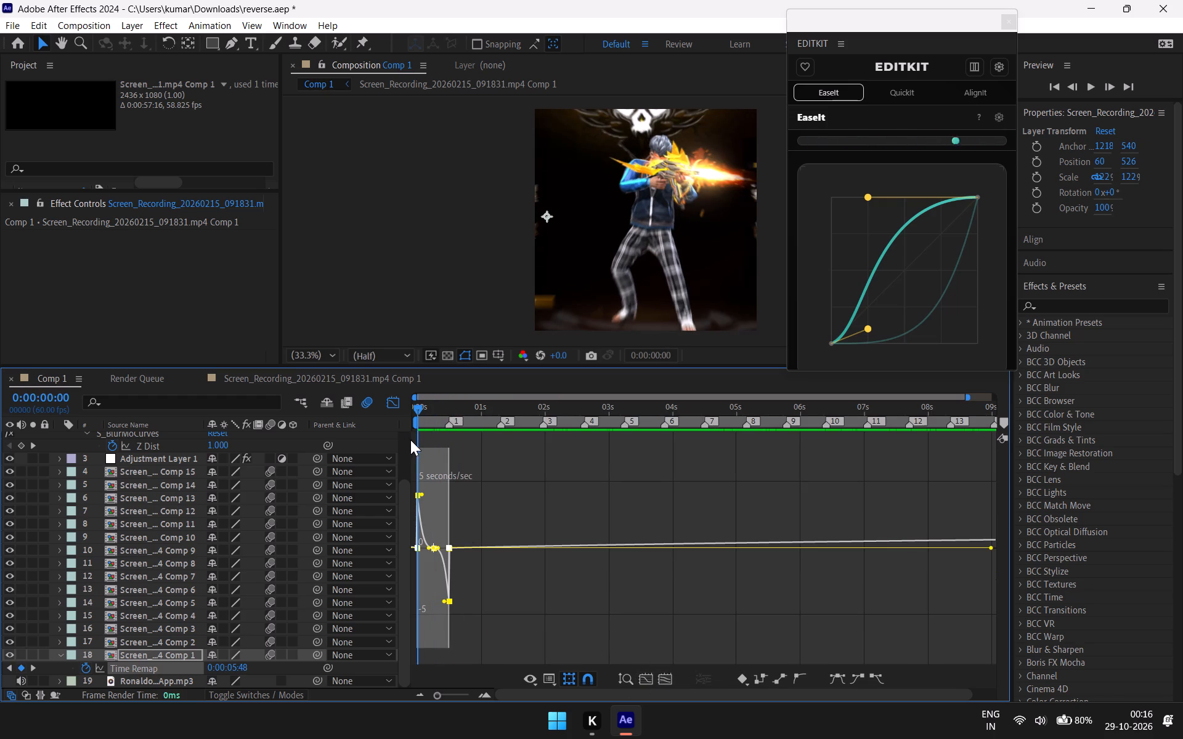
drag(410, 440, 438, 440)
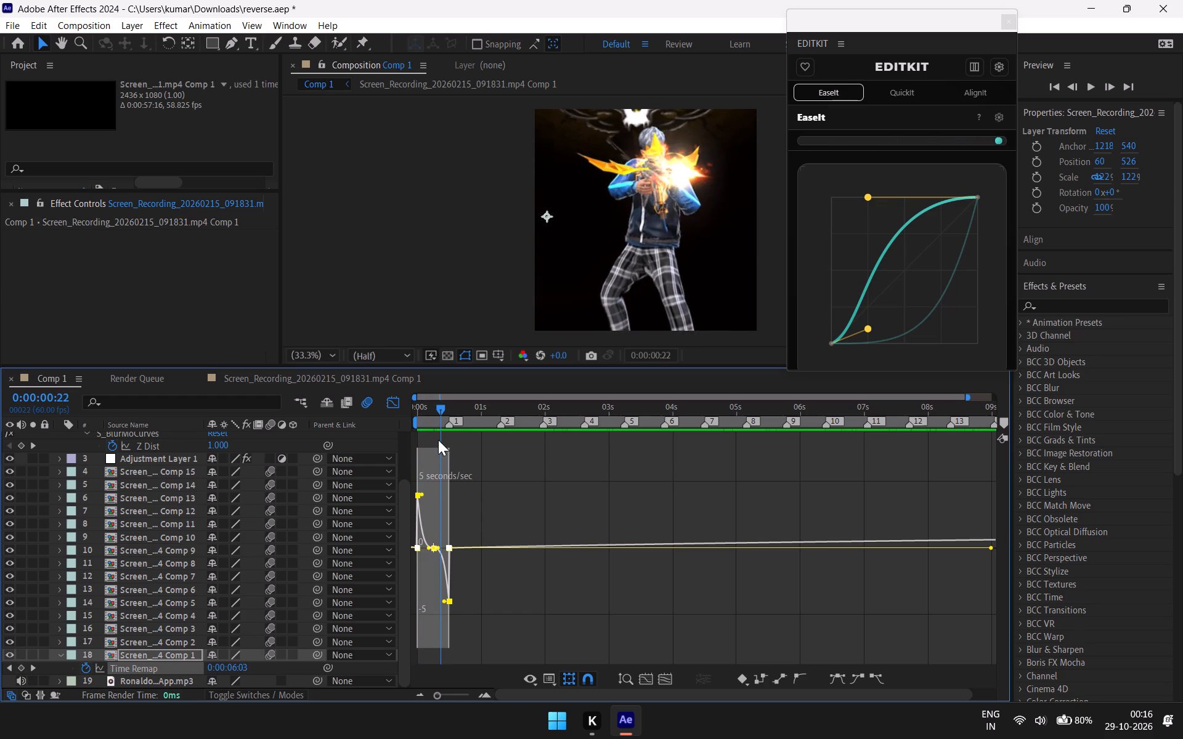
drag(438, 440, 444, 453)
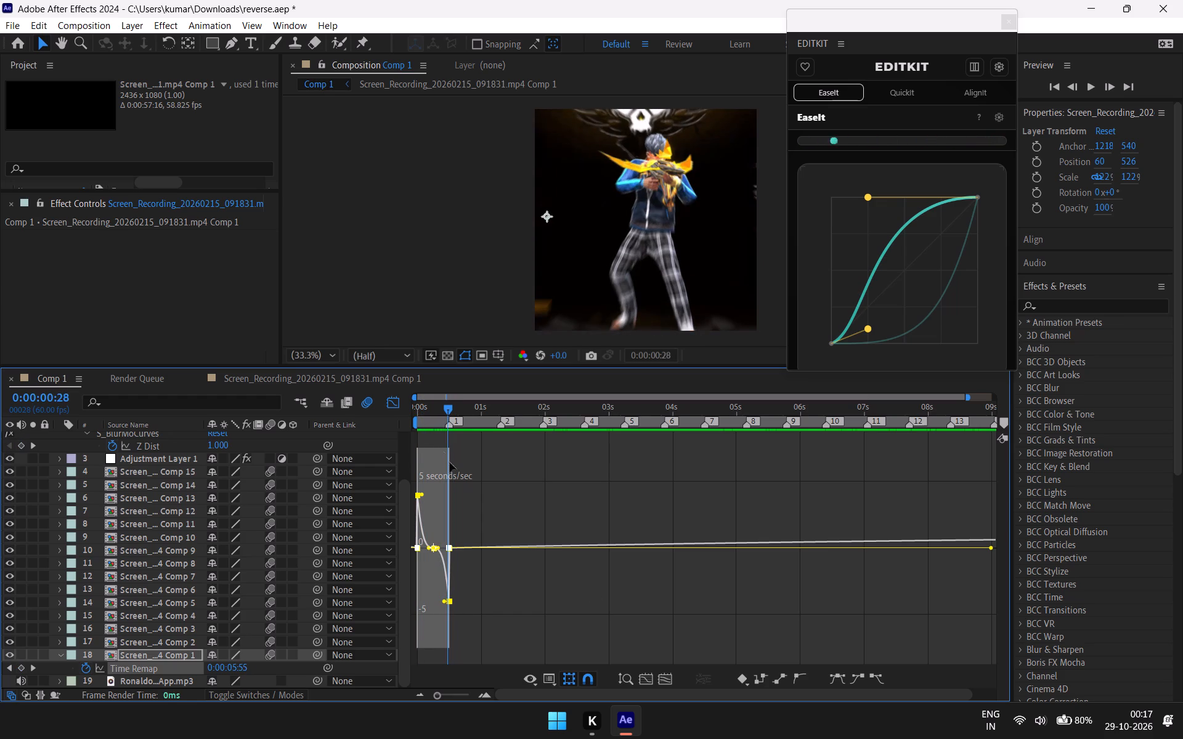
click(665, 676)
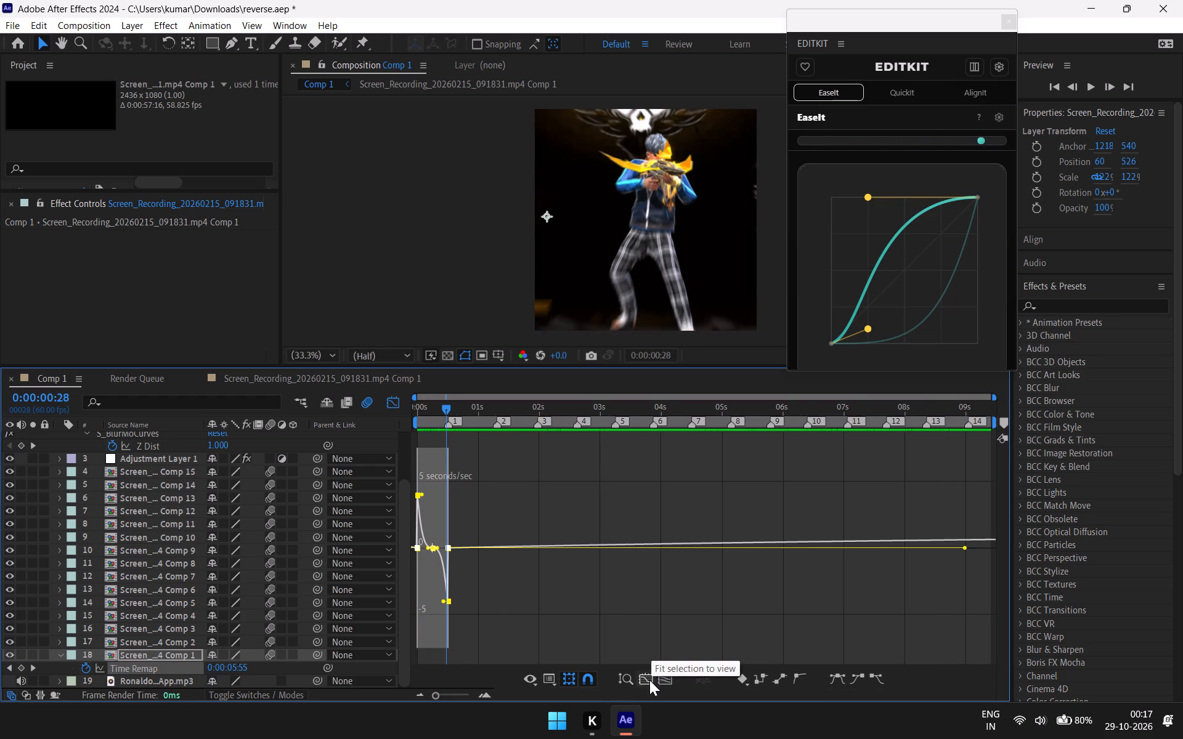
click(648, 674)
click(646, 677)
click(632, 678)
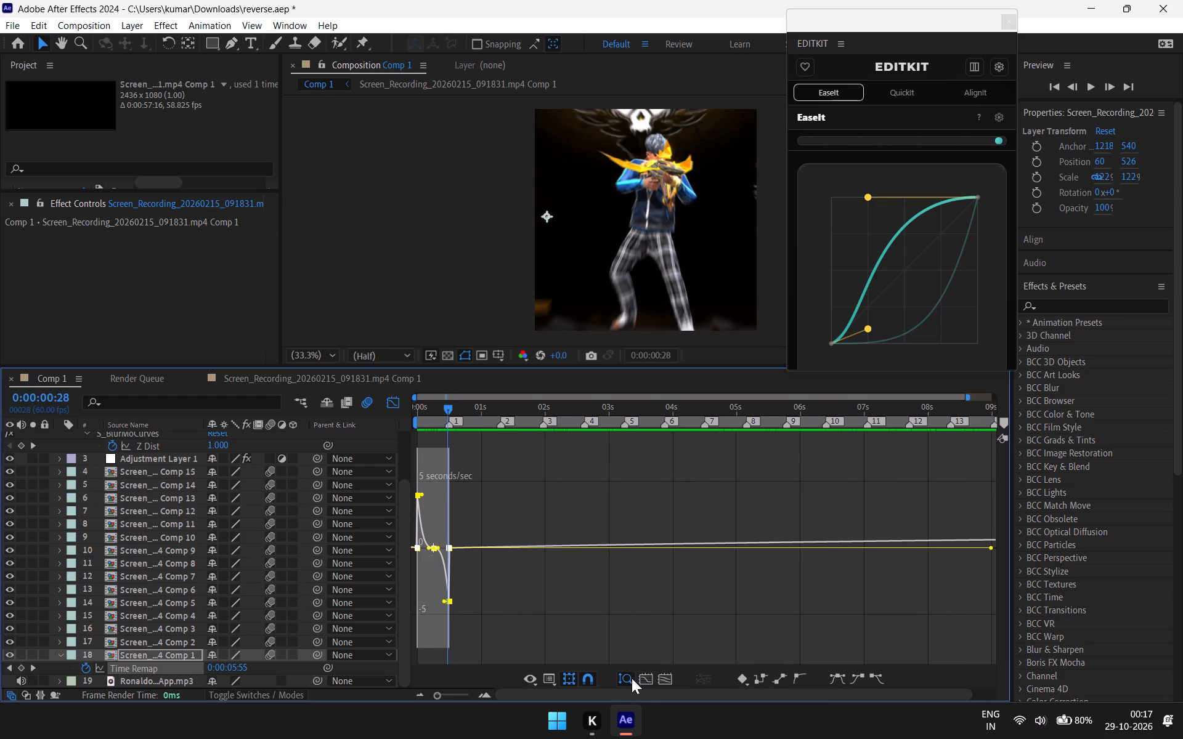
Clear the keyframe selection and show the first clip's Time Remap as a value graph.
click(537, 579)
click(537, 579)
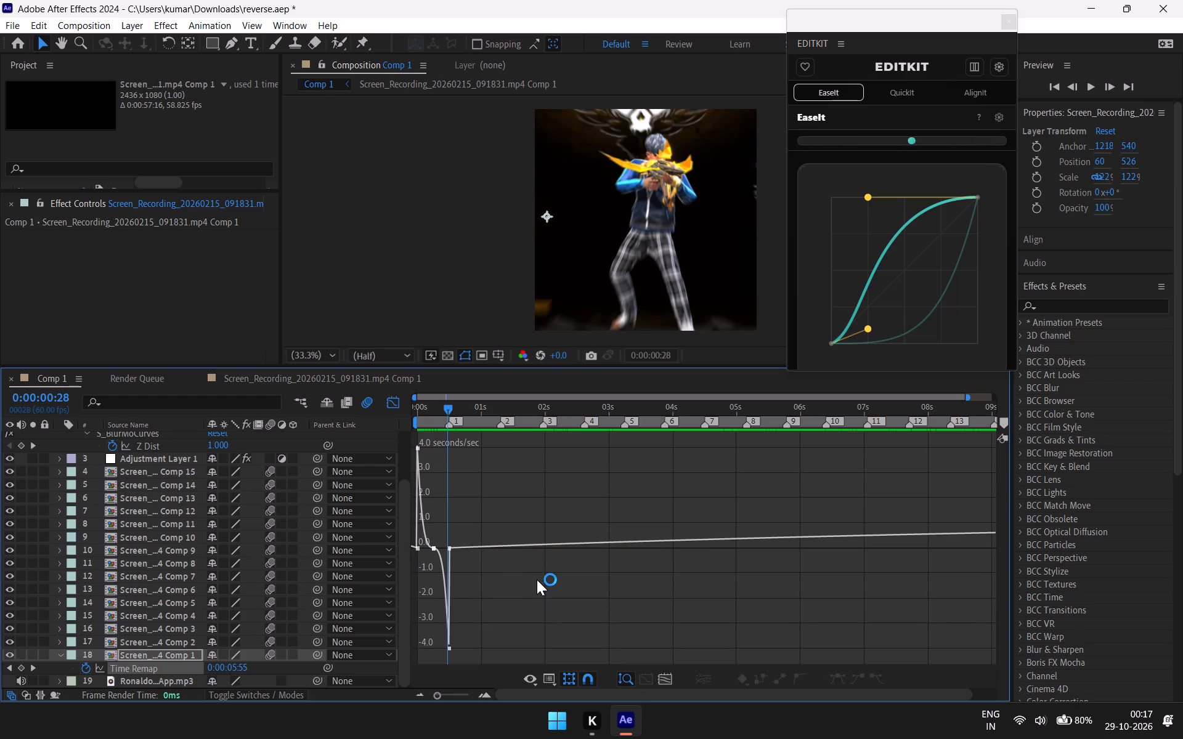
drag(516, 567, 537, 571)
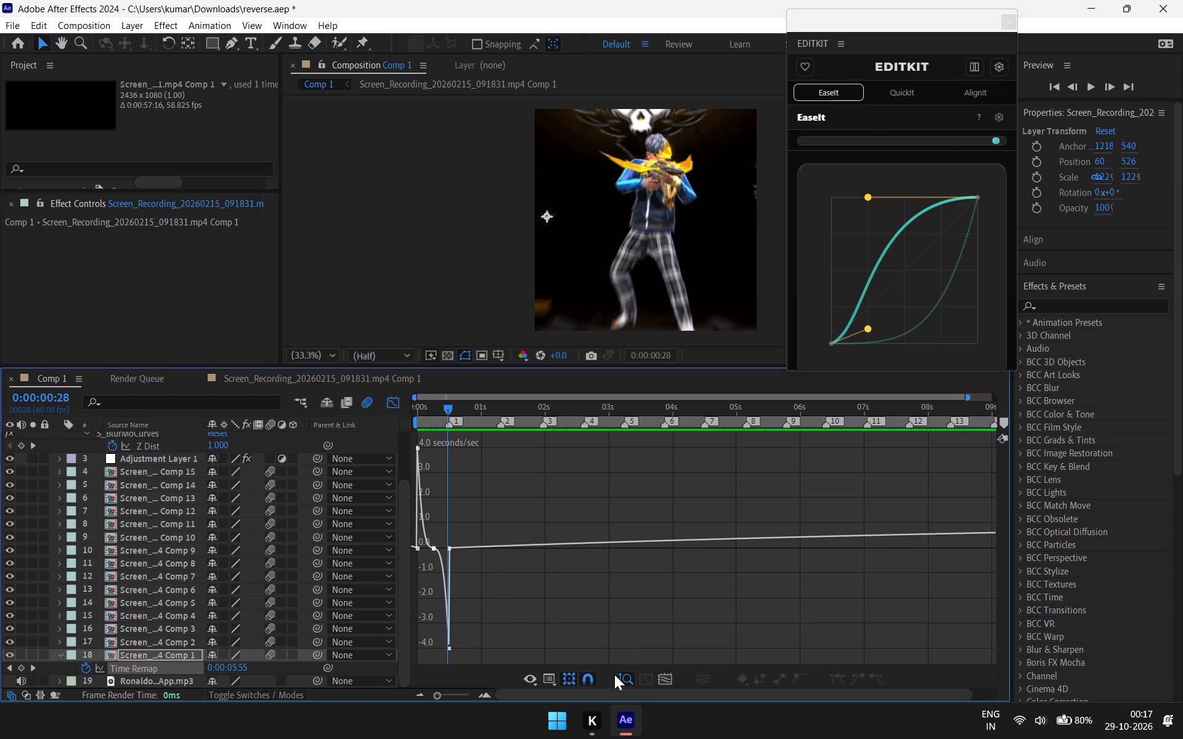
click(622, 680)
click(547, 680)
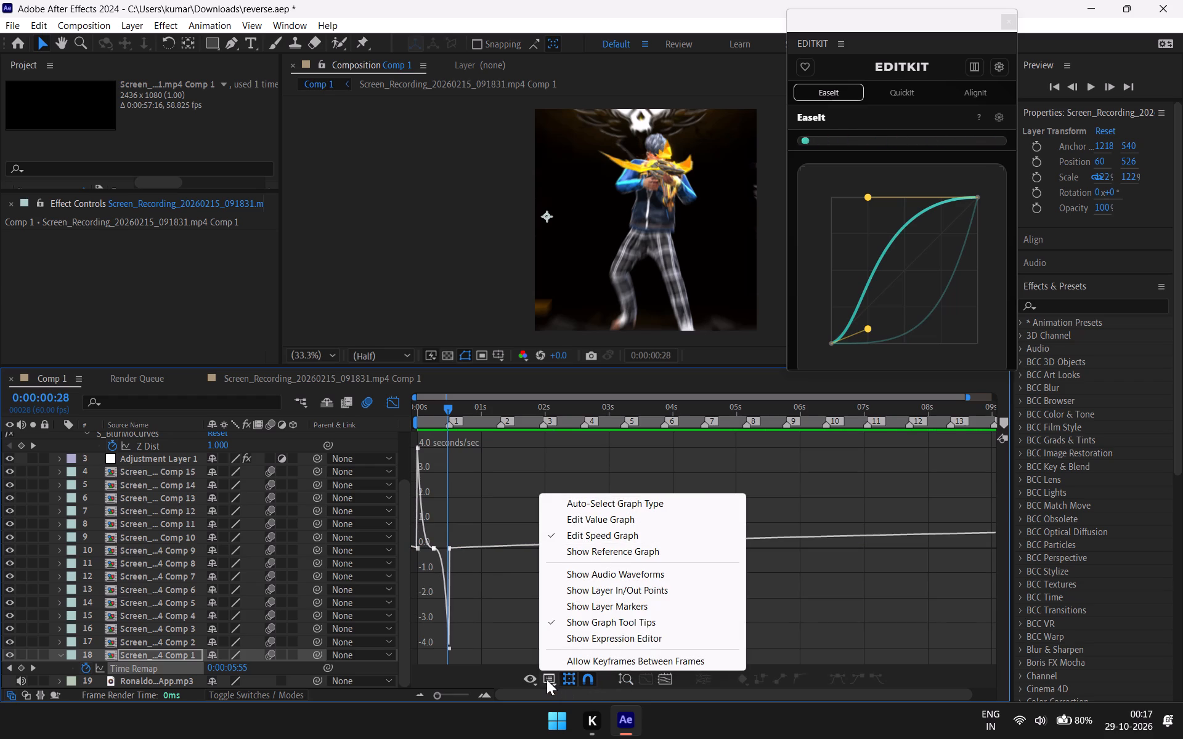
click(591, 517)
scroll(577, 522, up, 7)
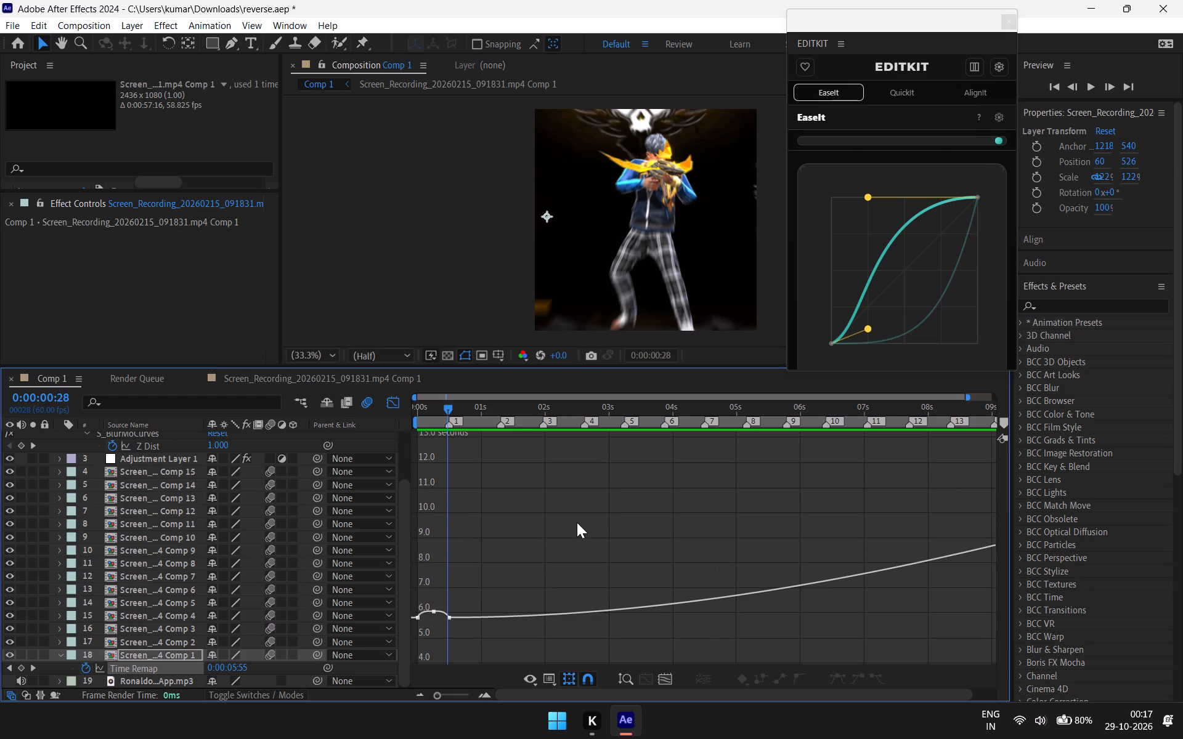
scroll(577, 522, up, 2)
scroll(576, 522, down, 2)
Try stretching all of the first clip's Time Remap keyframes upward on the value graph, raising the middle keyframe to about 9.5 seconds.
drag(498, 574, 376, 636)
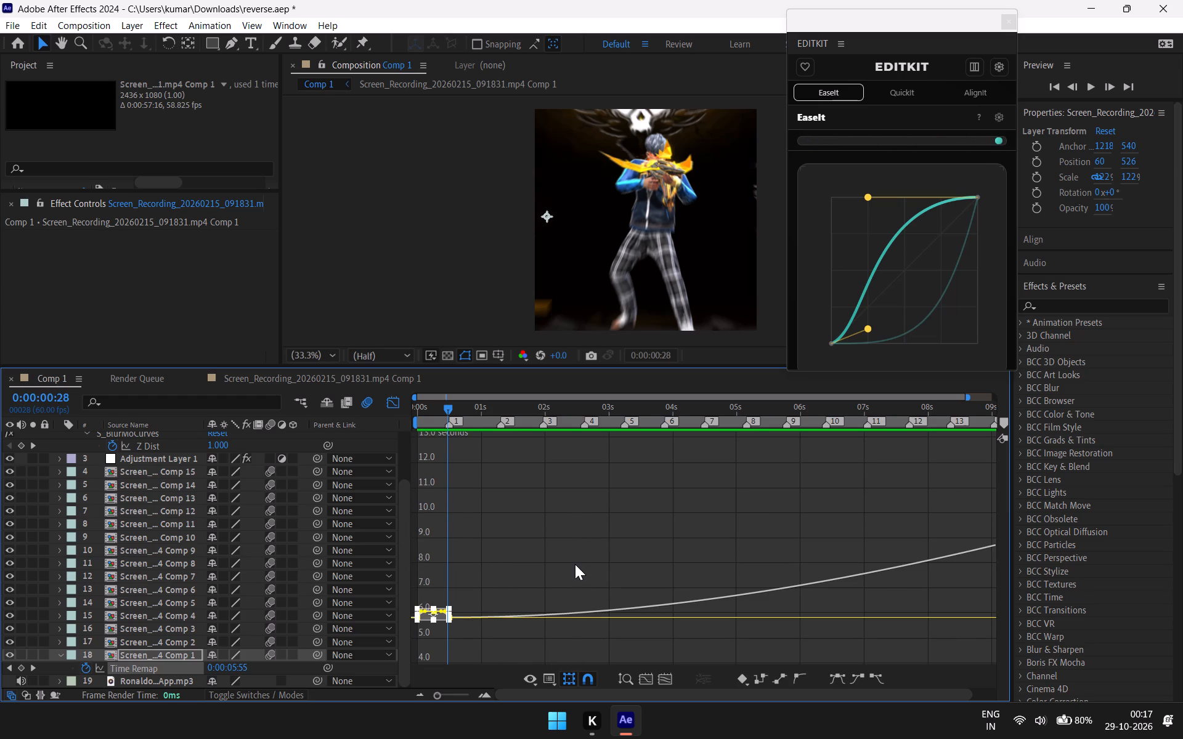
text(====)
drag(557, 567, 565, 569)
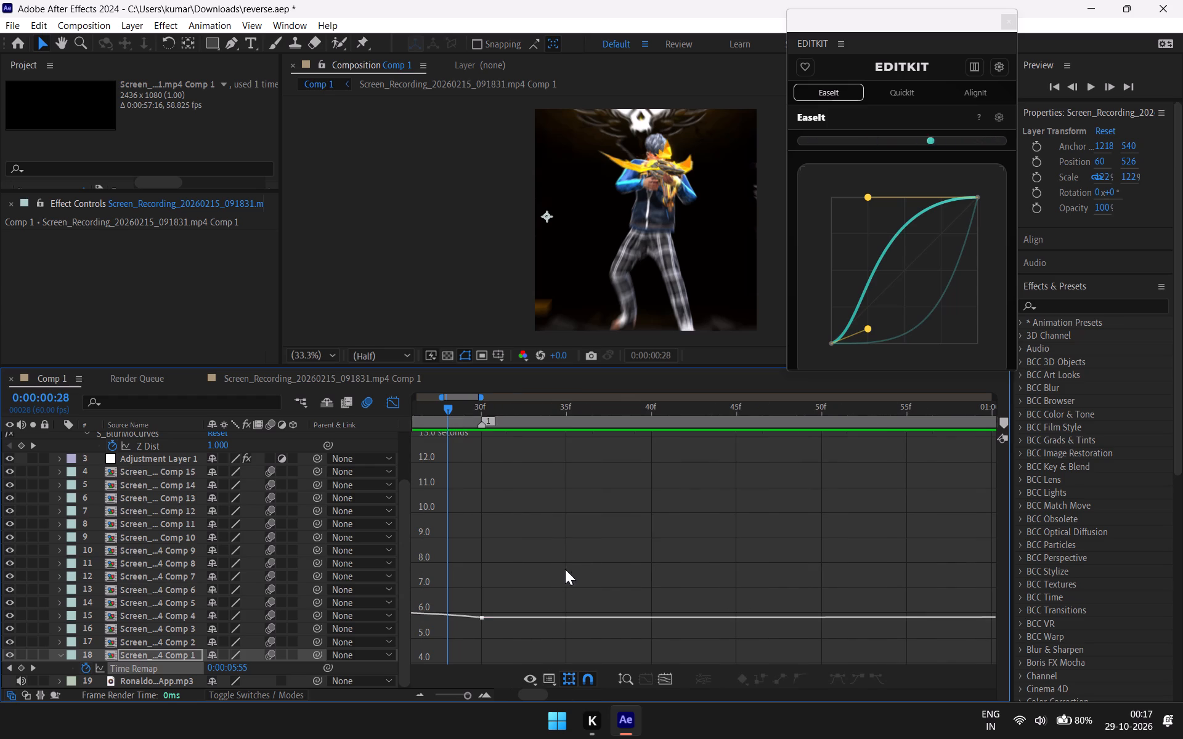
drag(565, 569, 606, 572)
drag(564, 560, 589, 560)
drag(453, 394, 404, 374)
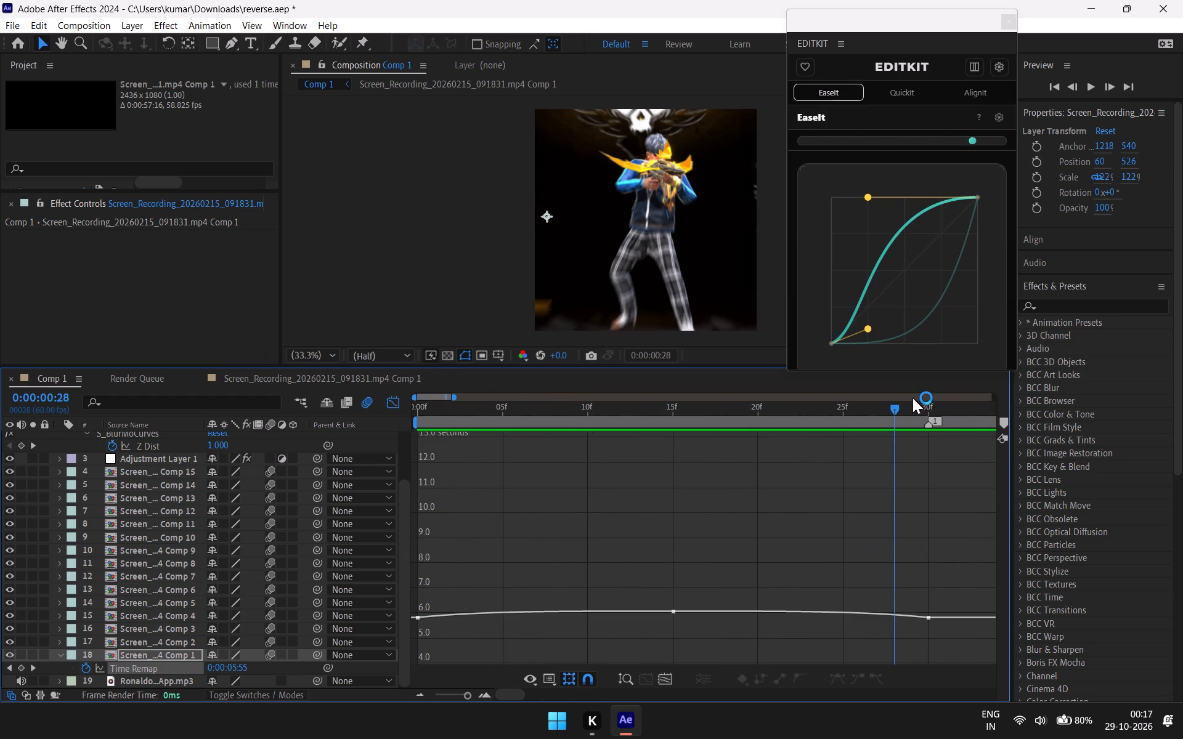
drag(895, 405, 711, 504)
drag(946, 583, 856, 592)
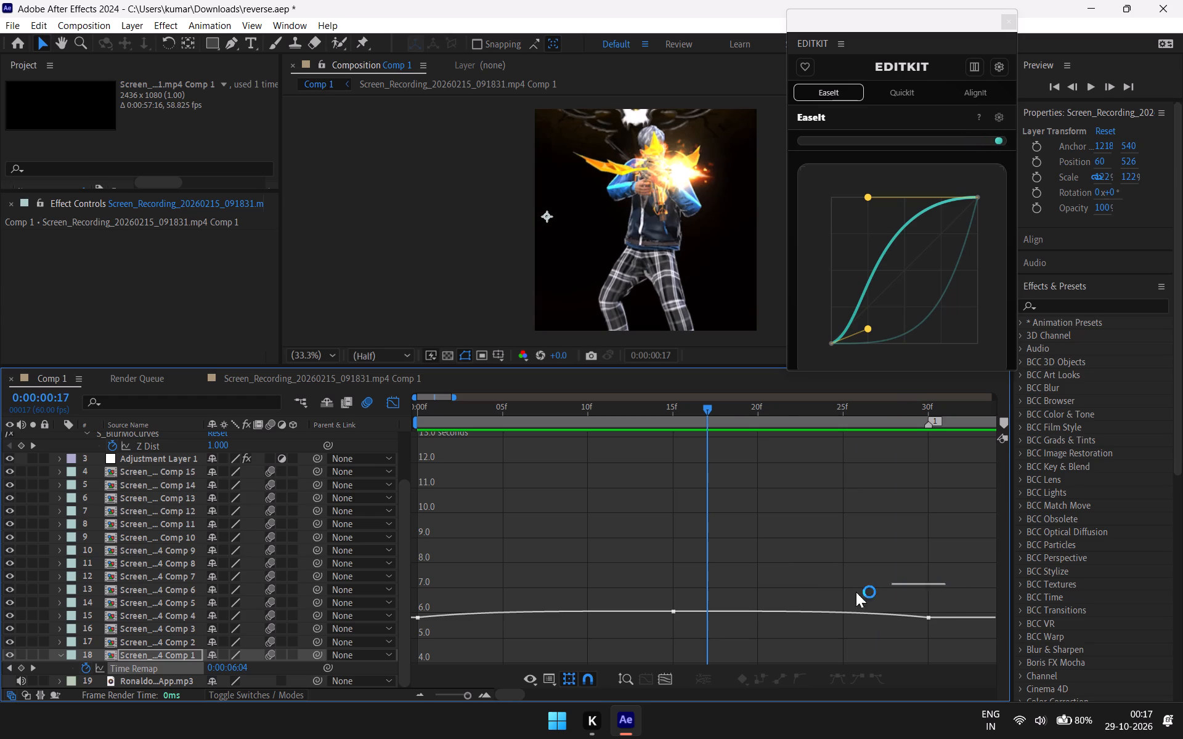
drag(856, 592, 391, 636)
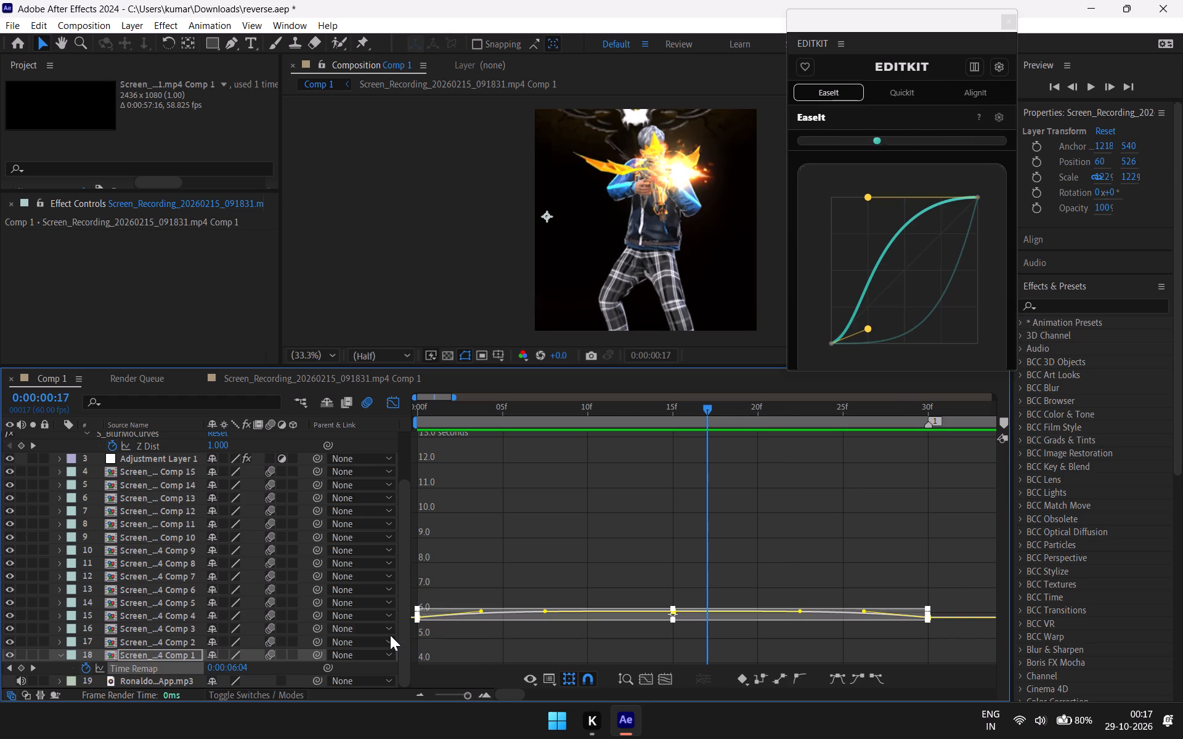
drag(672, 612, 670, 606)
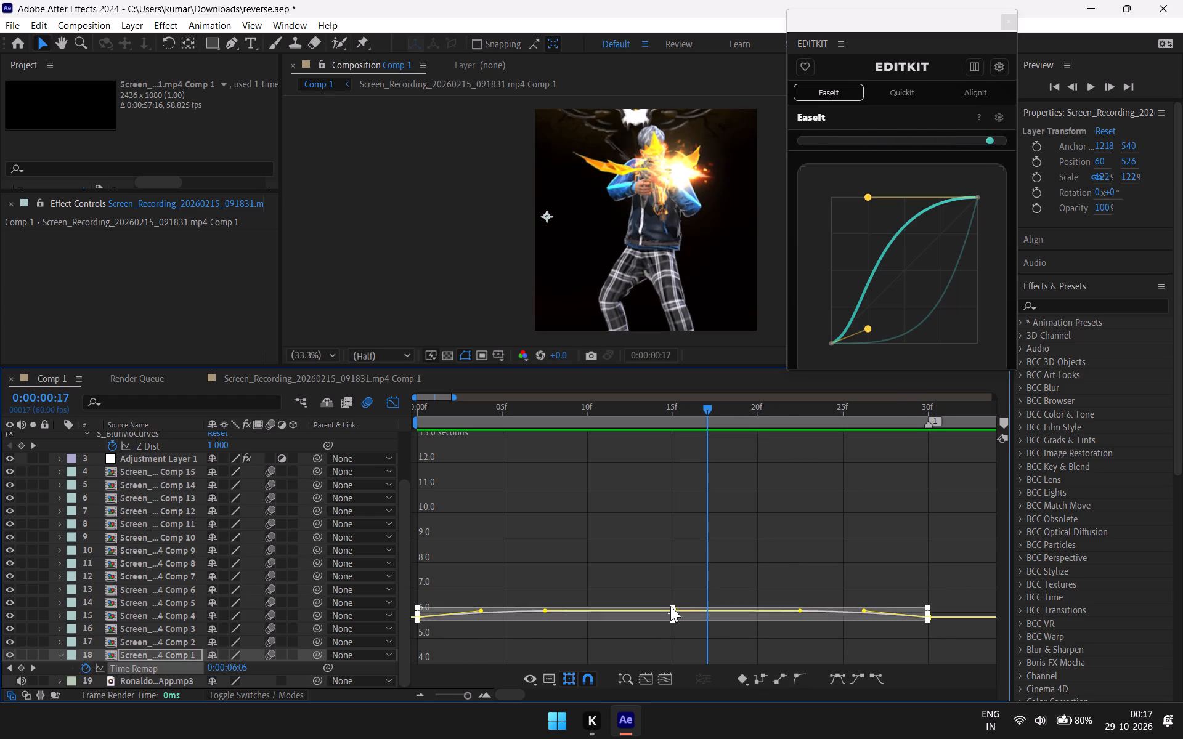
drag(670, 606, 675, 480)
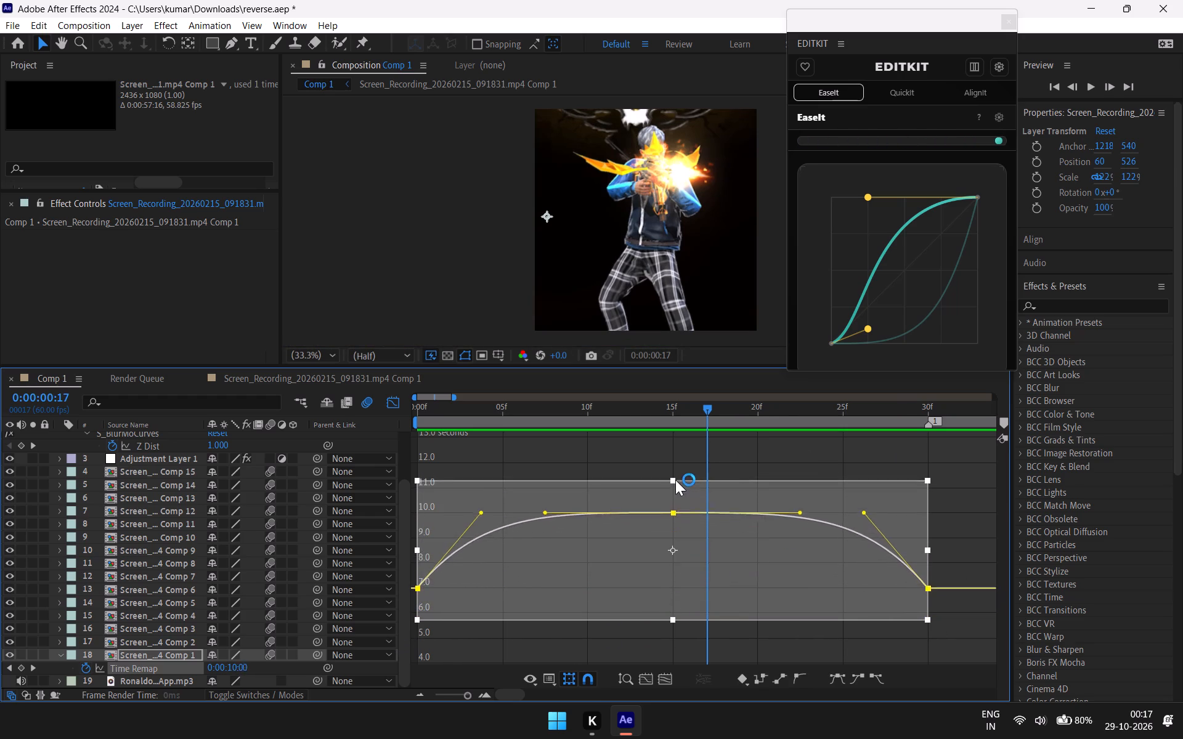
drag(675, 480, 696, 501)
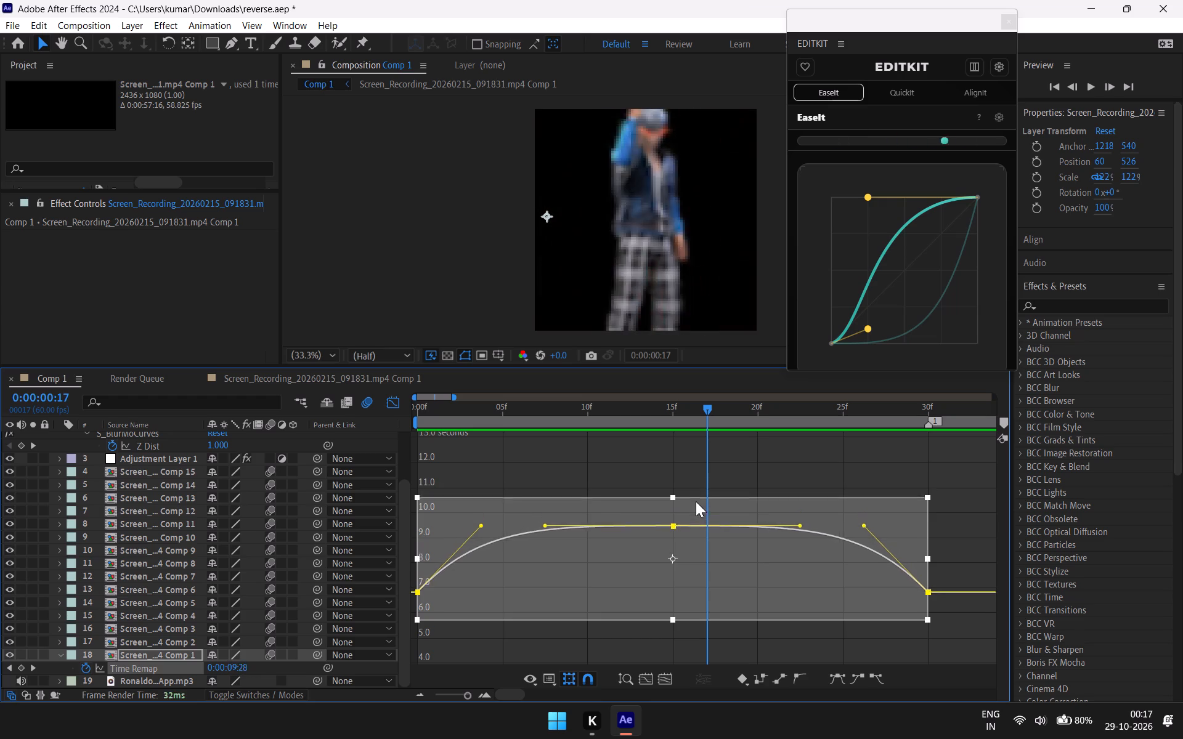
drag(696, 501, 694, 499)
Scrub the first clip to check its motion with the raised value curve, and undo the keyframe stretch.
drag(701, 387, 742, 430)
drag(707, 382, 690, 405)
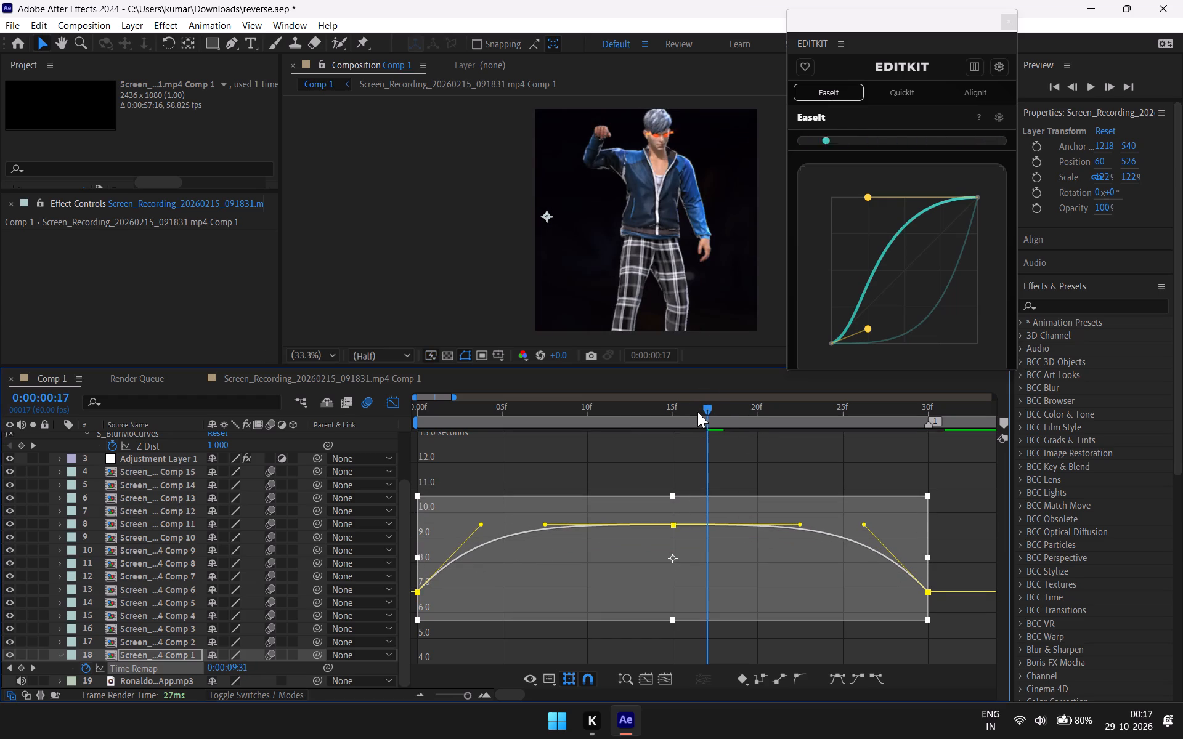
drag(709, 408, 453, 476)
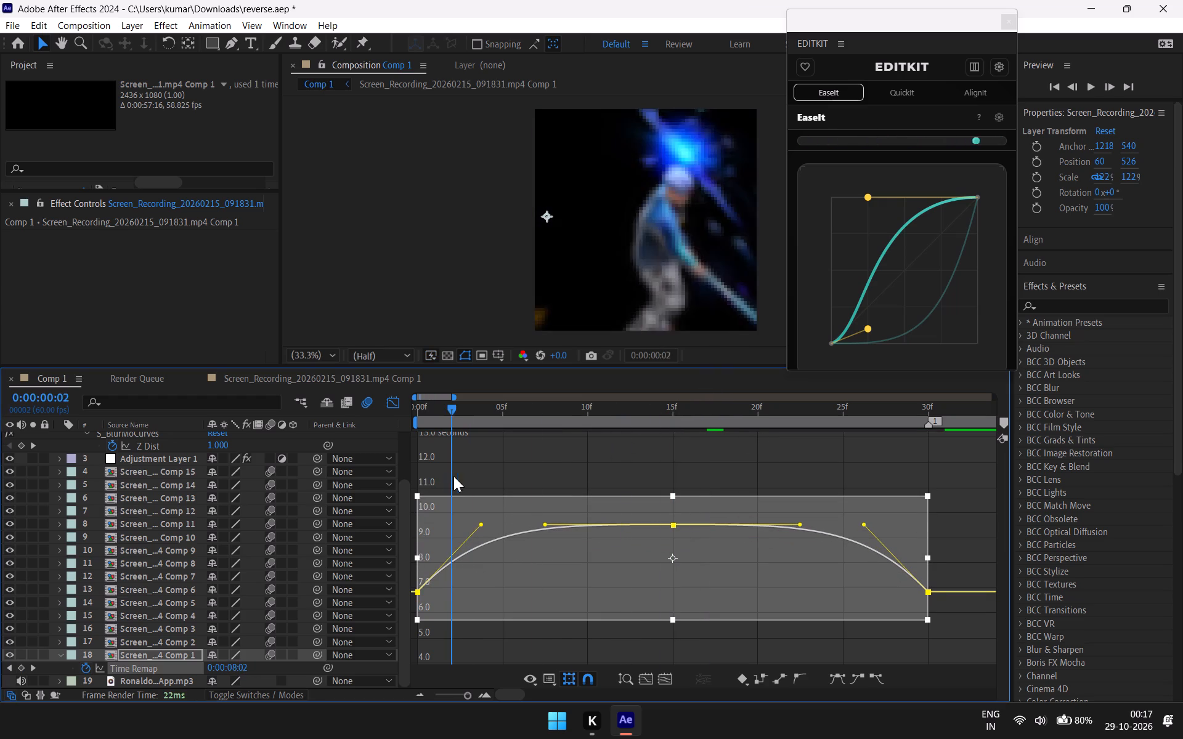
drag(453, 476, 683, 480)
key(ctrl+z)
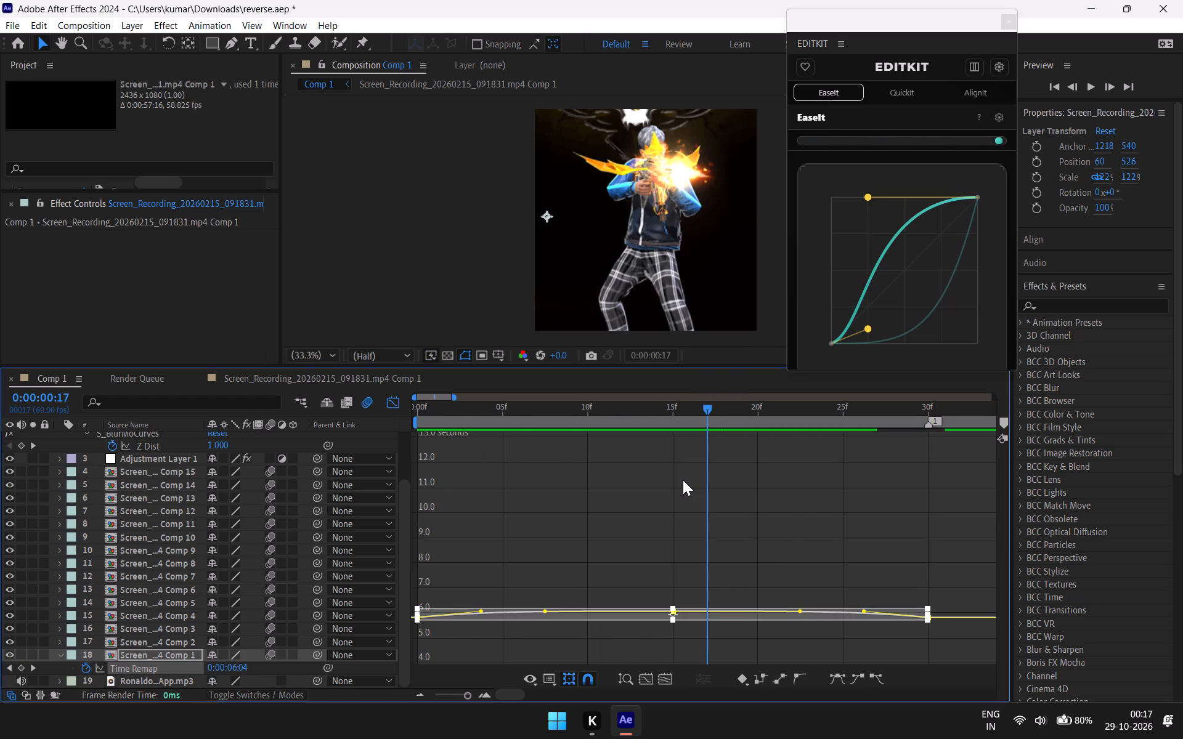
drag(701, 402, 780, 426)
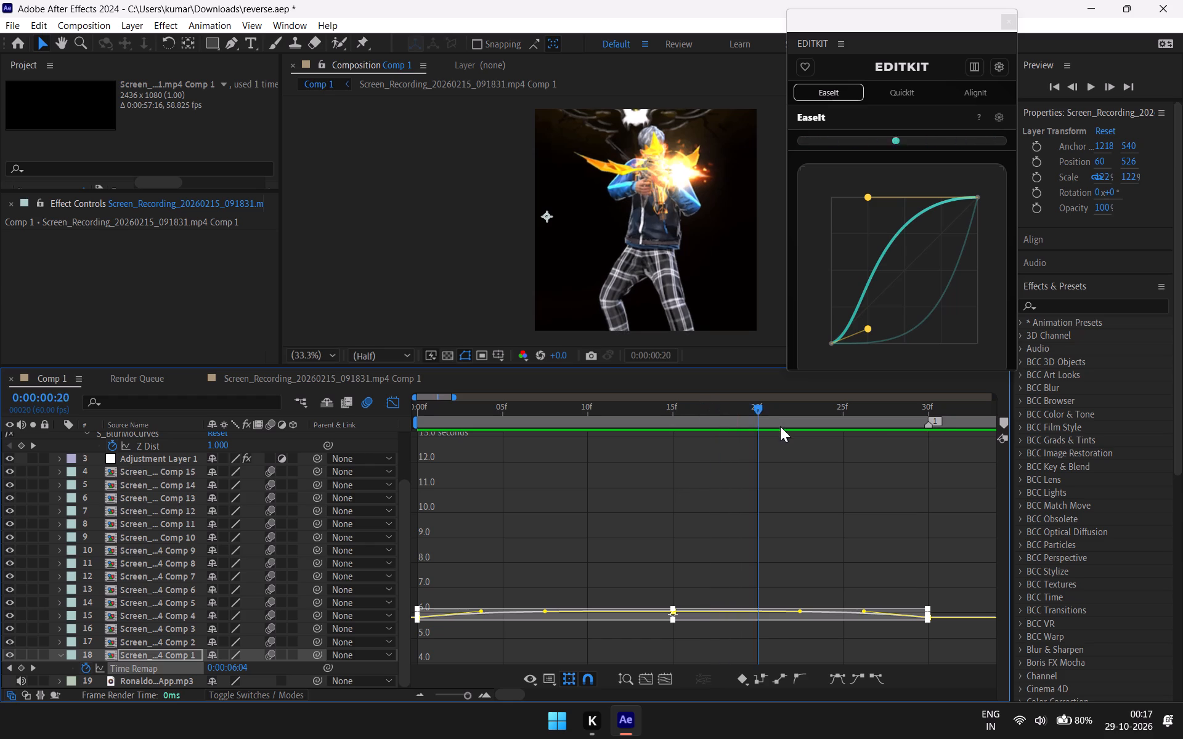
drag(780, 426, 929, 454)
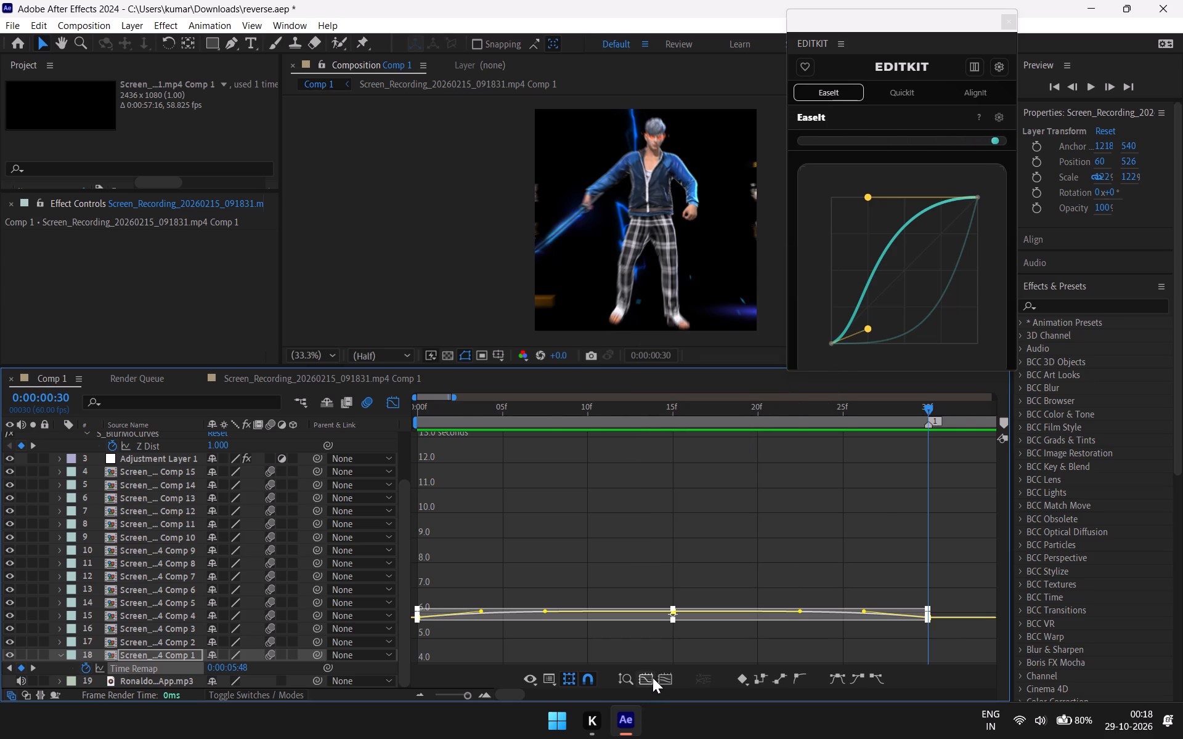
click(652, 677)
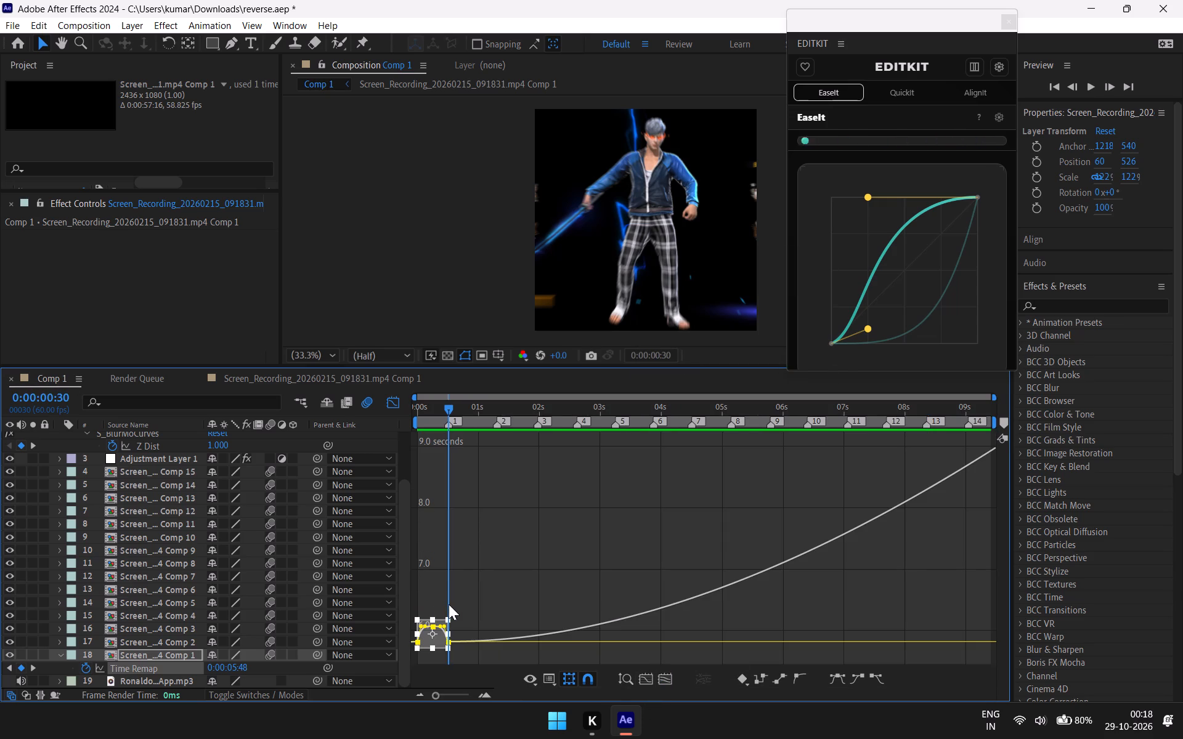
click(461, 617)
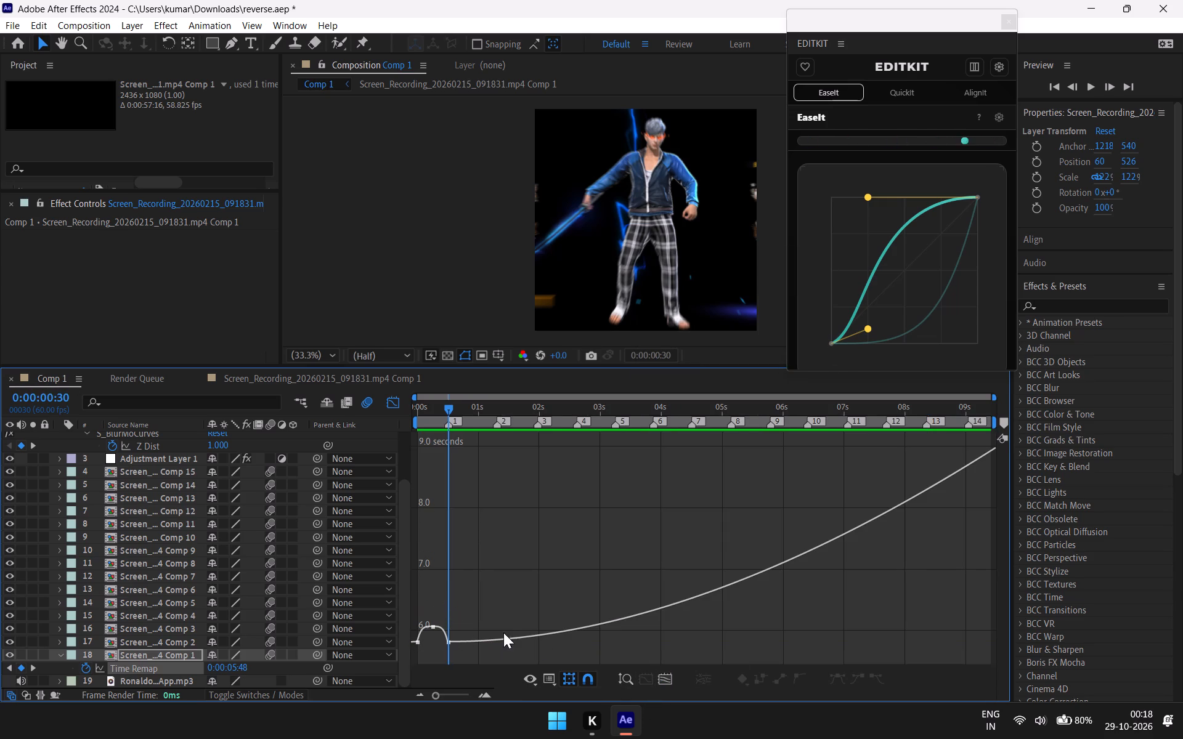
scroll(474, 613, up, 1)
scroll(474, 613, down, 2)
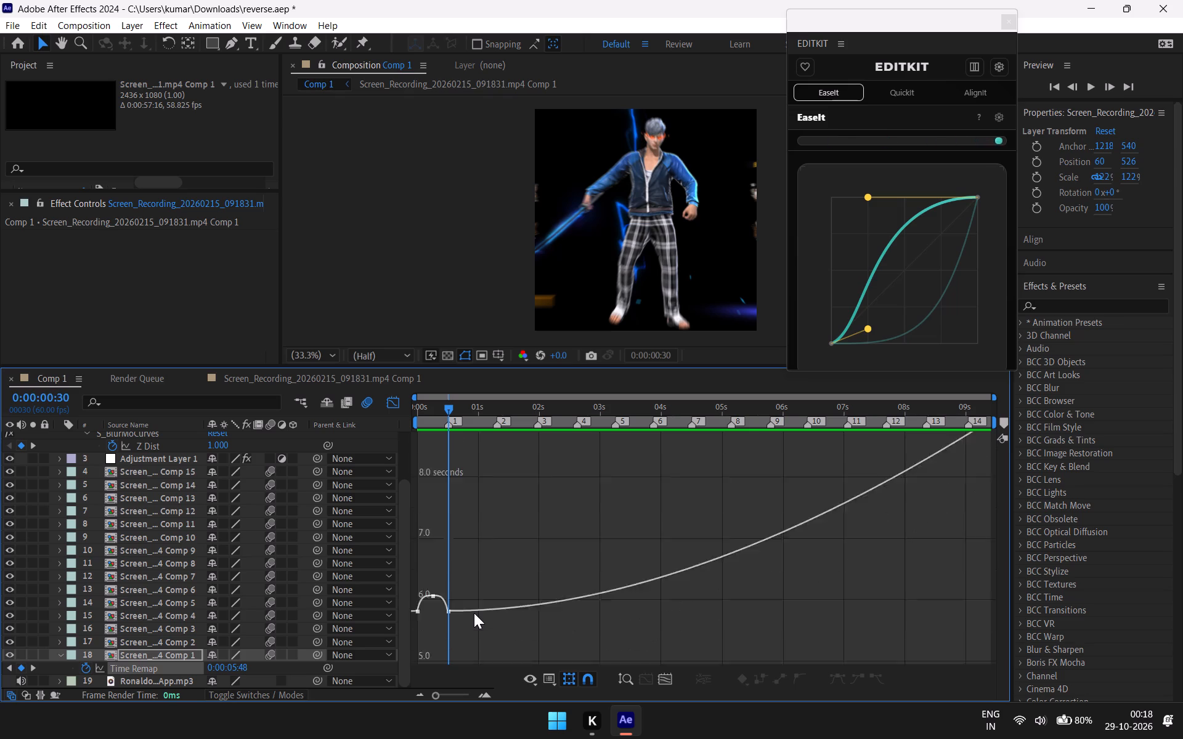
scroll(474, 613, down, 1)
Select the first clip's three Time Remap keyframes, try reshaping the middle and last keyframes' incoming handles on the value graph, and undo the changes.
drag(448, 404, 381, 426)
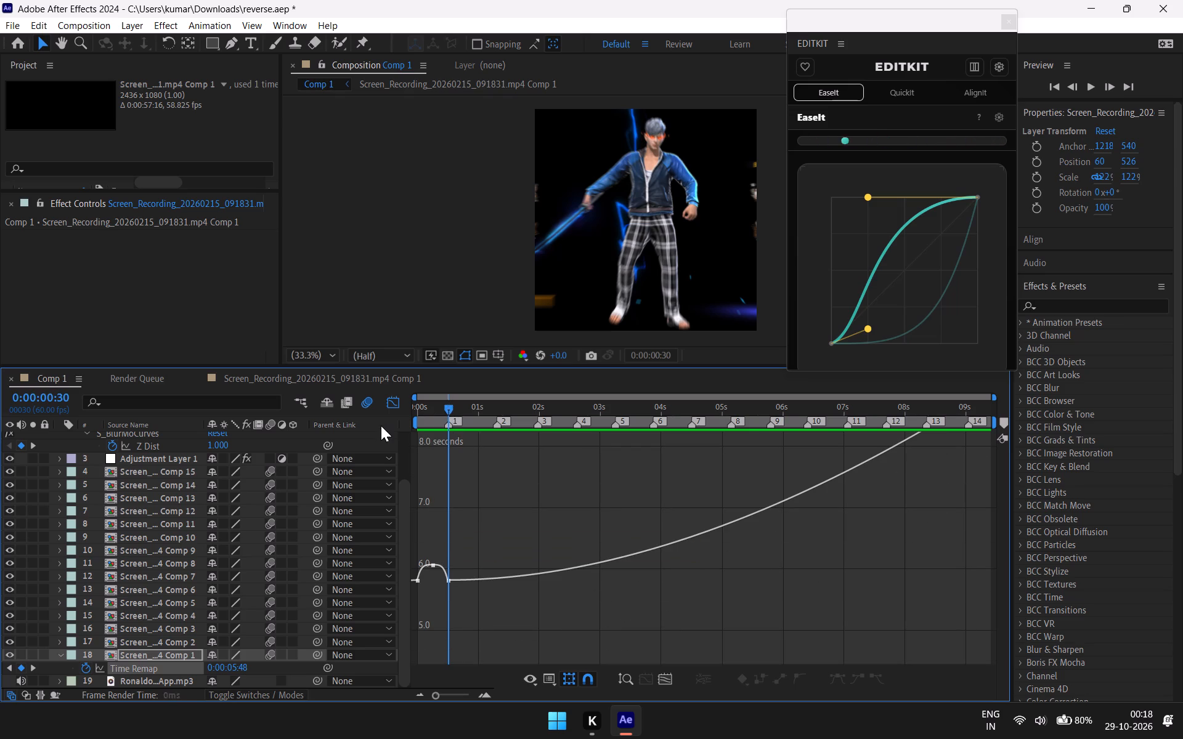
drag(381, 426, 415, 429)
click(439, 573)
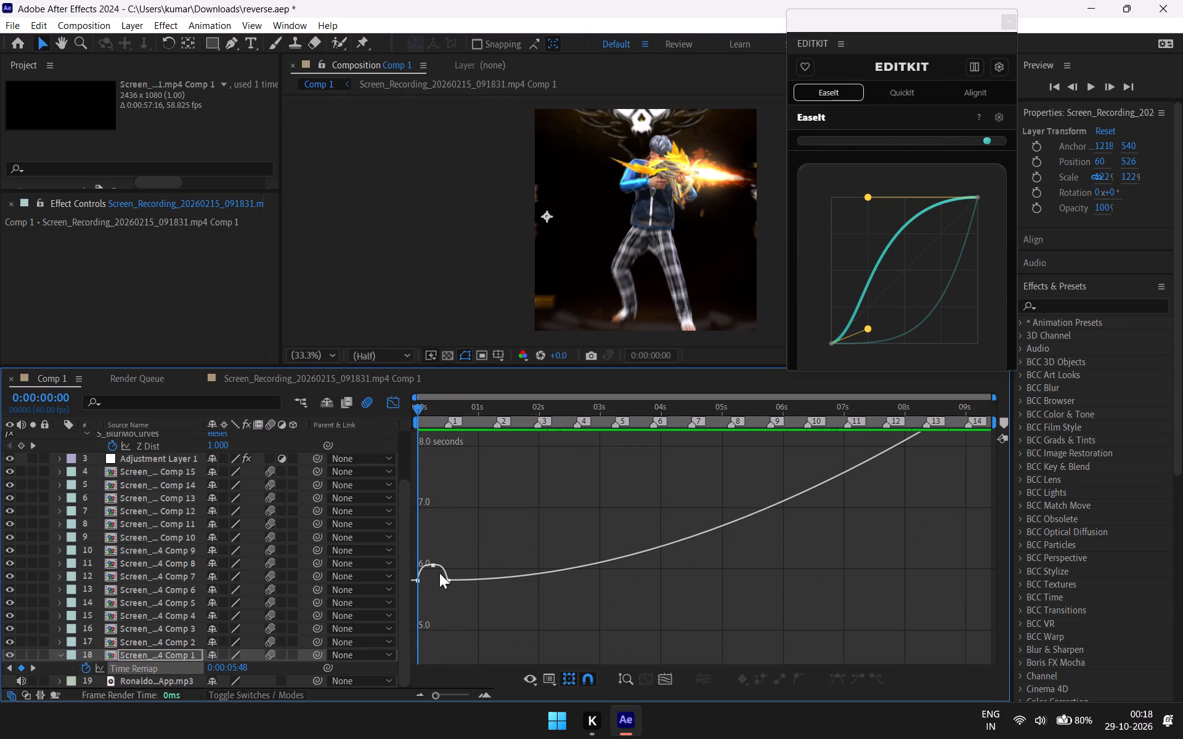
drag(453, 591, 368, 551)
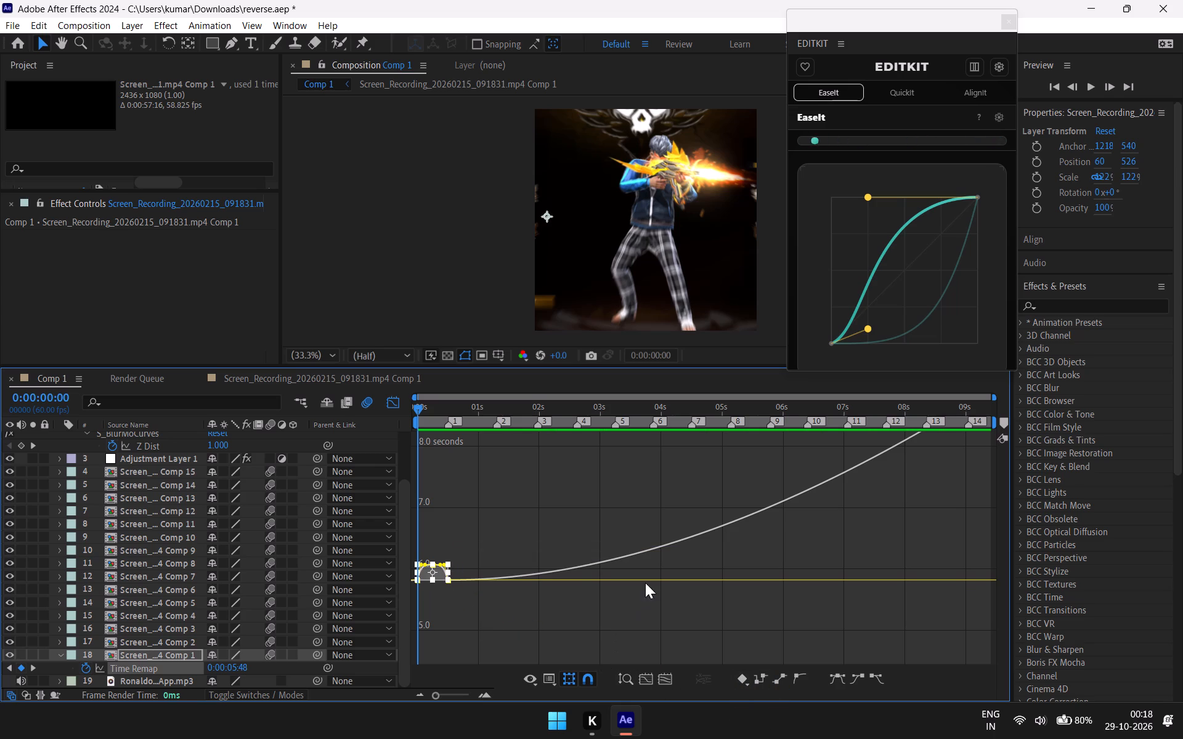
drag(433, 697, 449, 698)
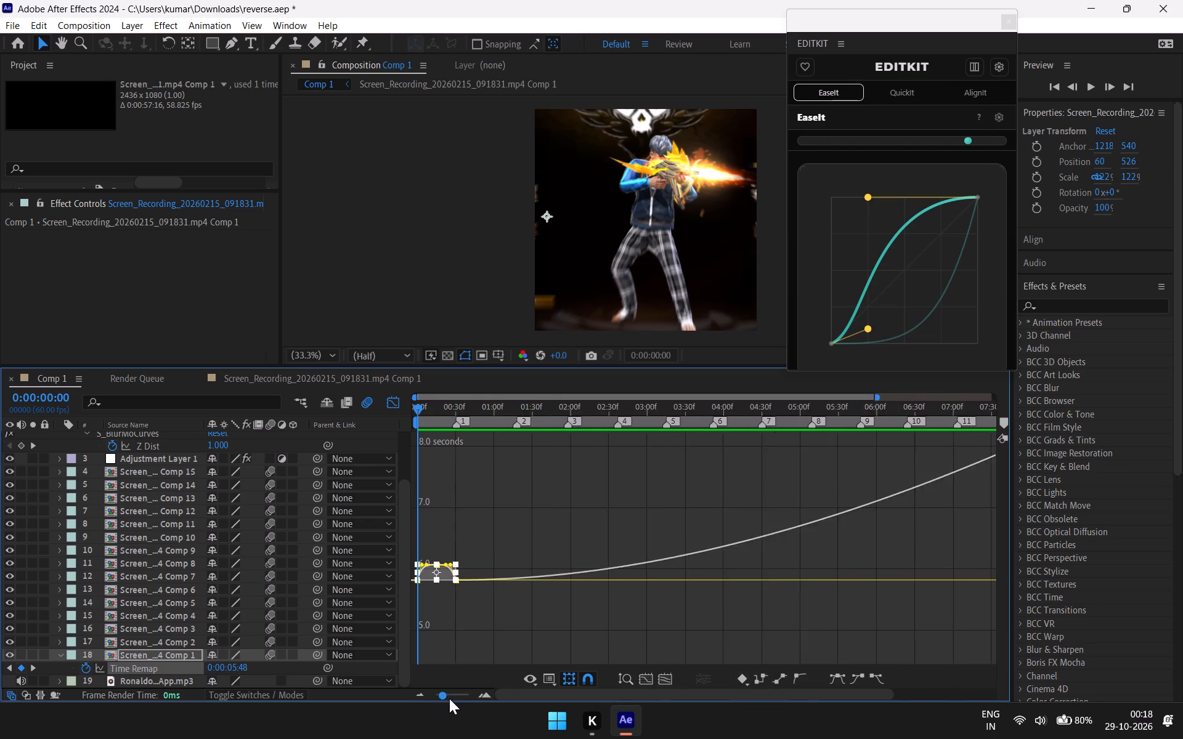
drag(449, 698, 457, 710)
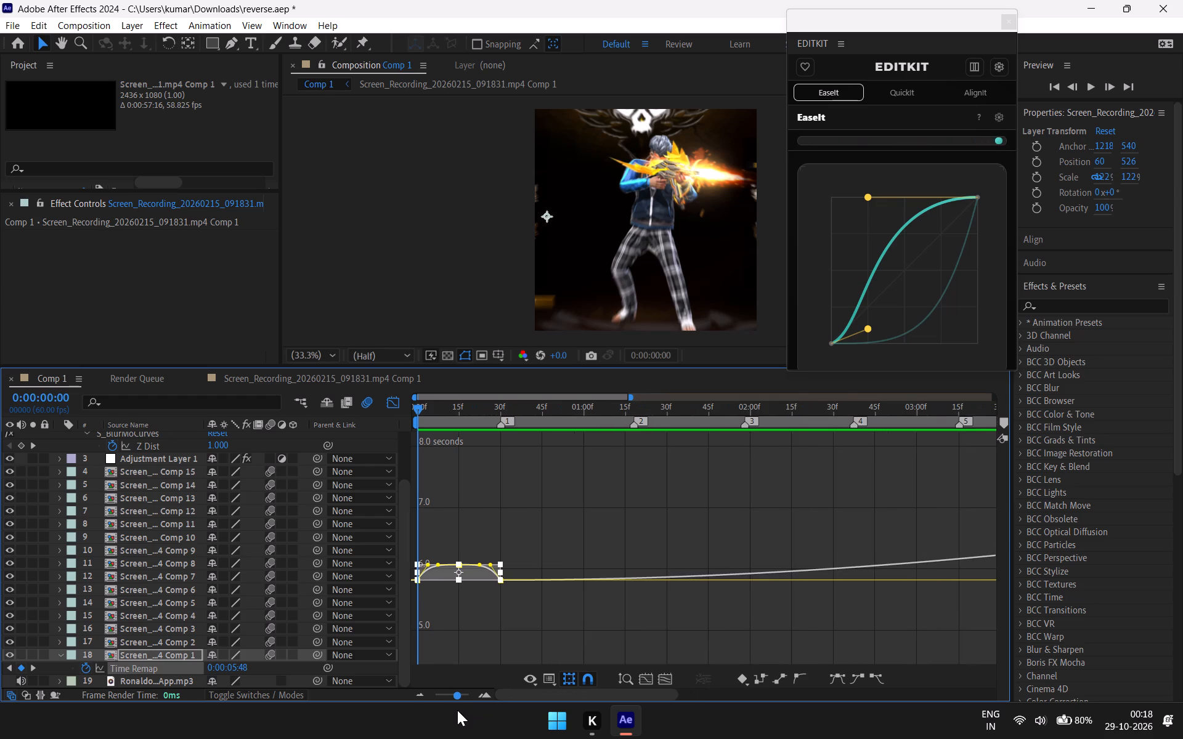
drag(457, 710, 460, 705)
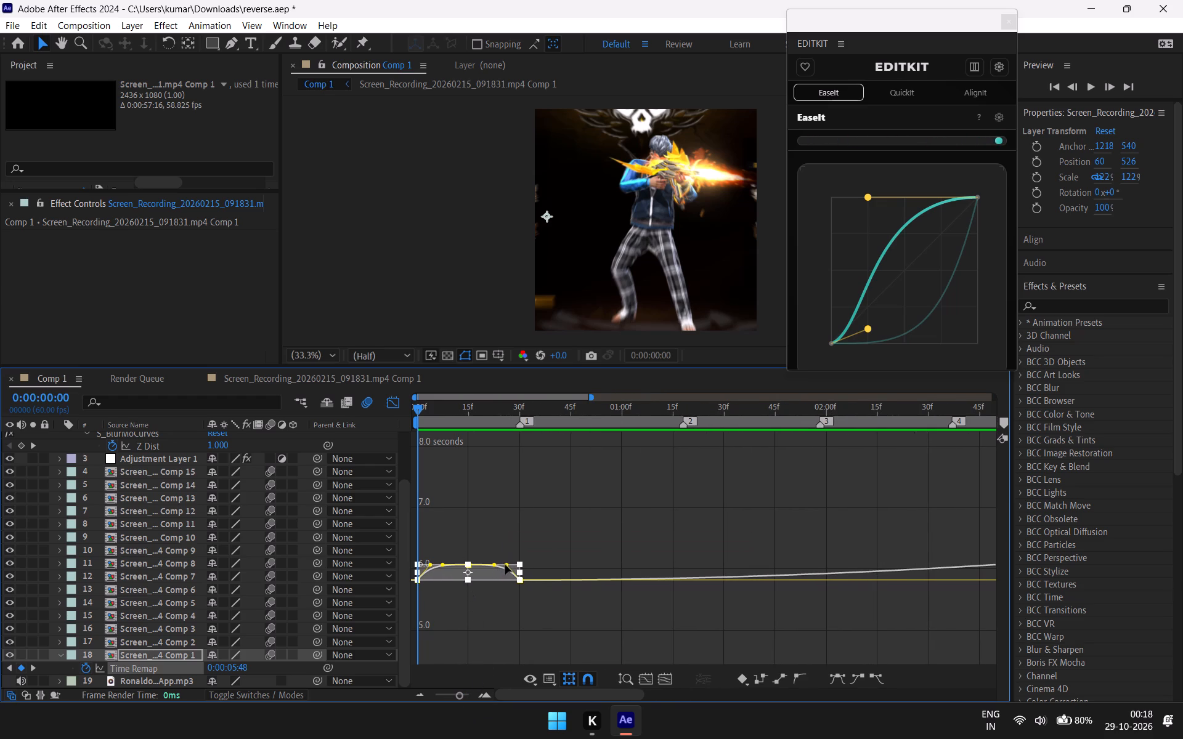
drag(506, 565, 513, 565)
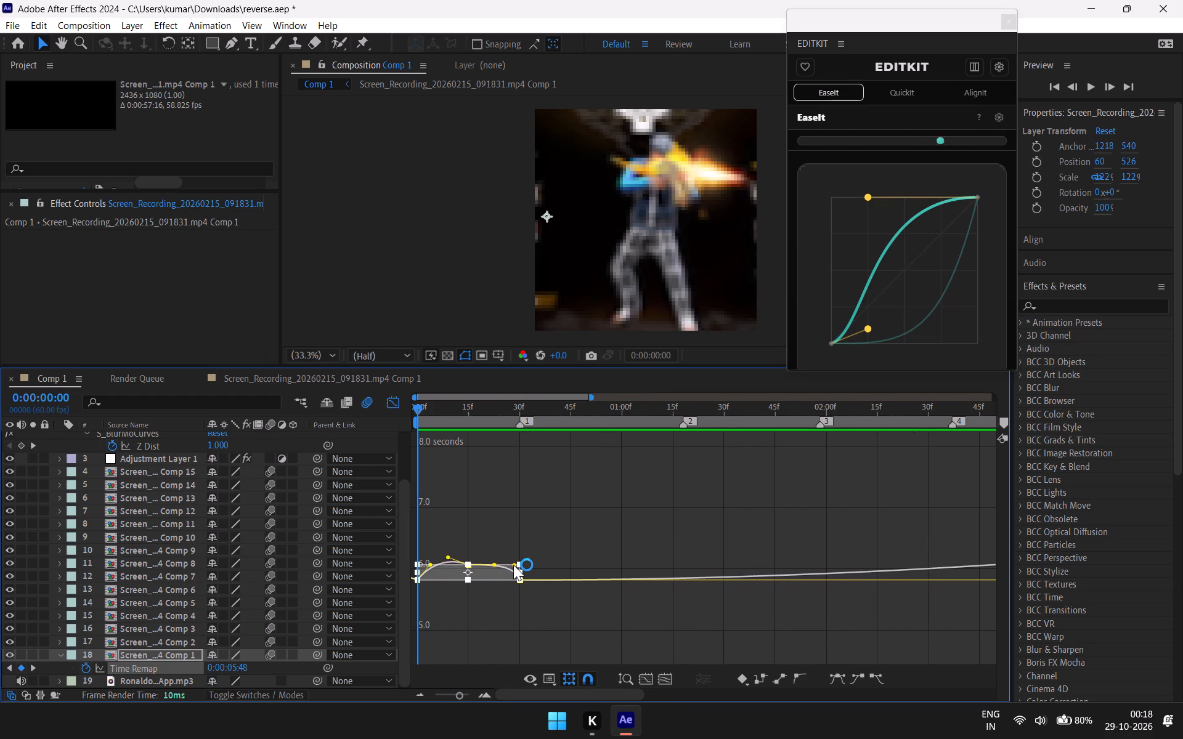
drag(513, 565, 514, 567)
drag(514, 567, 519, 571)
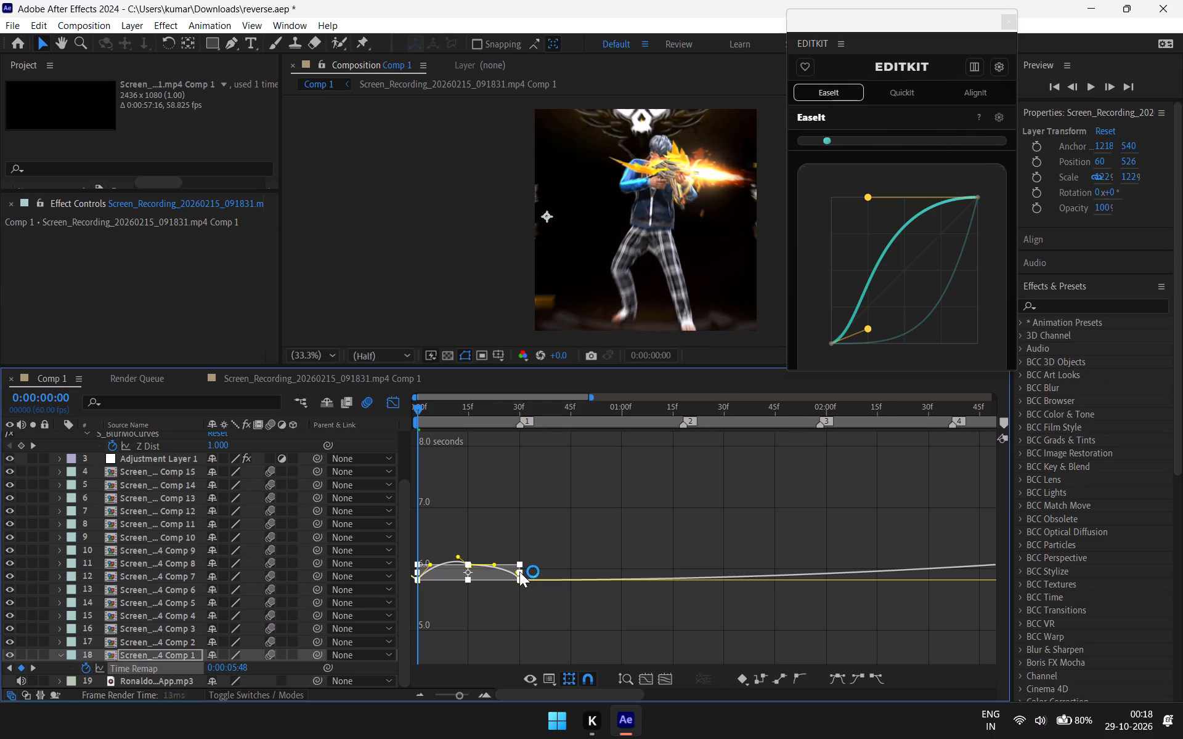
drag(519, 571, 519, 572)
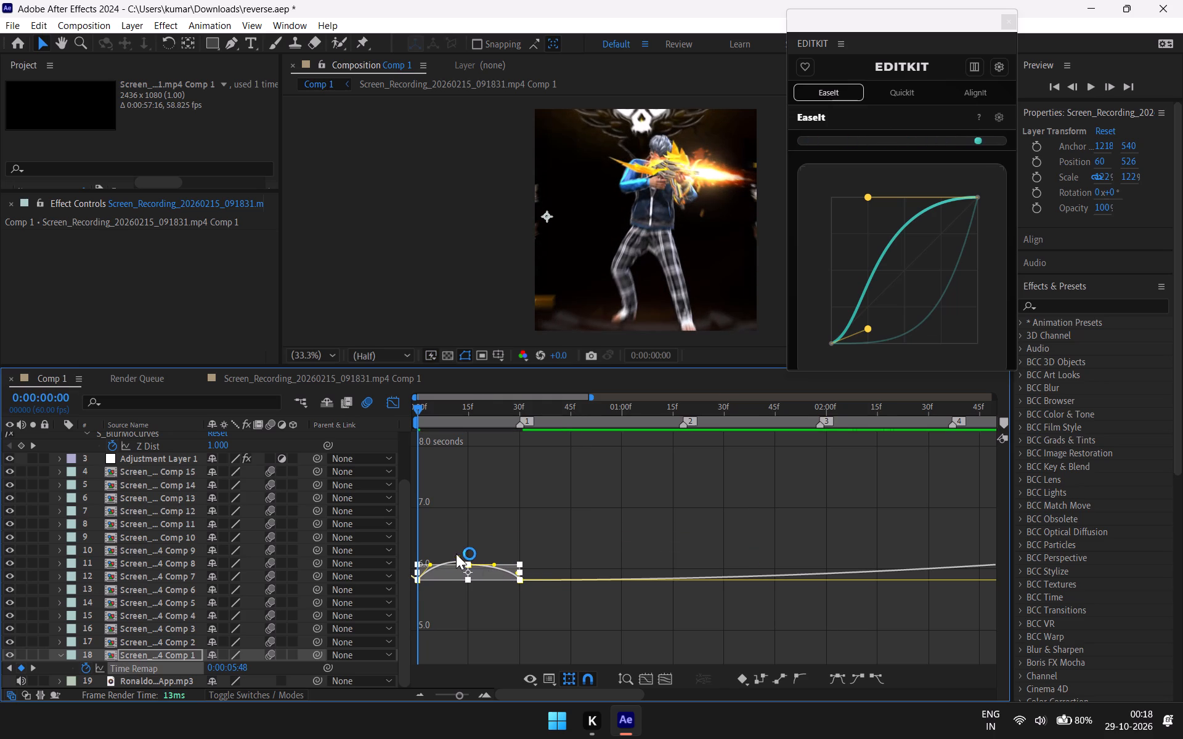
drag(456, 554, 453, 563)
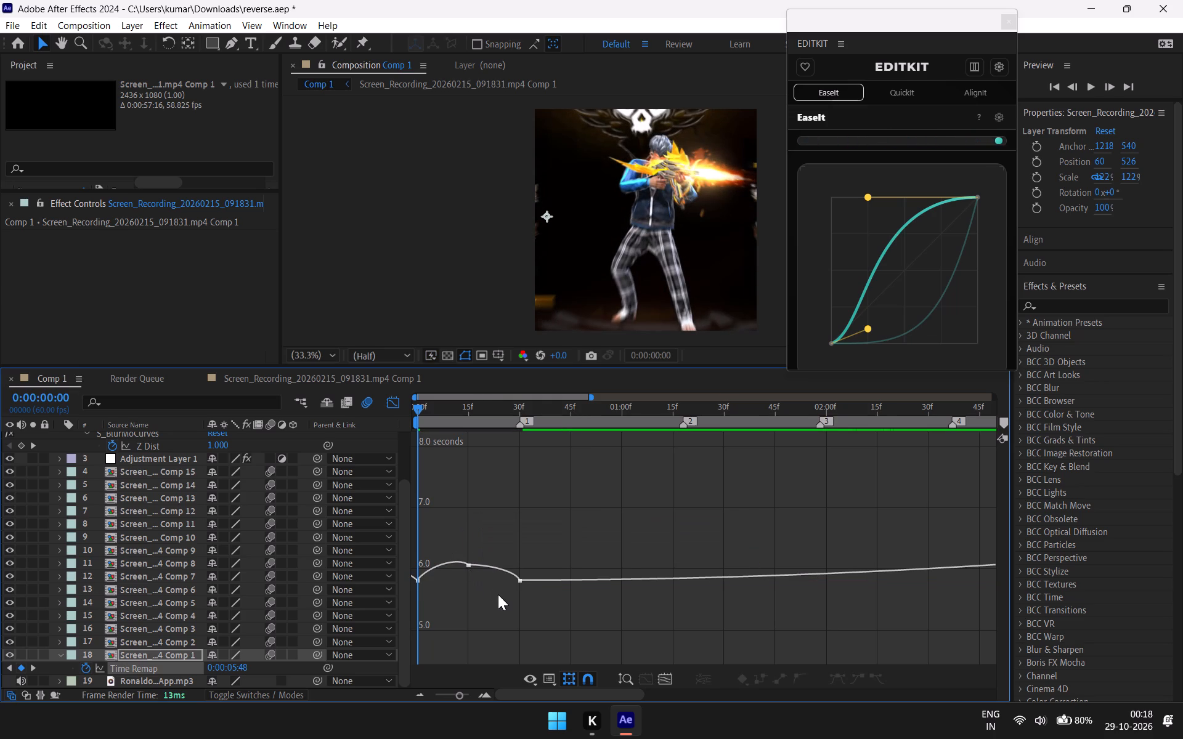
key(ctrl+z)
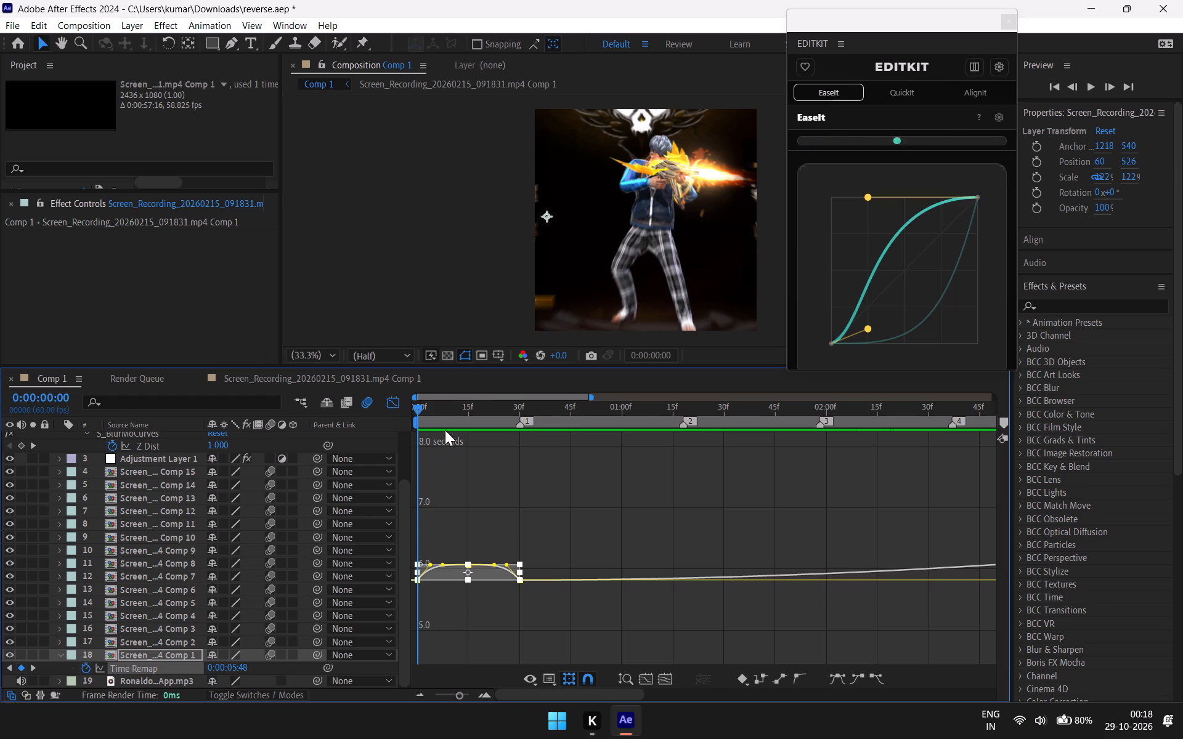
Close the graph editor and scrub through the first and second clips to check their motion.
click(383, 402)
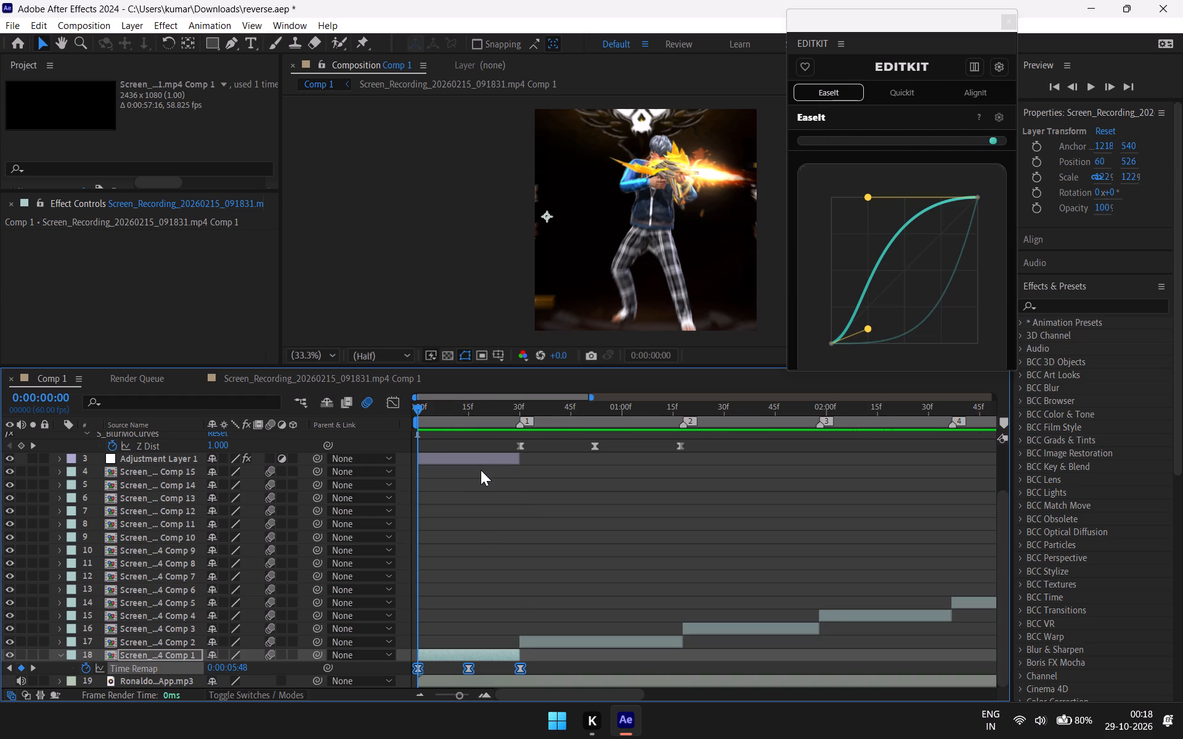
drag(416, 406, 434, 409)
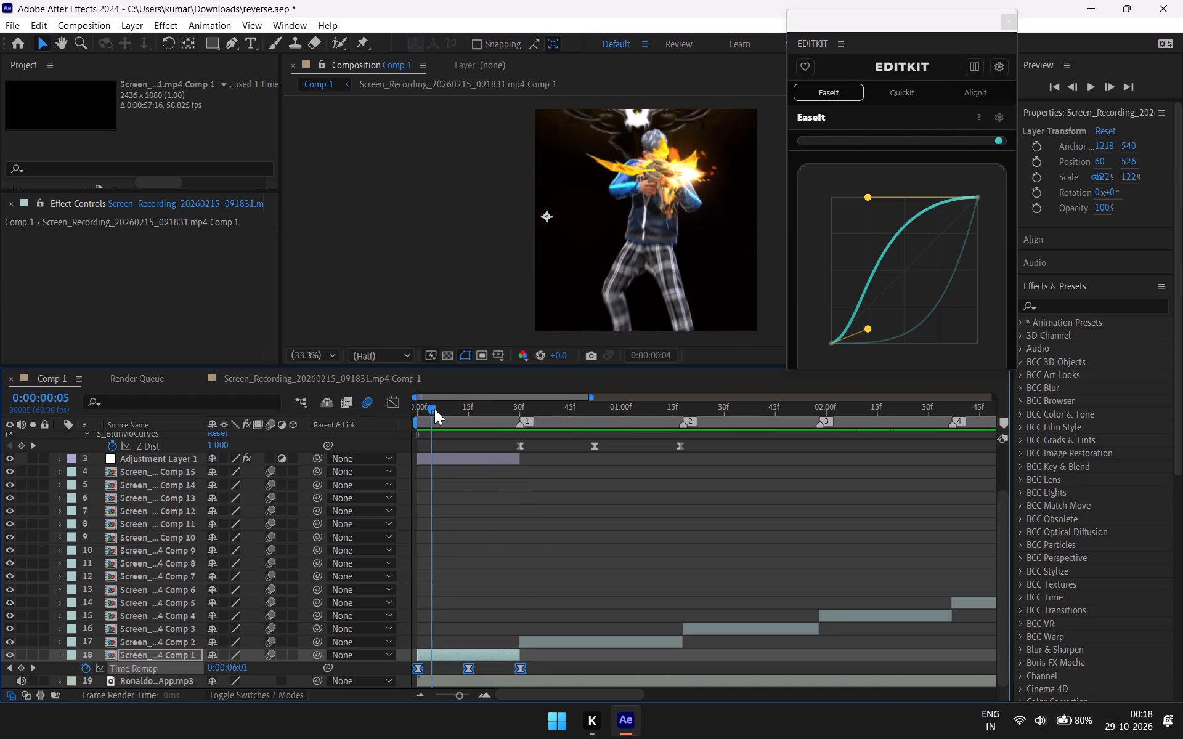
drag(434, 409, 519, 414)
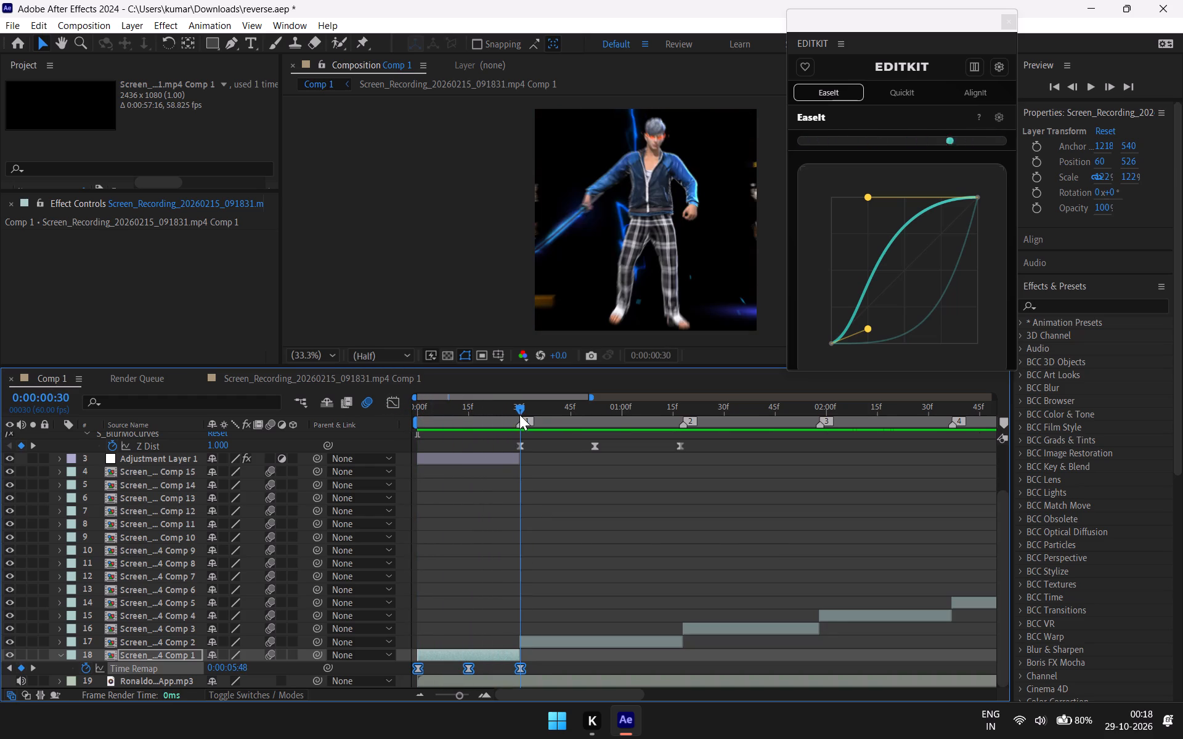
drag(519, 414, 542, 410)
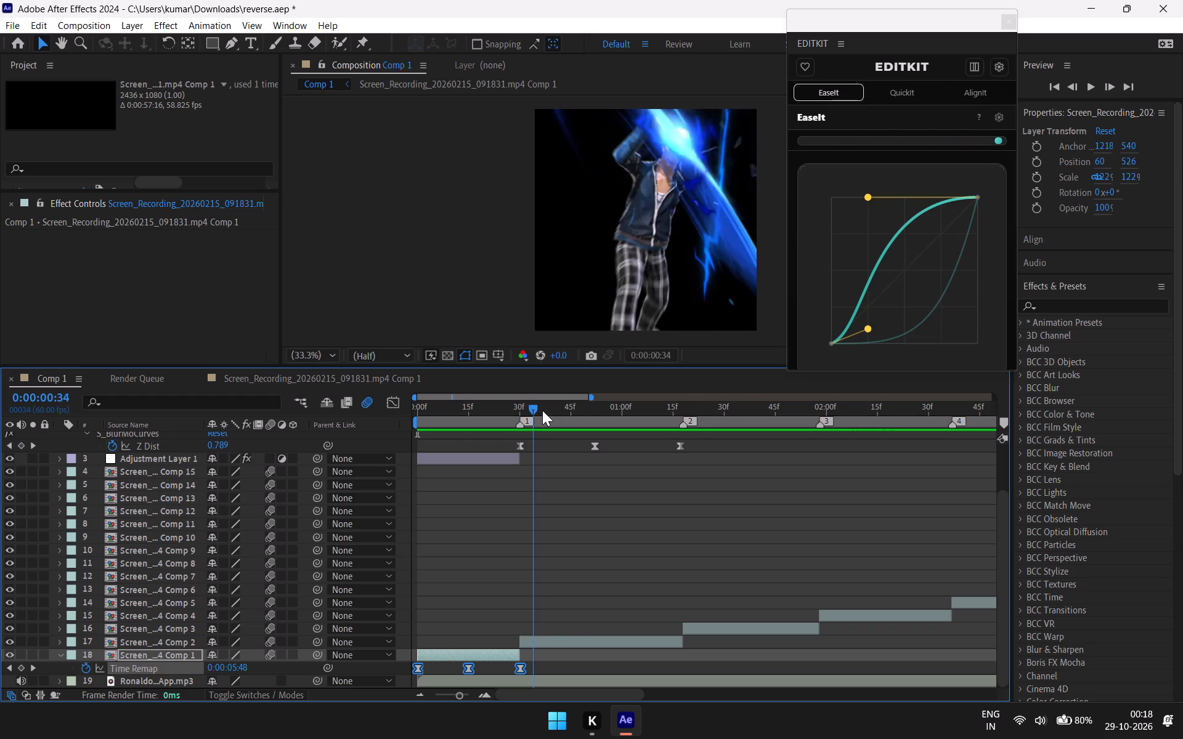
drag(542, 410, 670, 412)
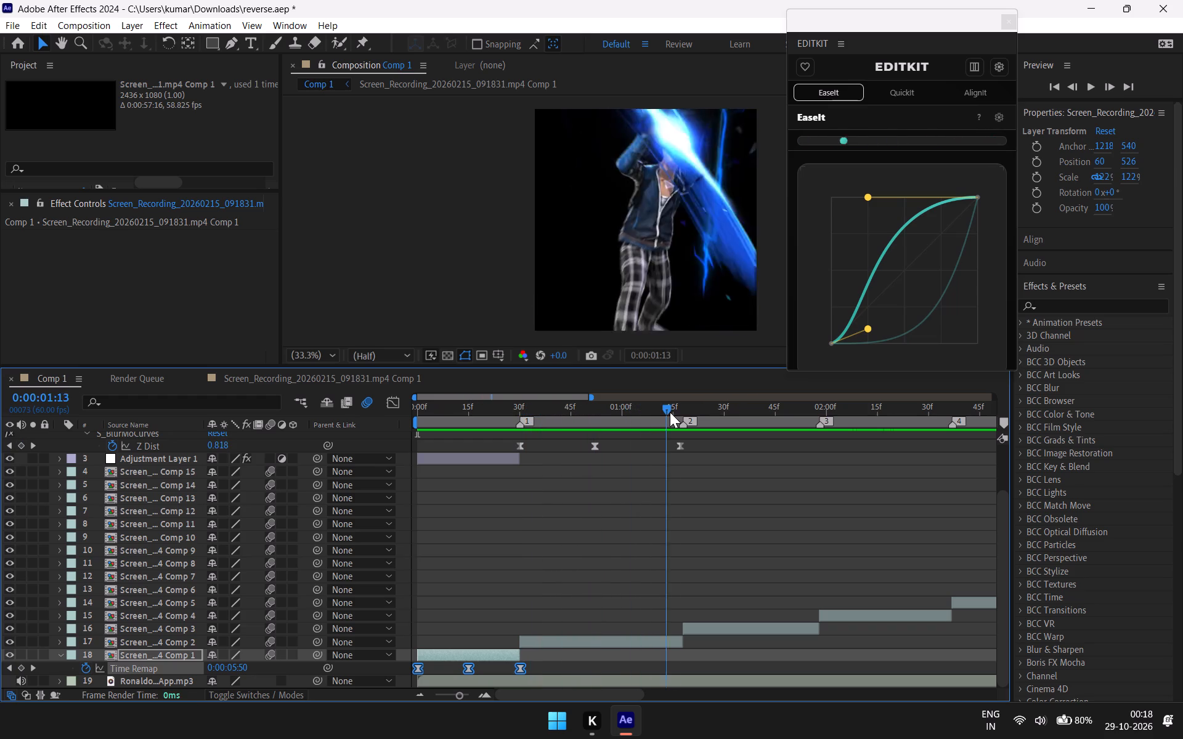
drag(670, 412, 610, 428)
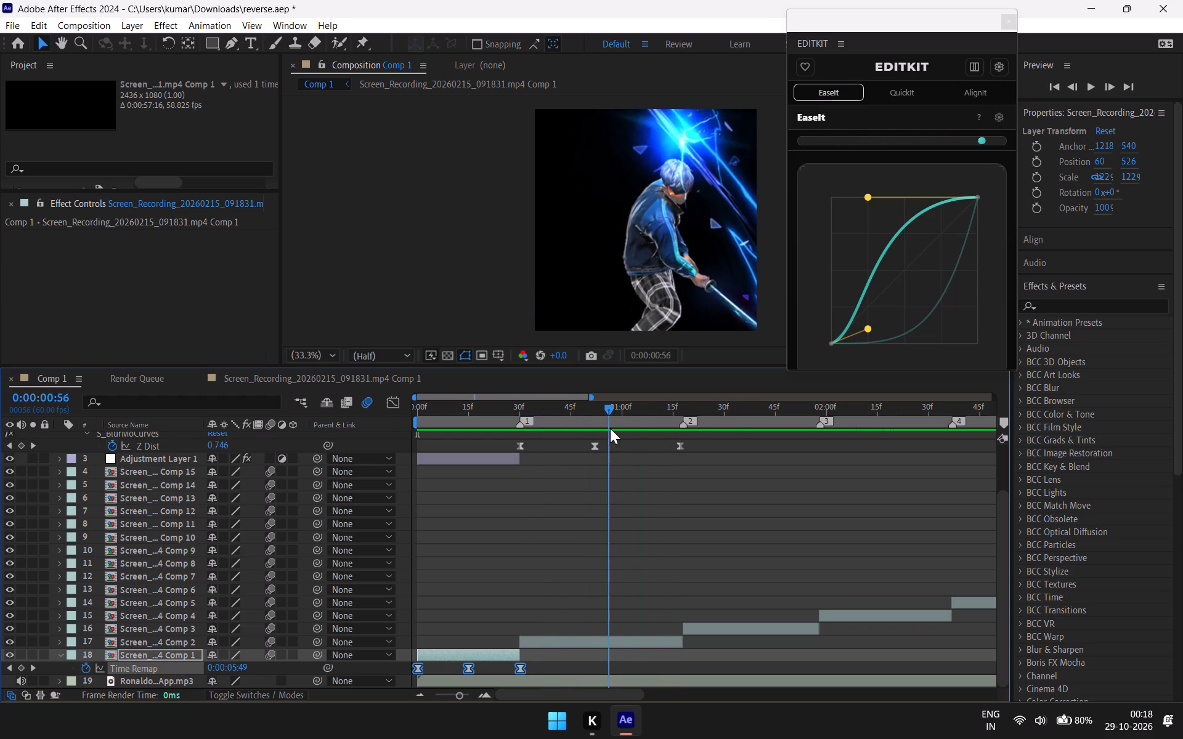
drag(610, 428, 667, 416)
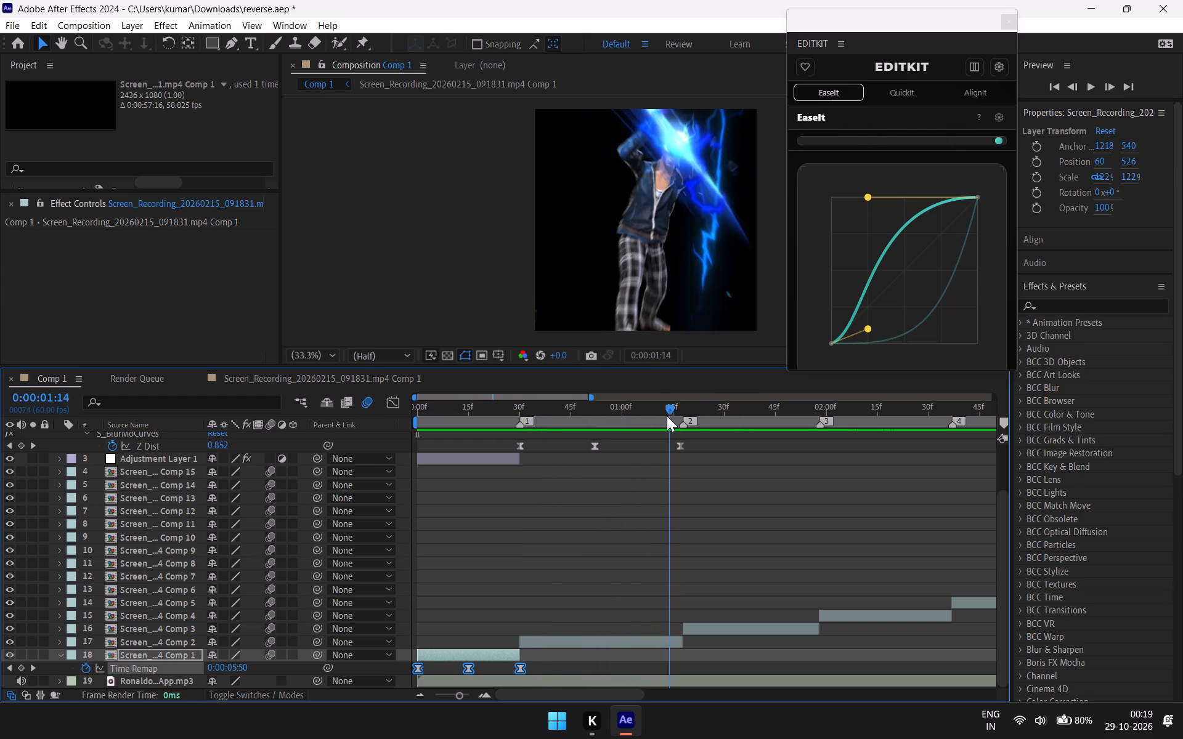
Play the opening of the composition repeatedly to examine the motion flowing from the first clip into the second.
drag(667, 416, 319, 466)
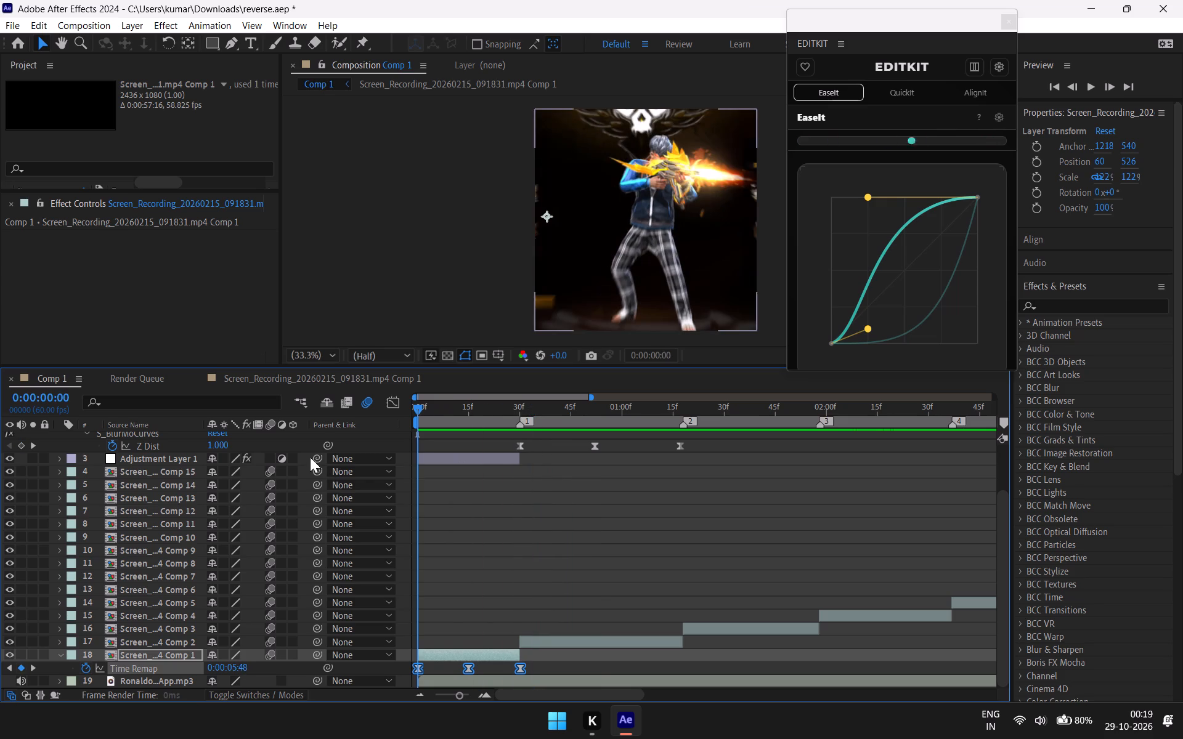
key(space)
key(space)
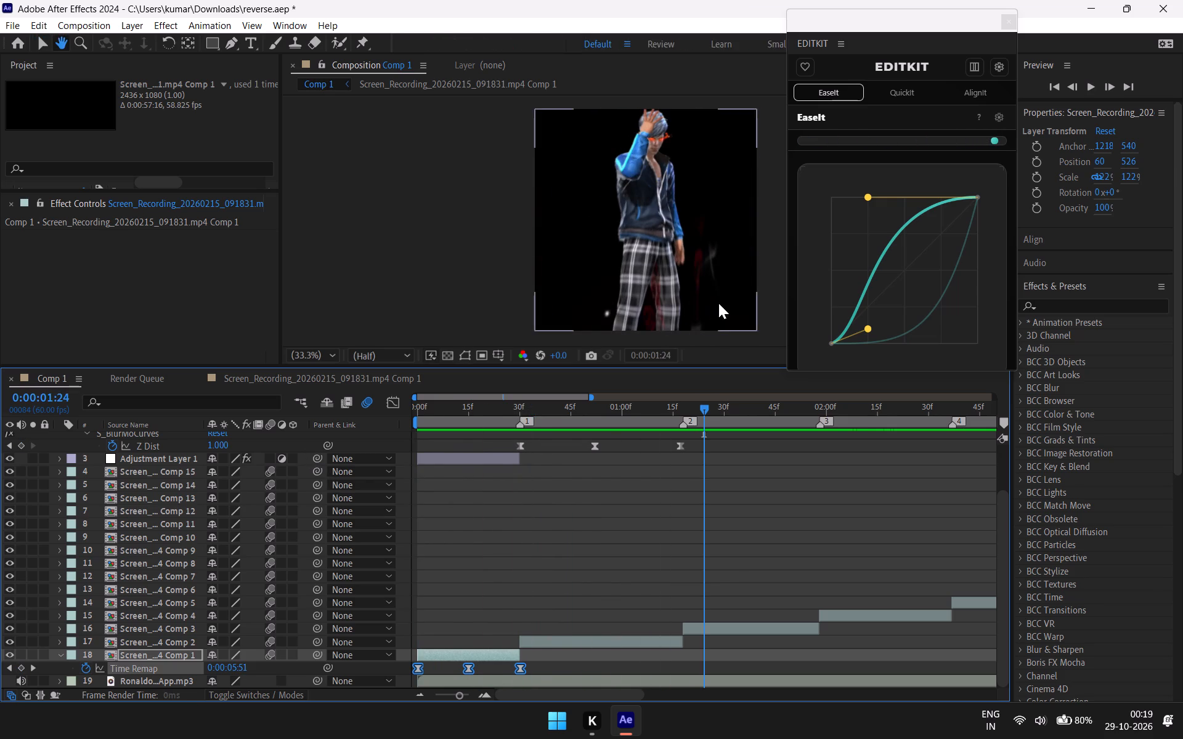
drag(699, 406, 351, 483)
key(space)
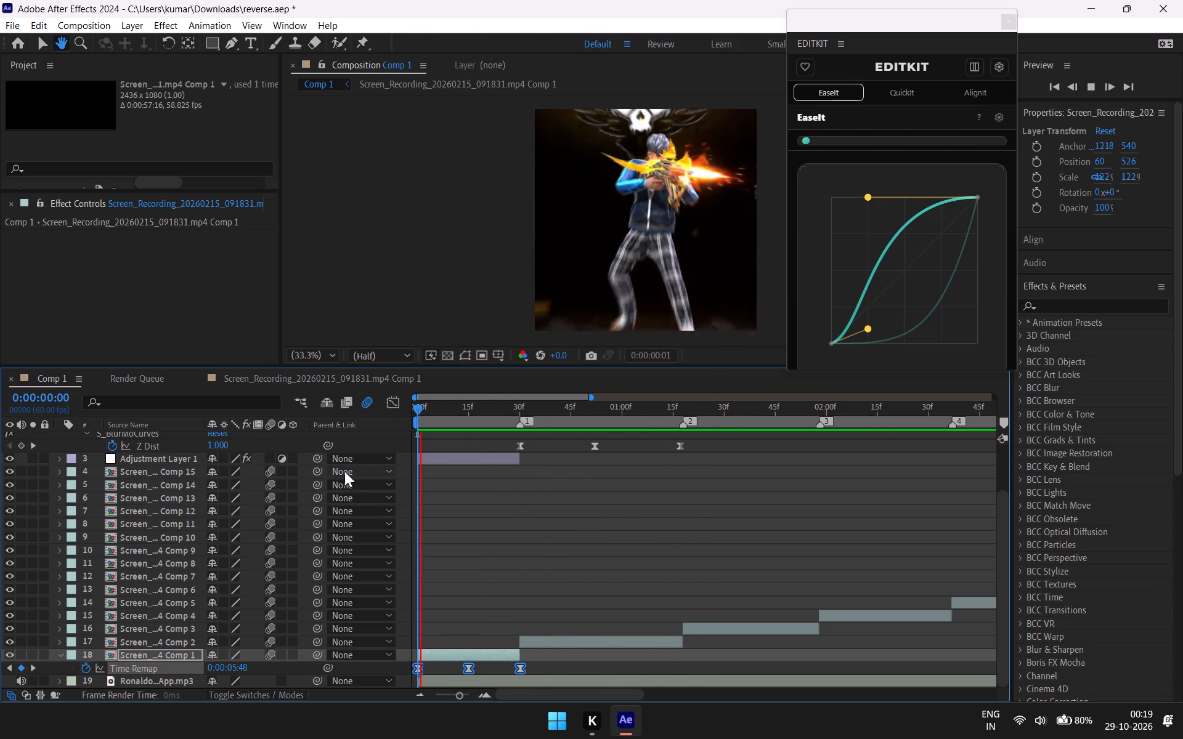
key(space)
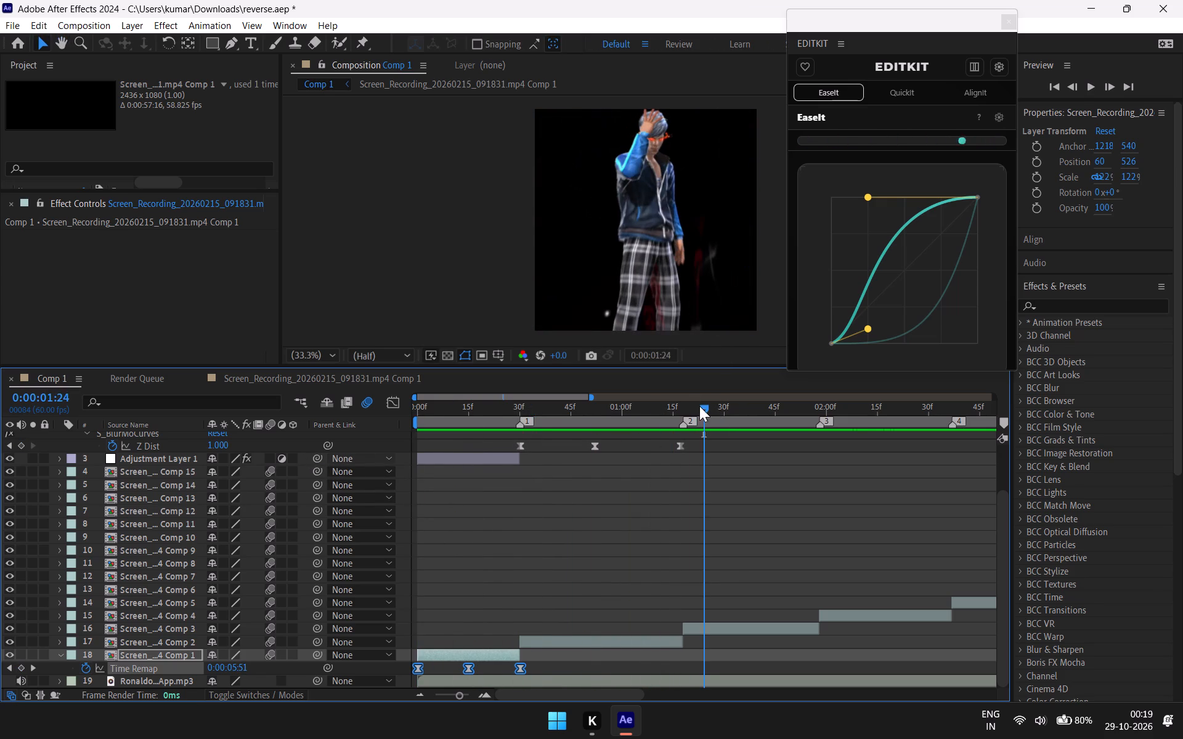
drag(705, 403, 441, 474)
key(space)
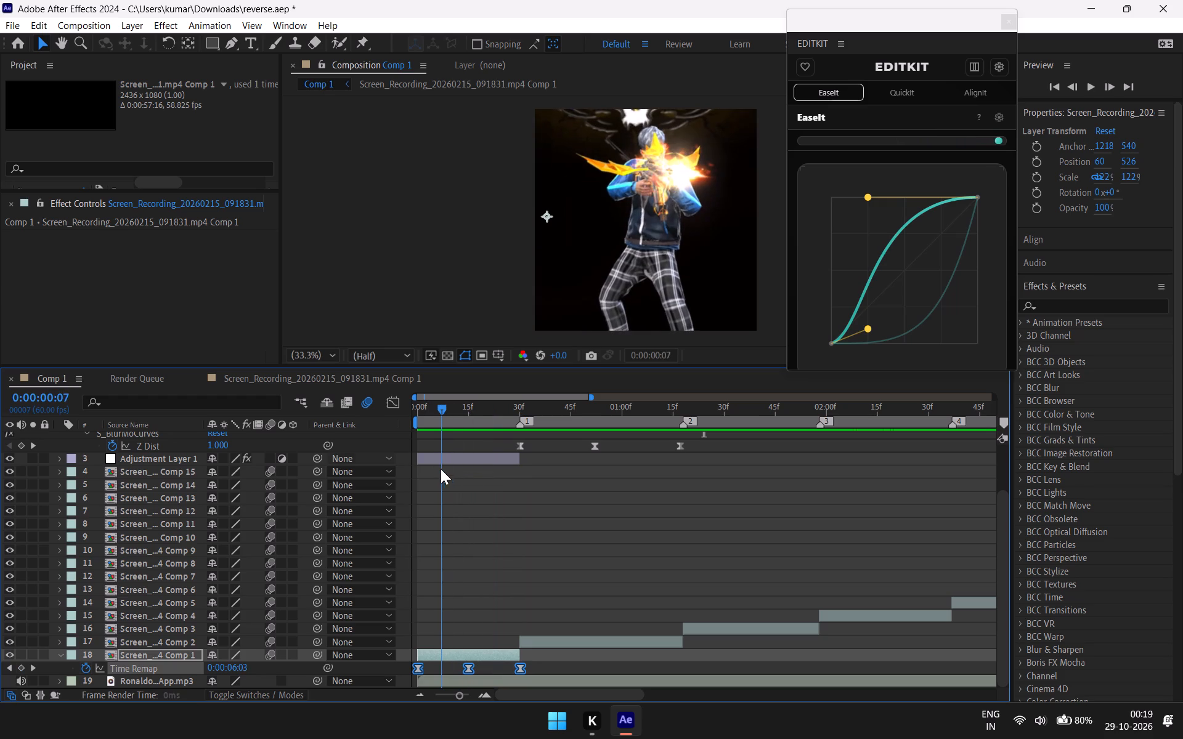
key(space)
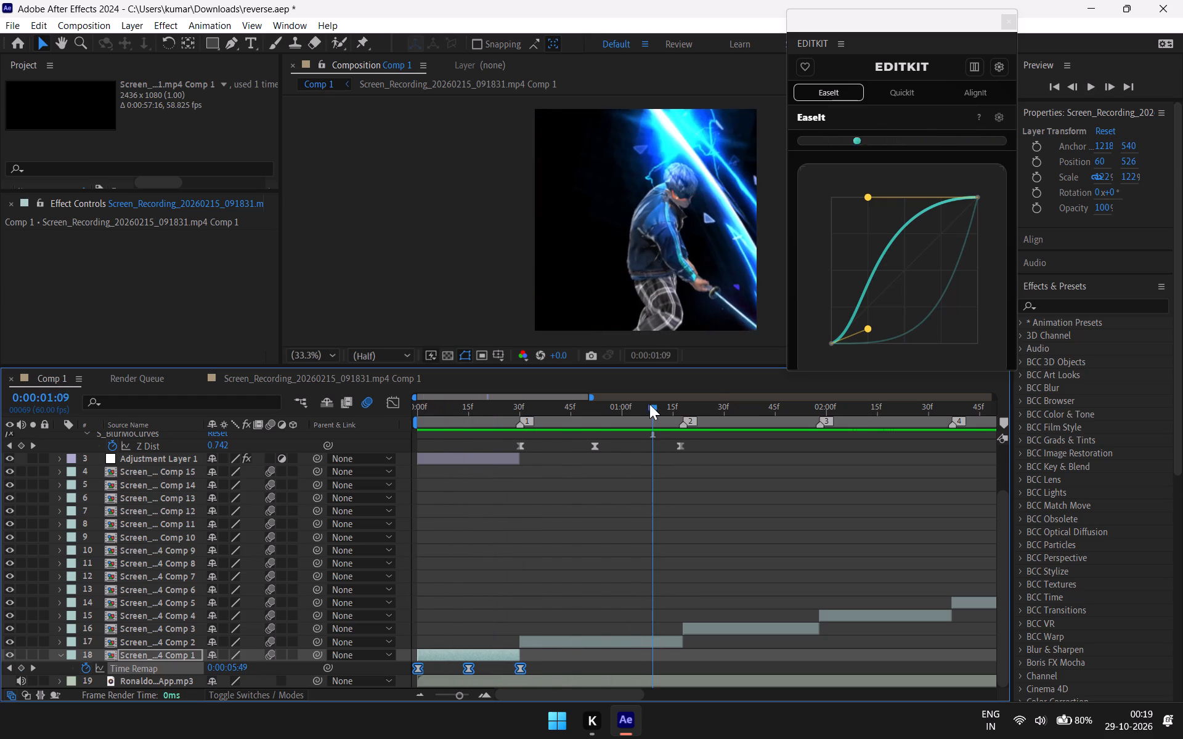
drag(649, 408, 283, 492)
key(space)
key(space)
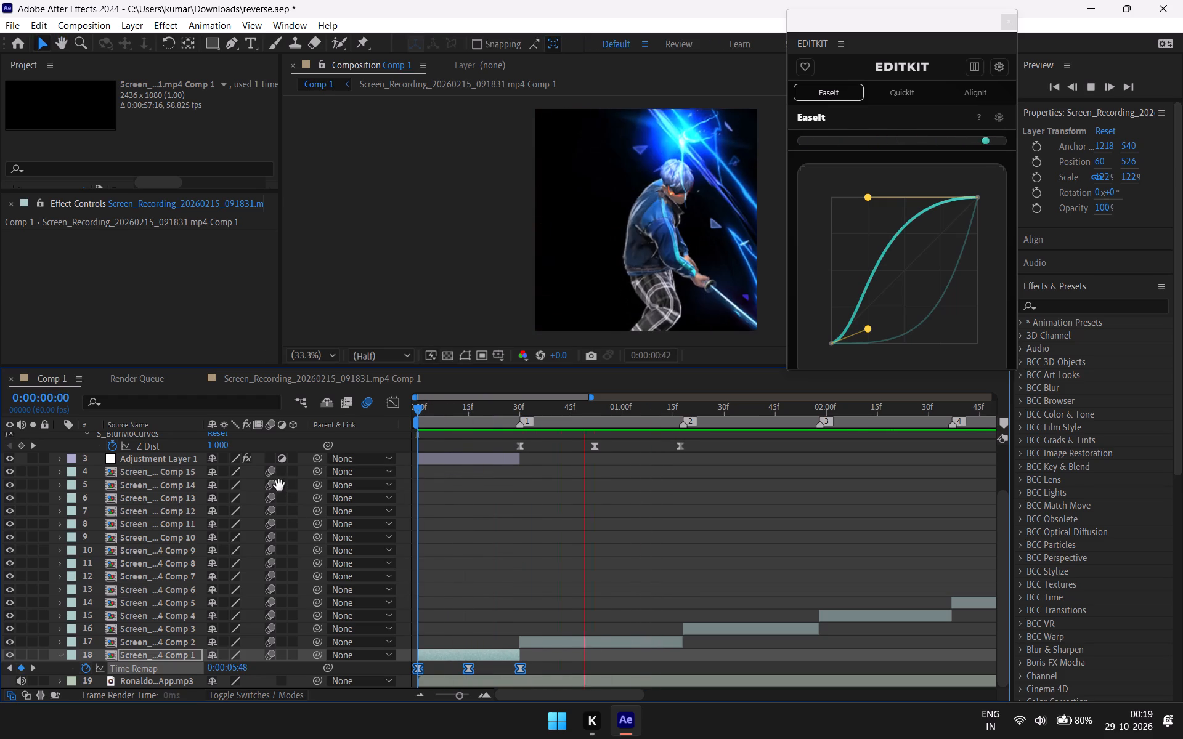
Preview the composition from frame 0 to about 0:00:05:55, and return the playhead to frame 0.
drag(597, 405, 383, 475)
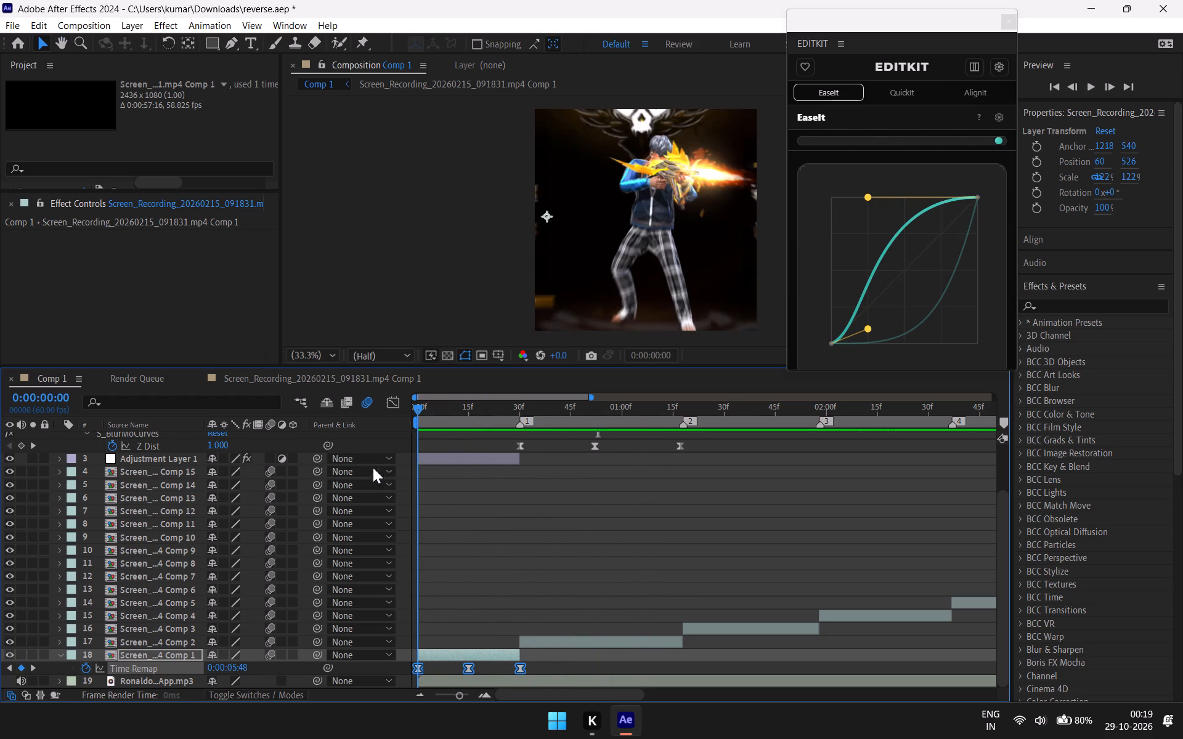
key(space)
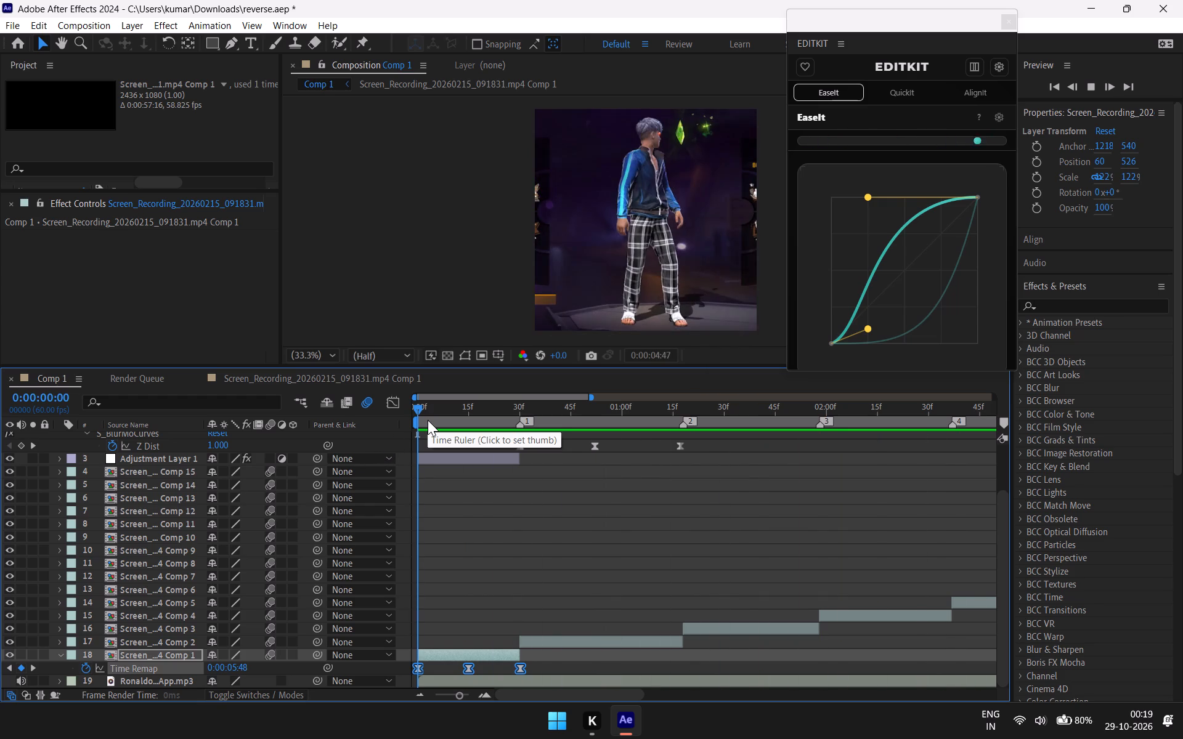
key(space)
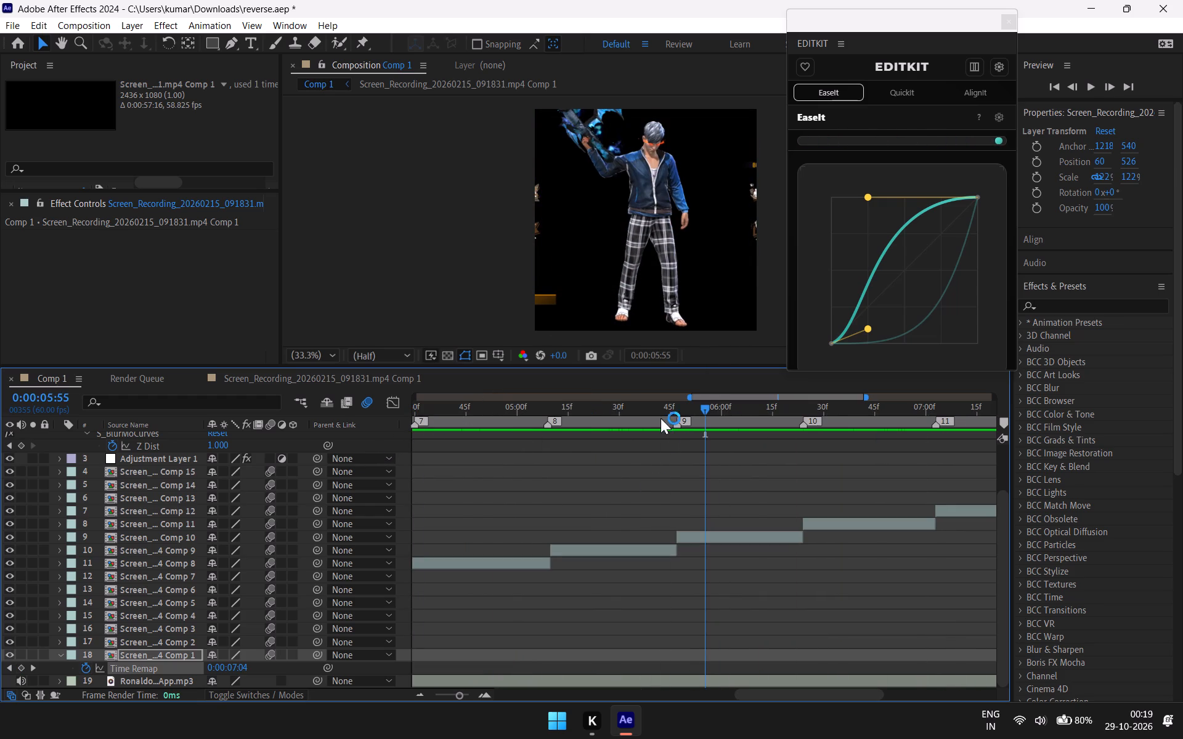
drag(701, 410, 306, 478)
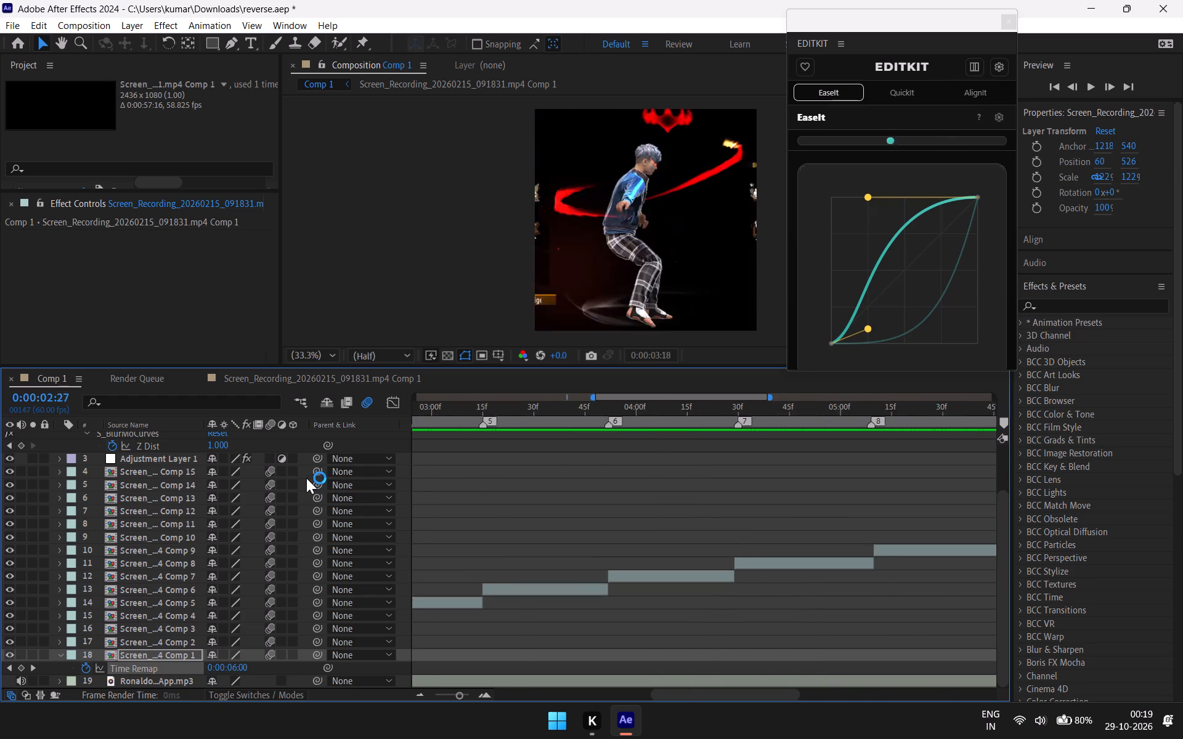
drag(306, 478, 294, 477)
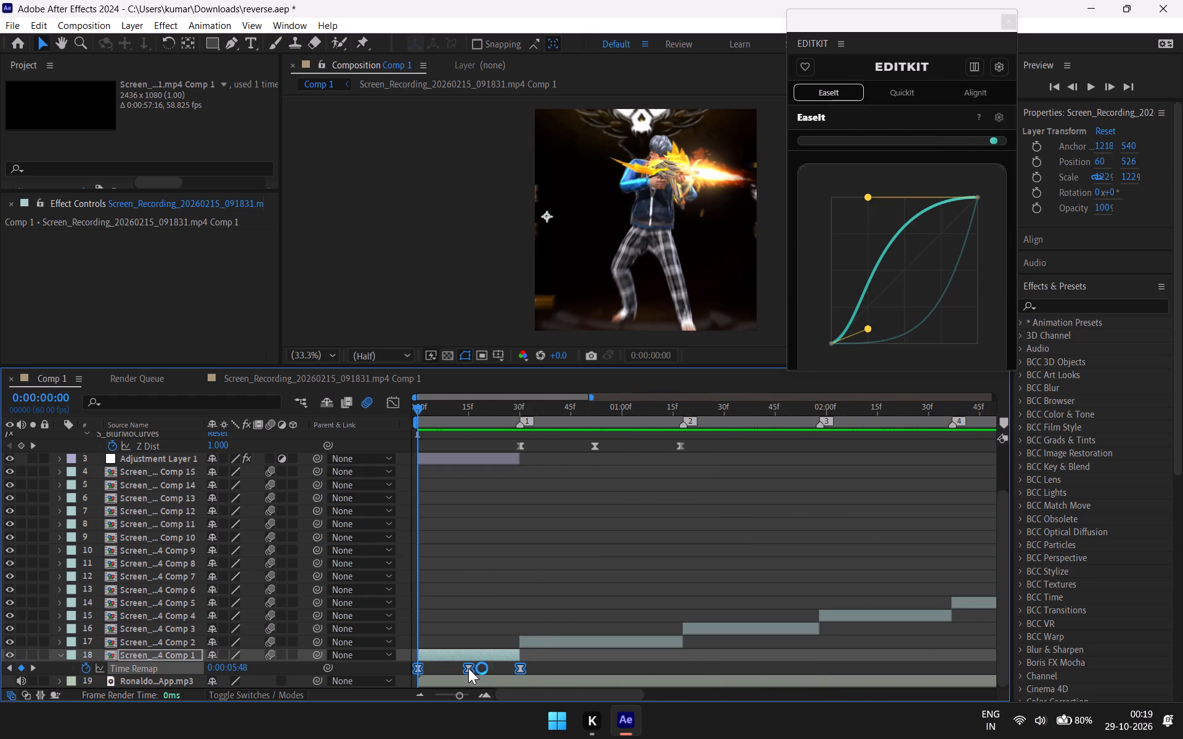
Shape a fast-start, slow-end EaseIt curve and apply it to the first clip's first and middle Time Remap keyframes.
drag(477, 666, 391, 672)
drag(905, 110, 905, 110)
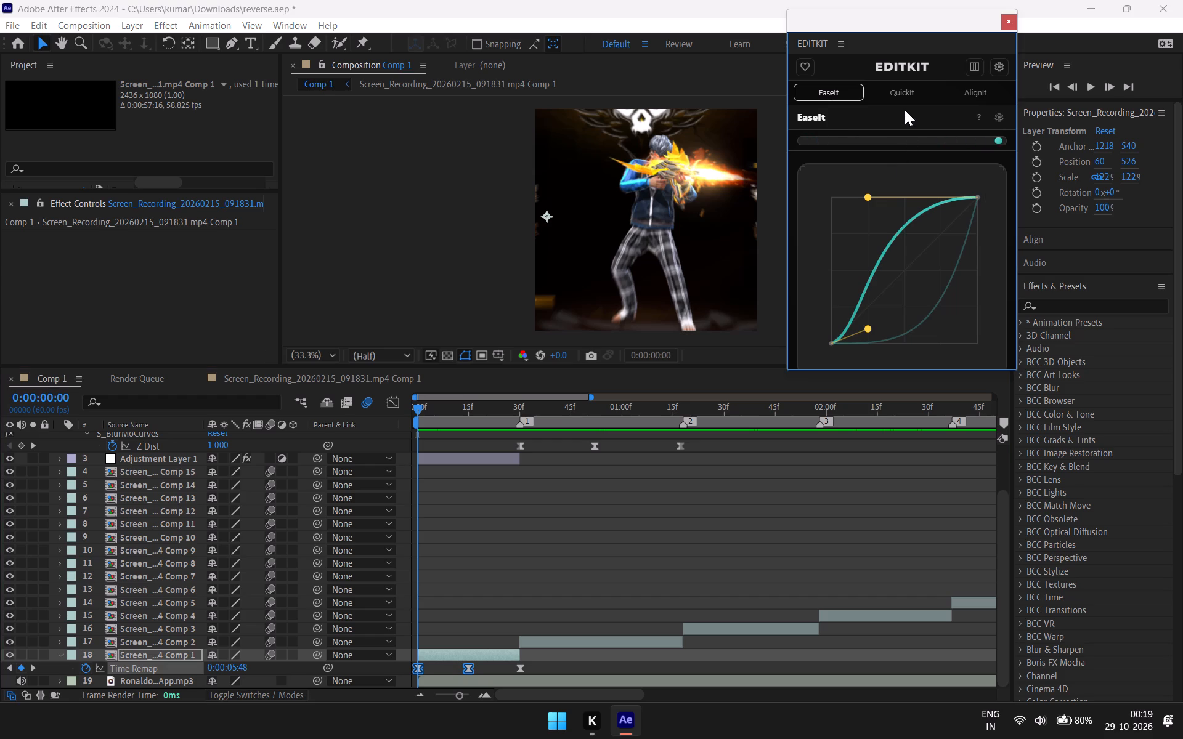
drag(905, 110, 907, 97)
drag(898, 25, 898, 17)
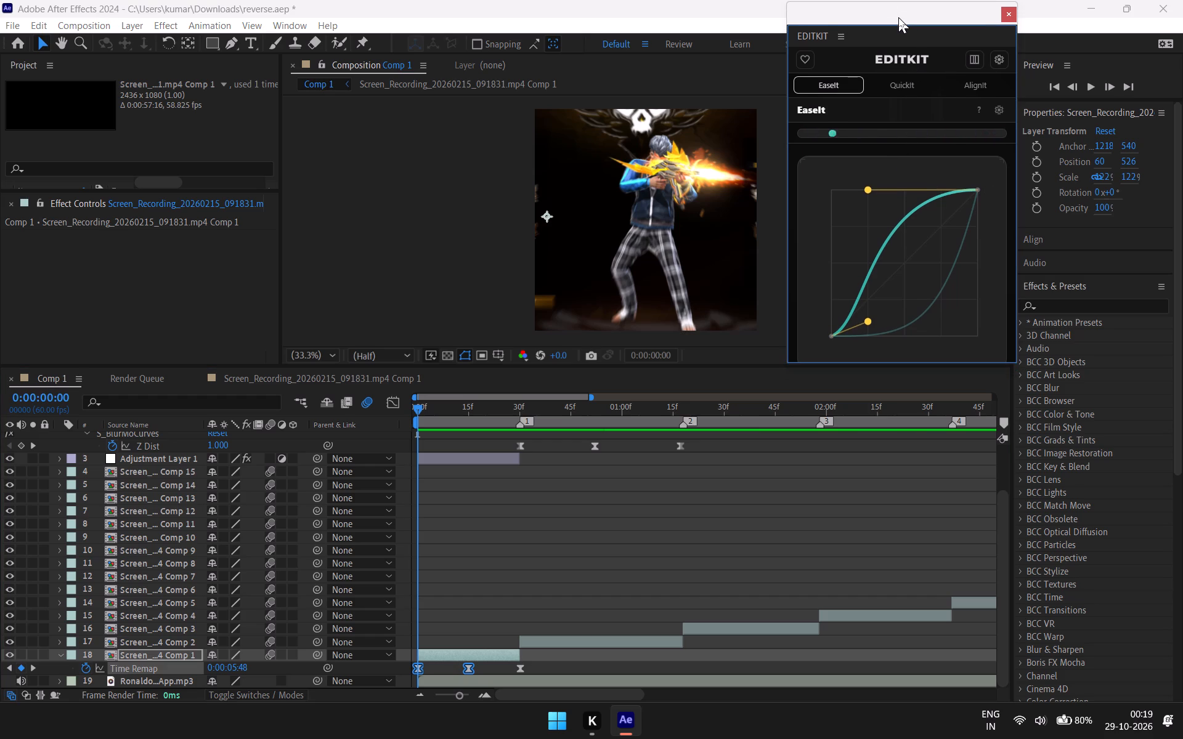
drag(898, 17, 898, 15)
click(903, 71)
click(903, 77)
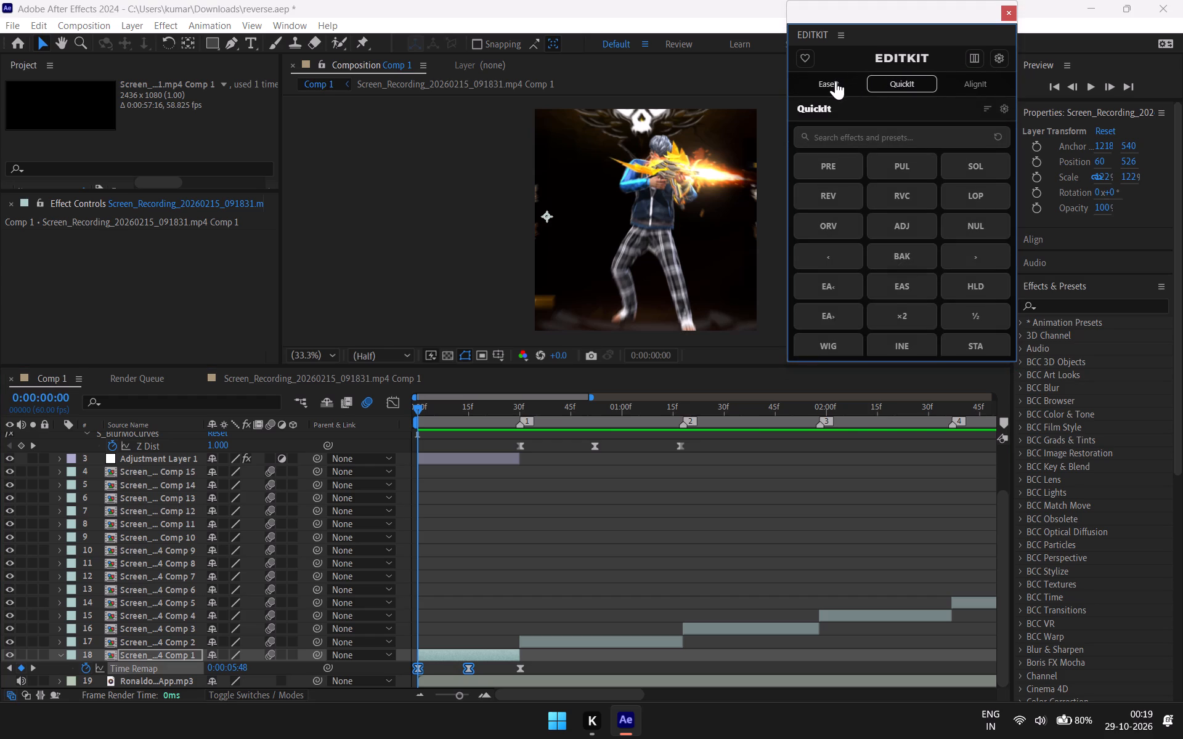
click(834, 81)
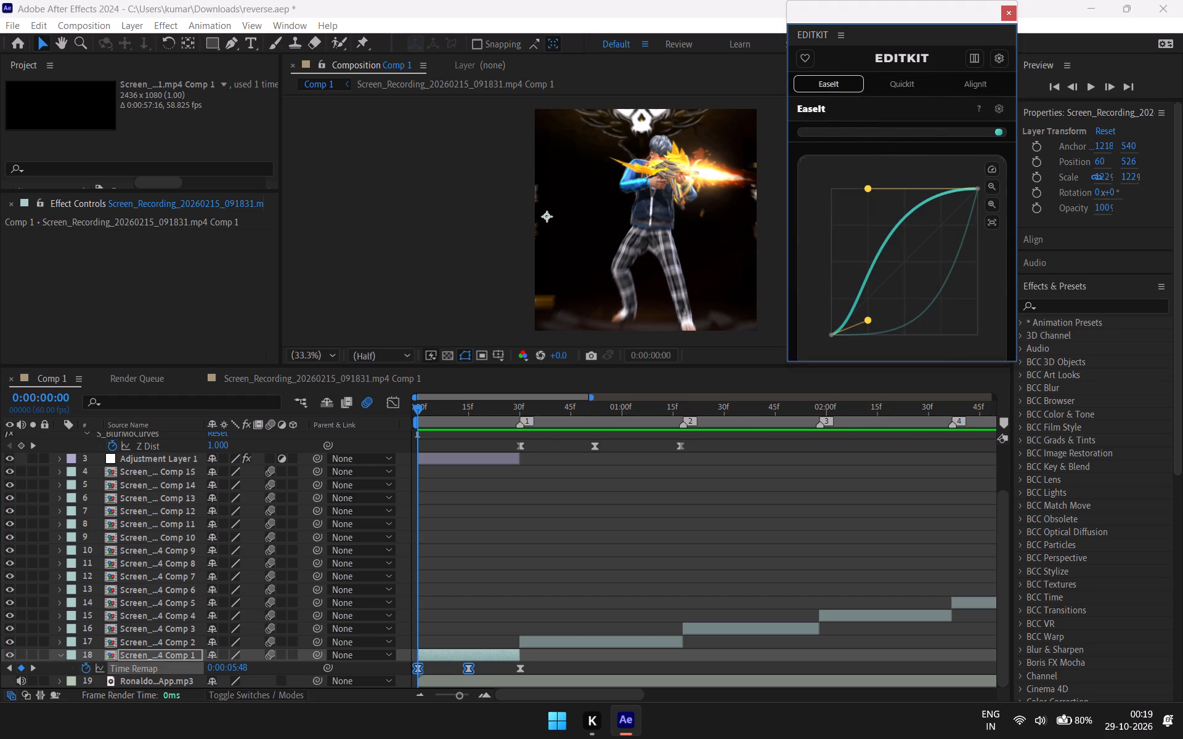
drag(869, 321, 818, 289)
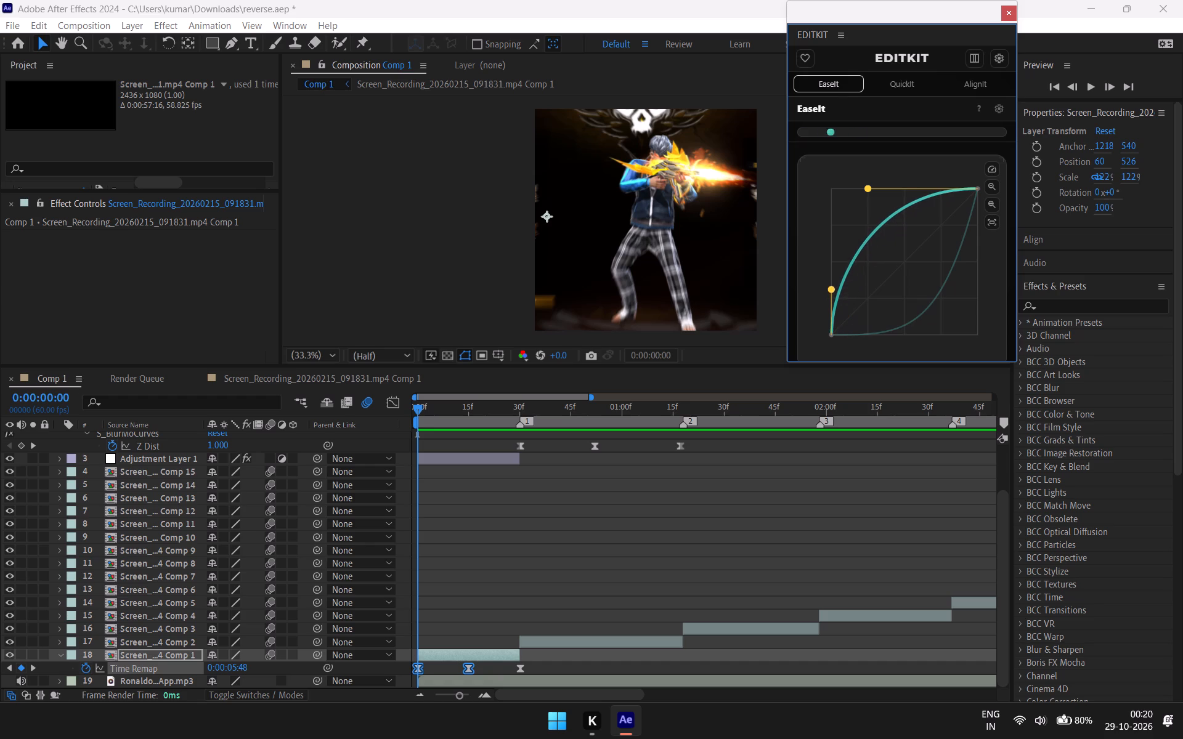
drag(818, 289, 810, 264)
drag(869, 188, 869, 188)
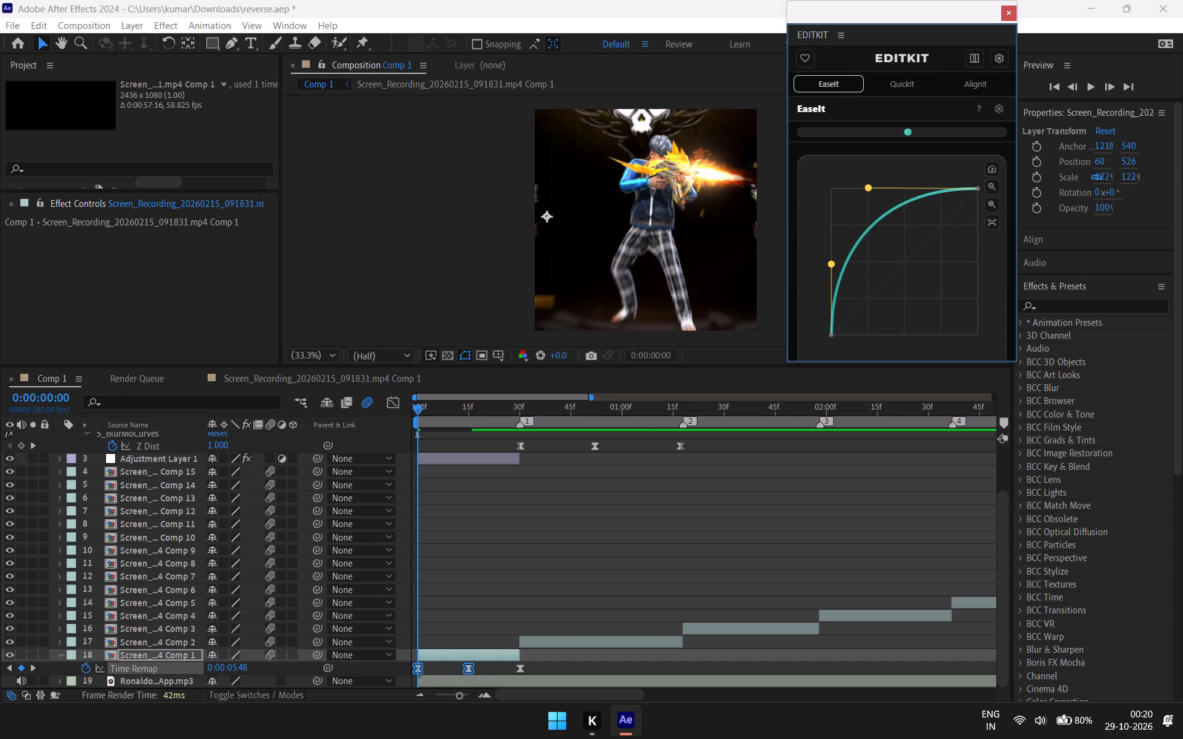
drag(869, 188, 898, 193)
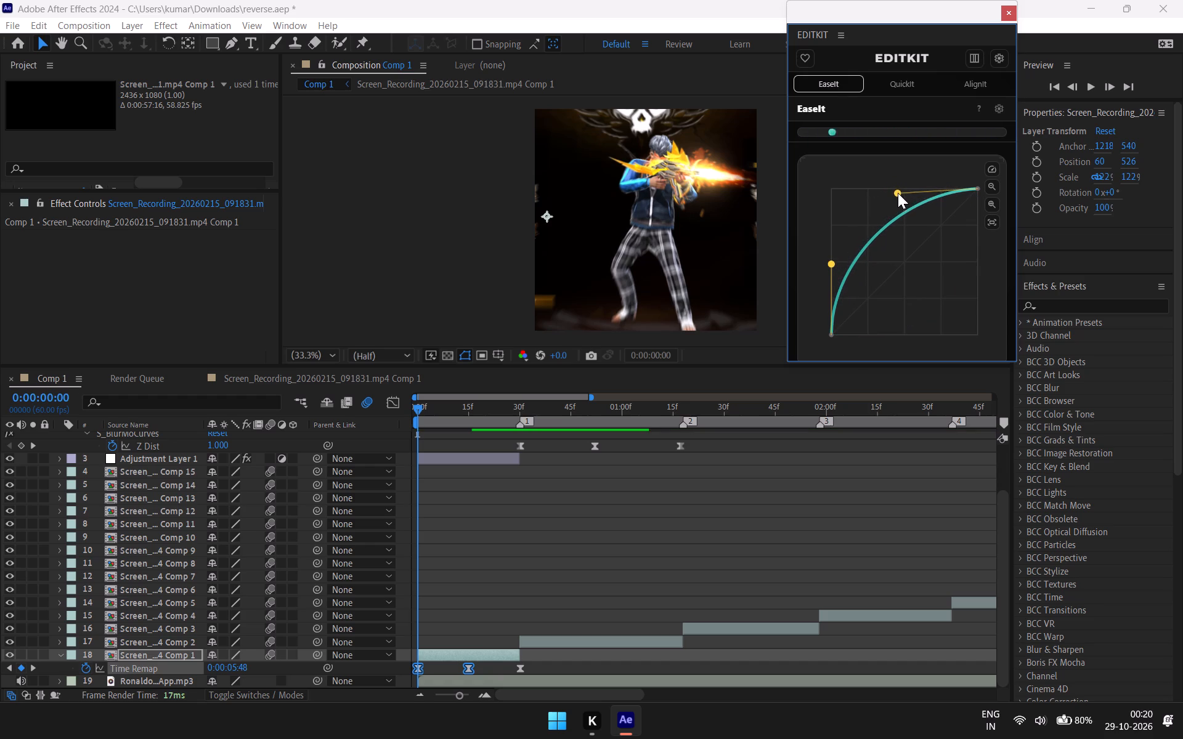
drag(898, 193, 898, 190)
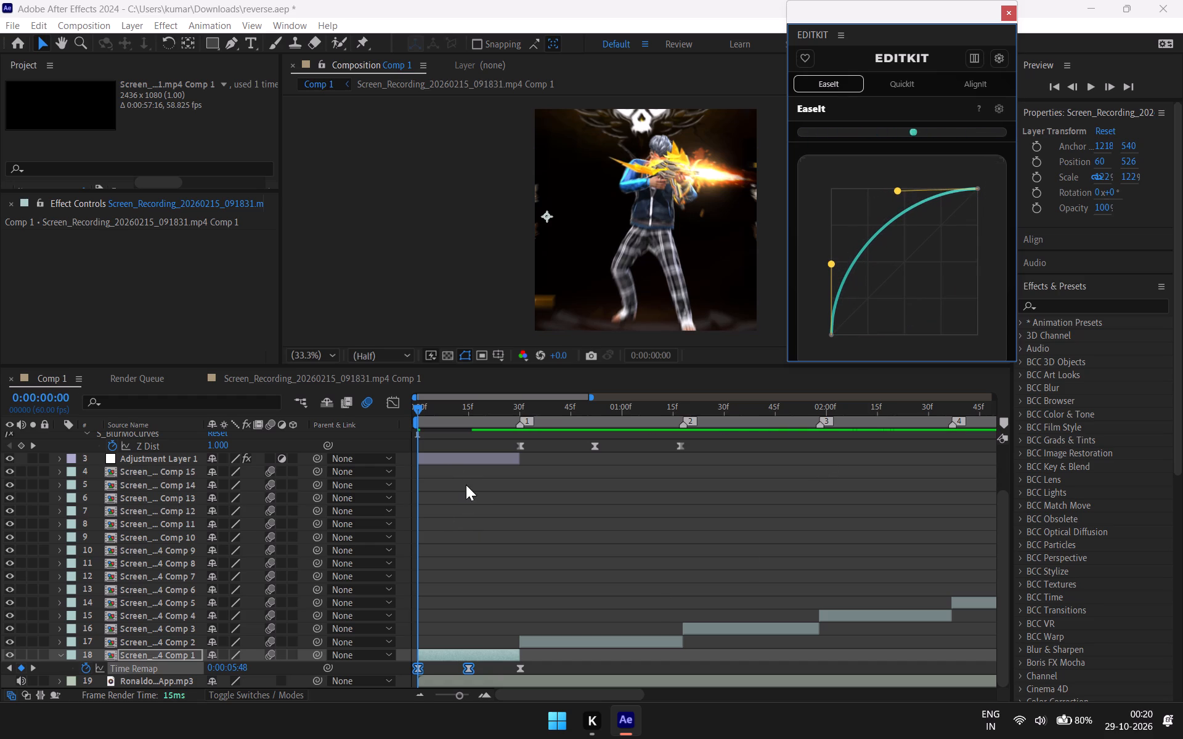
scroll(918, 289, down, 1)
click(988, 206)
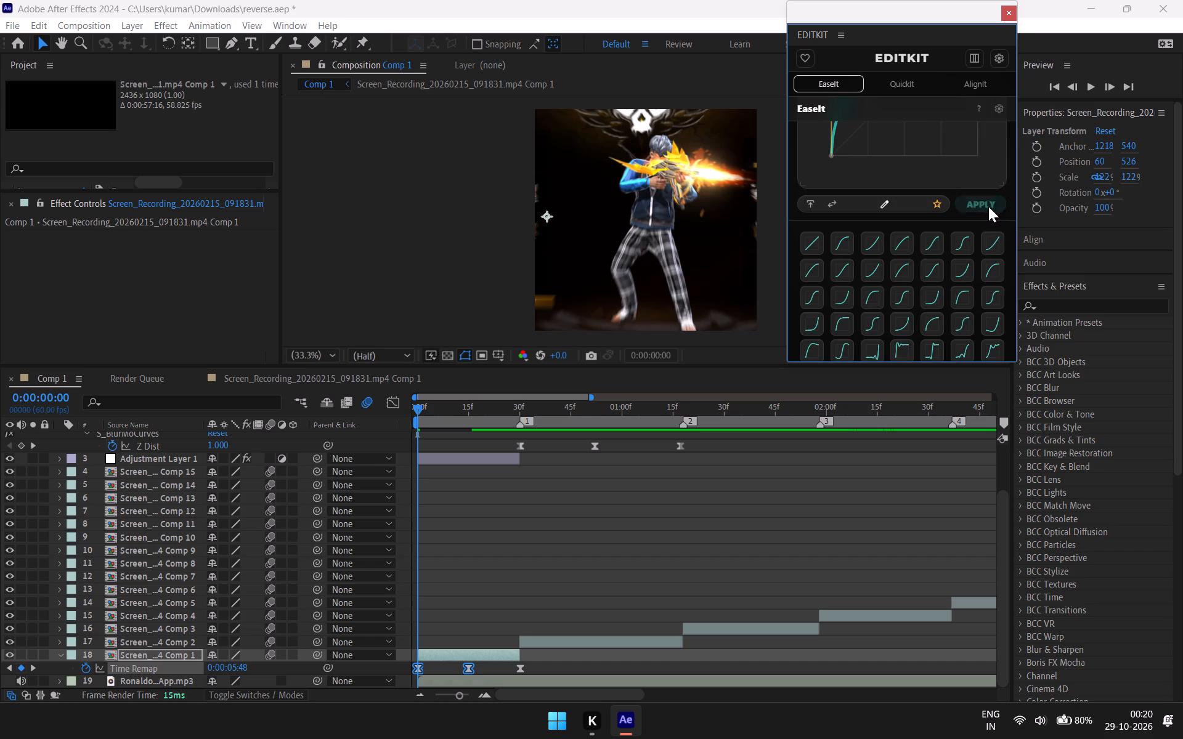
Play the composition from frame 0 into the second clip to check the first clip's easing.
drag(413, 405, 431, 408)
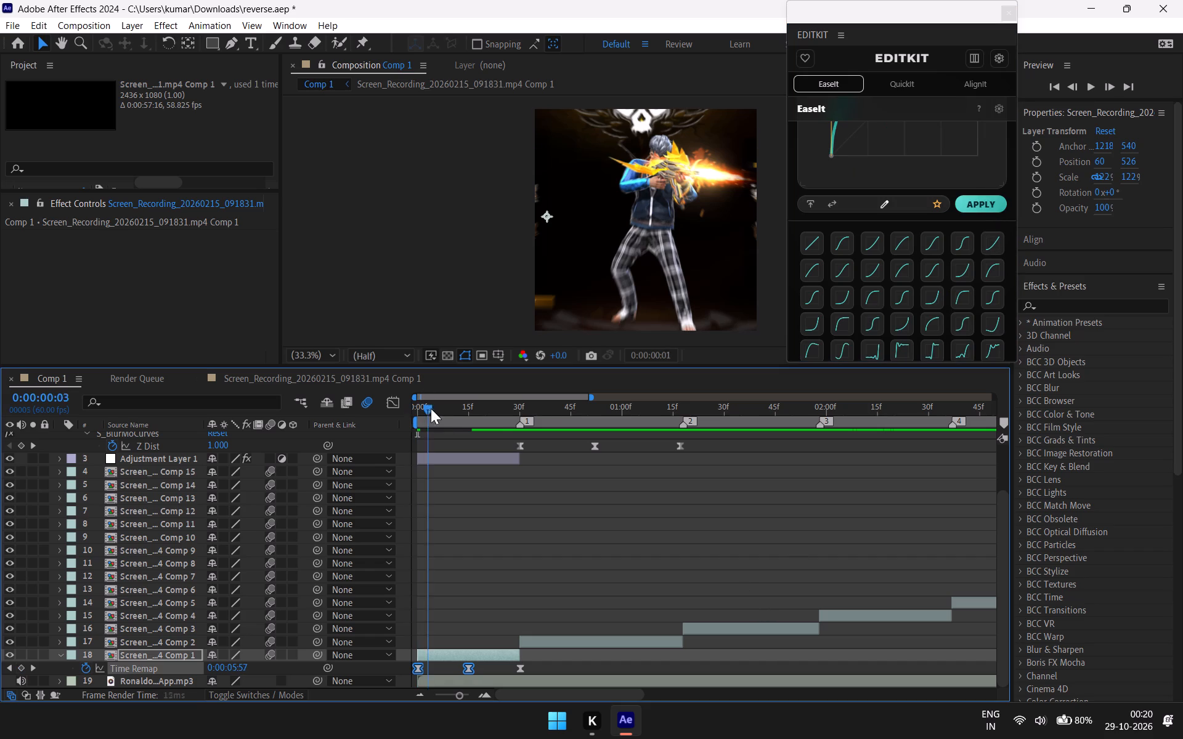
drag(431, 408, 367, 464)
key(space)
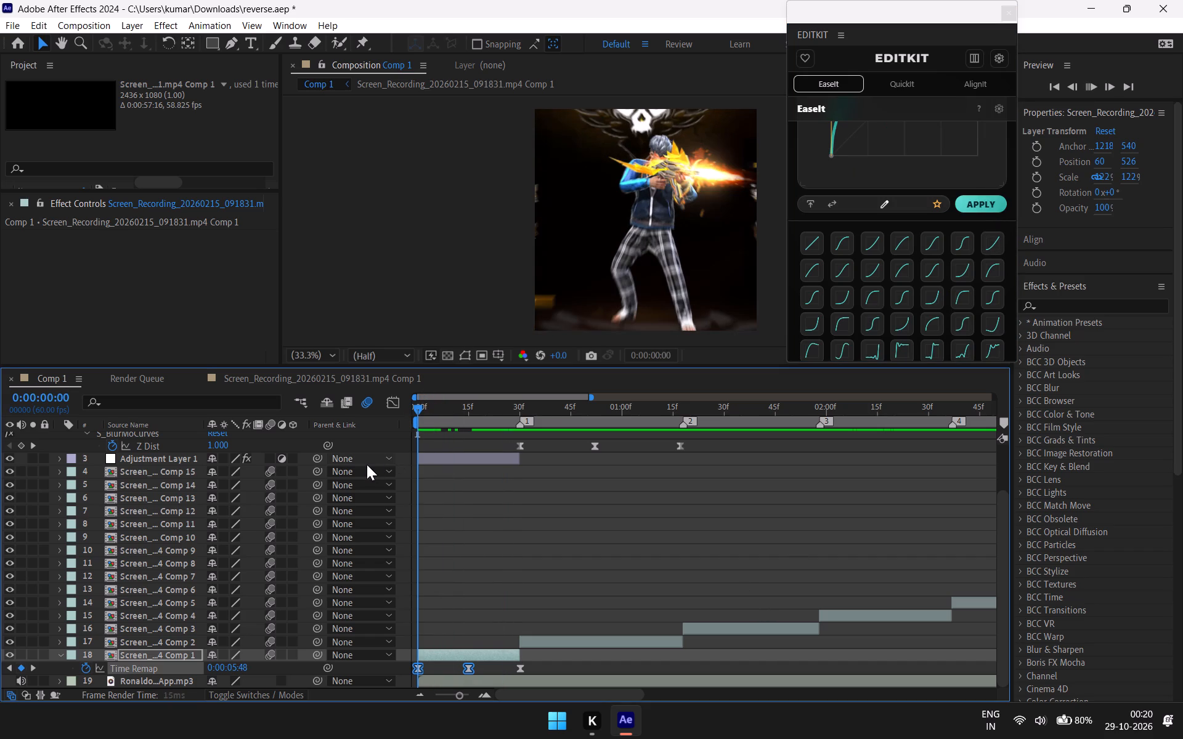
key(space)
drag(585, 405, 420, 474)
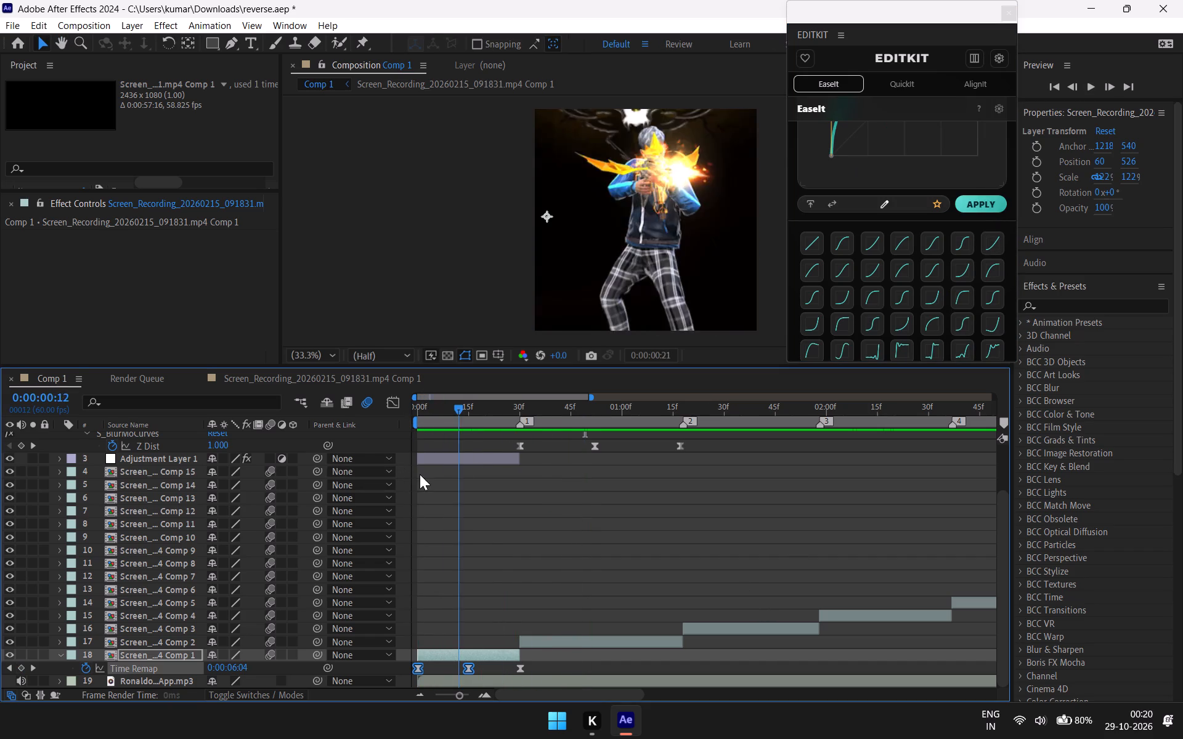
drag(420, 474, 407, 479)
key(space)
key(space)
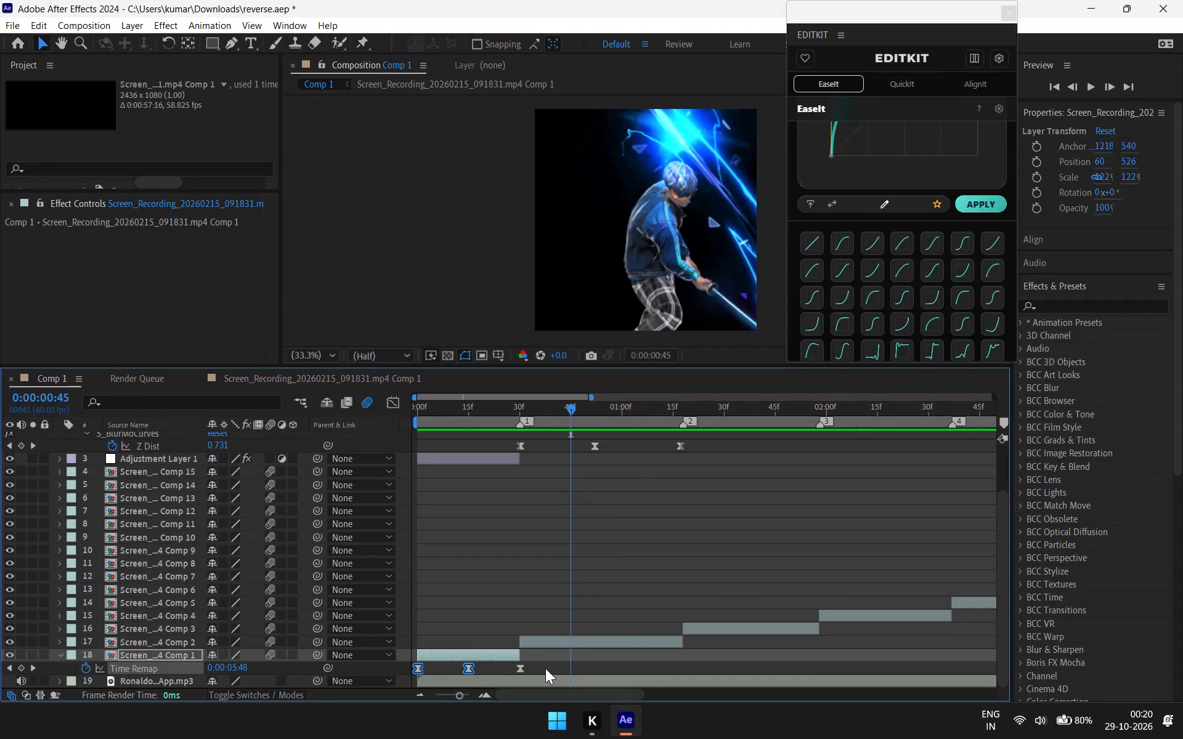
Shape a slow-start, fast-end EaseIt curve and apply it to the first clip's middle and last Time Remap keyframes.
drag(545, 663, 460, 673)
scroll(904, 191, up, 1)
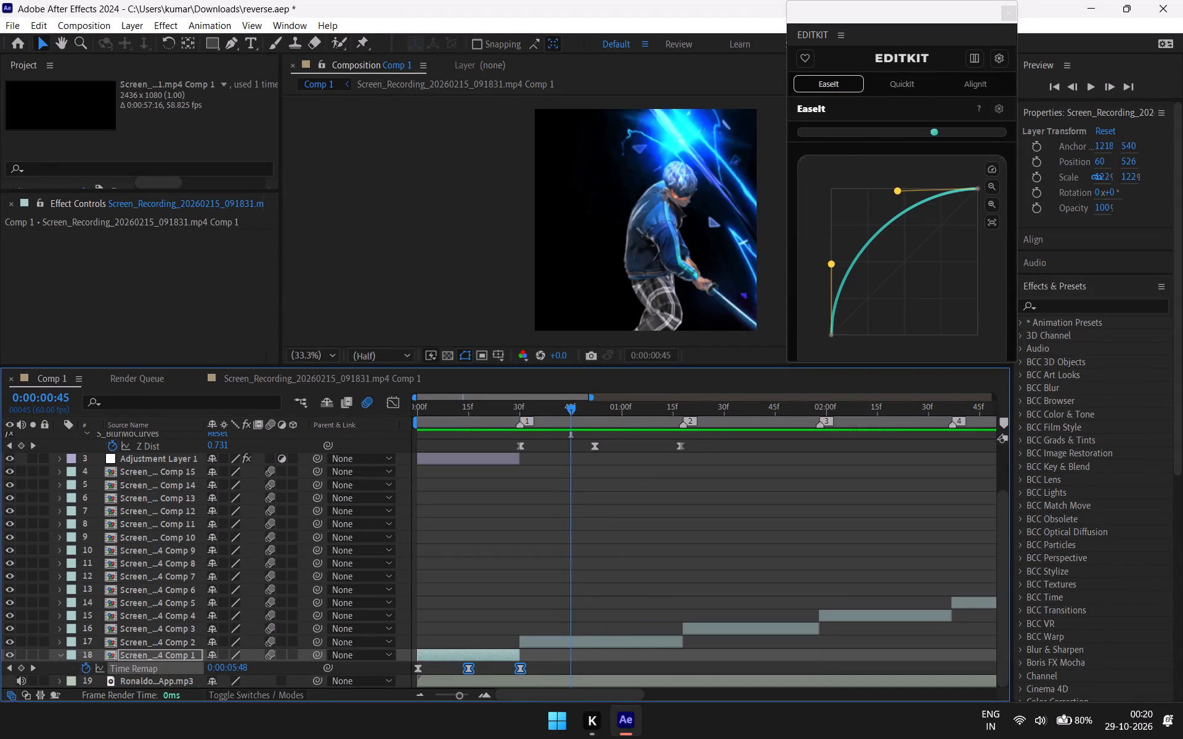
drag(901, 190, 980, 272)
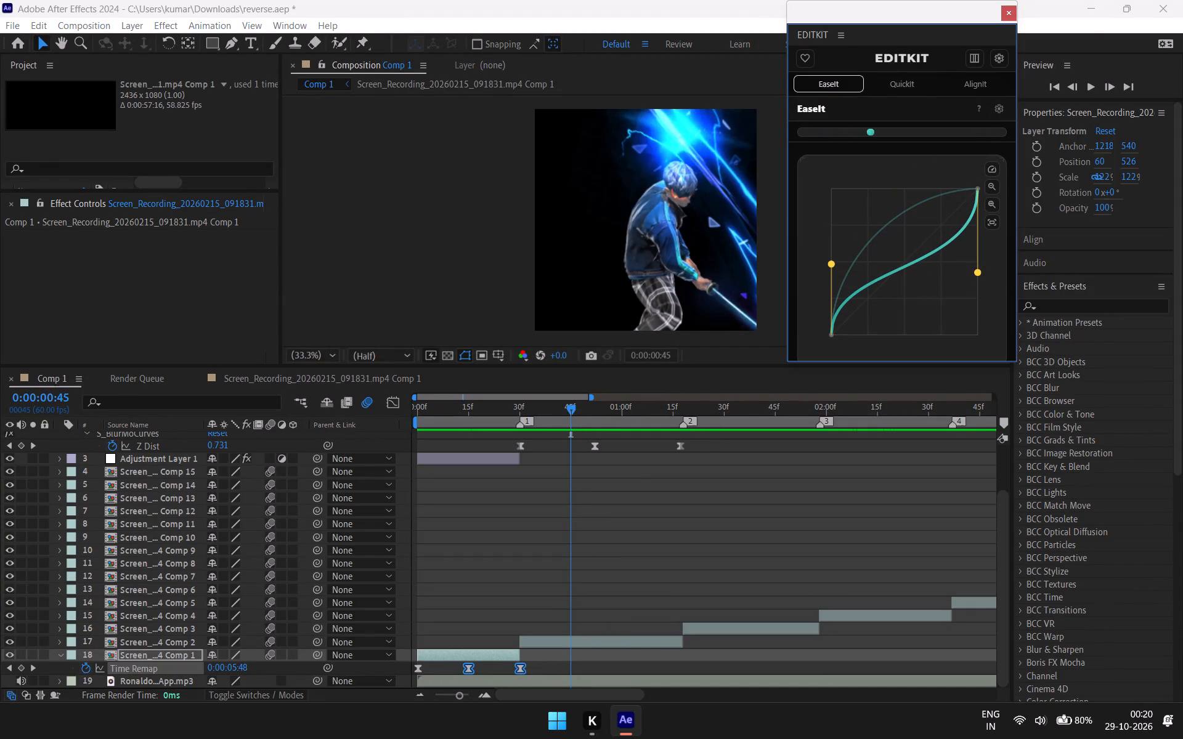
drag(833, 262, 898, 333)
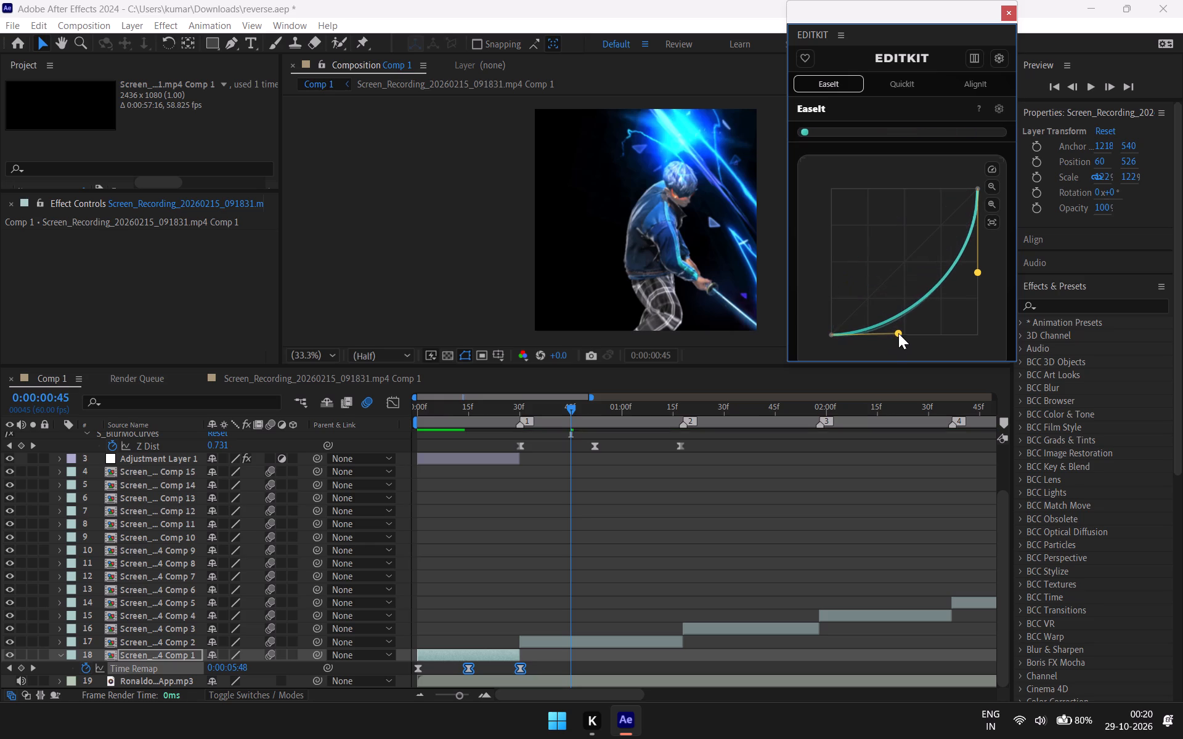
drag(898, 333, 905, 333)
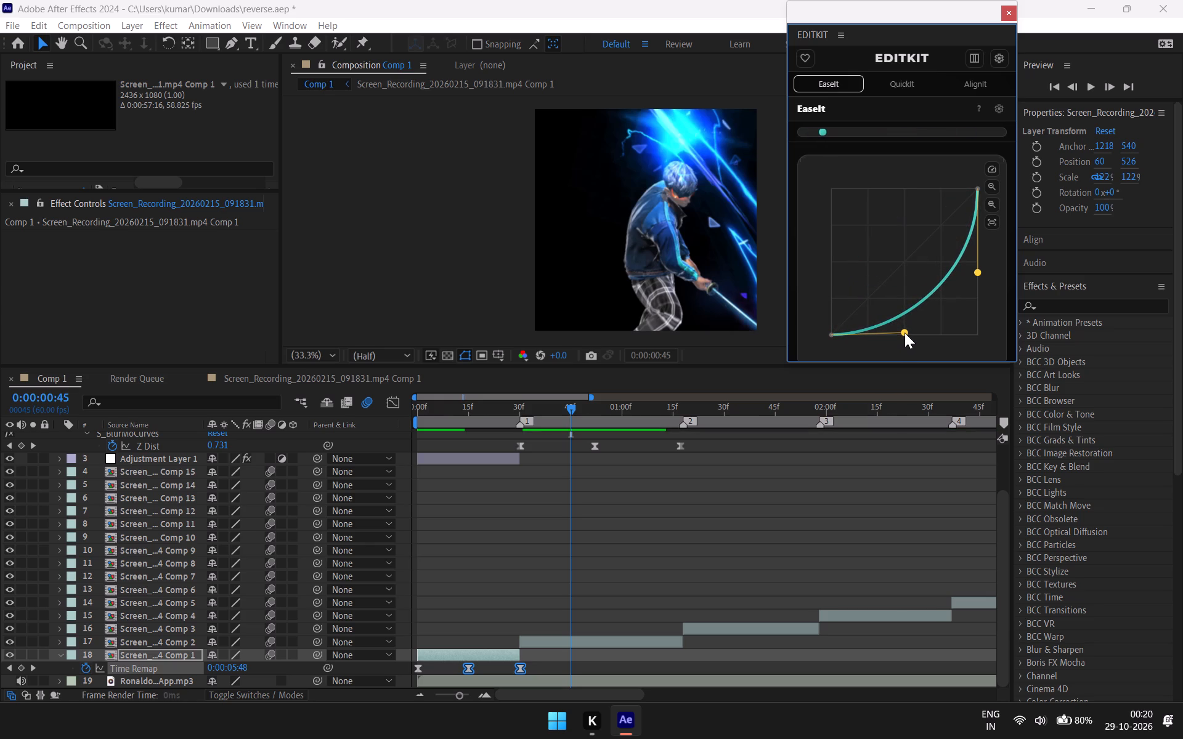
drag(905, 333, 906, 330)
scroll(959, 335, down, 1)
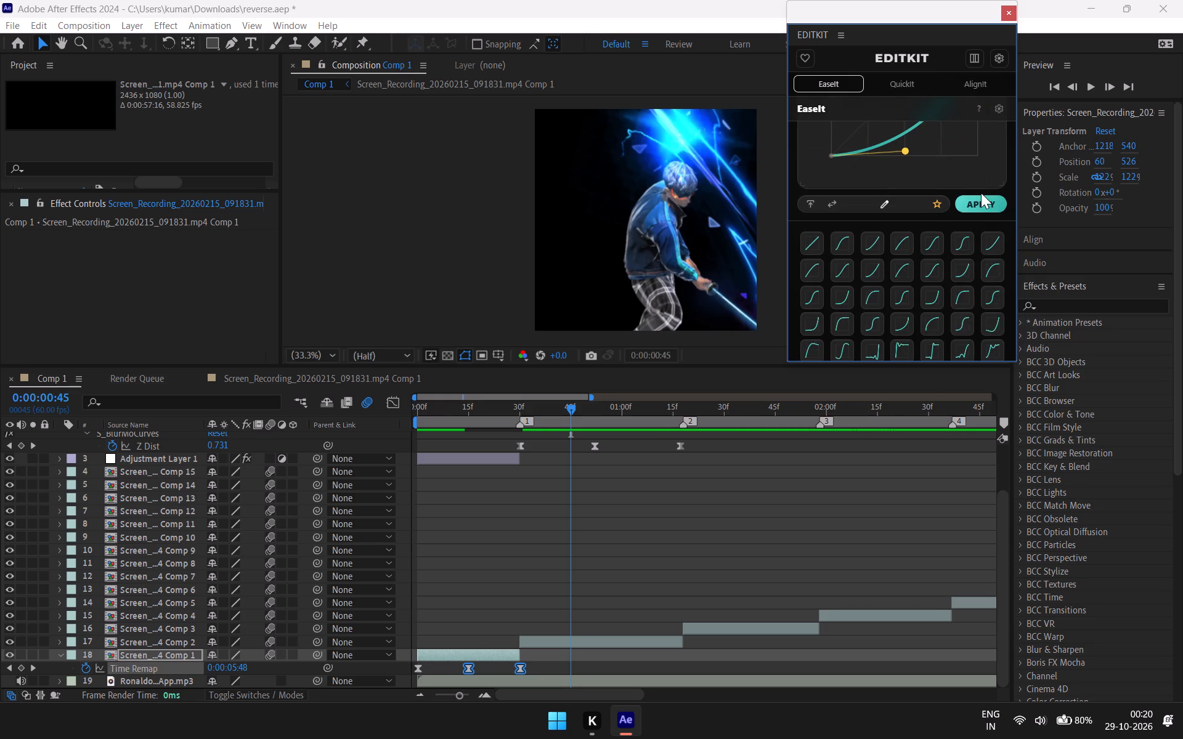
click(980, 206)
Play the composition from frame 0 into the second clip to check the first clip's new easing.
drag(569, 405, 359, 419)
key(space)
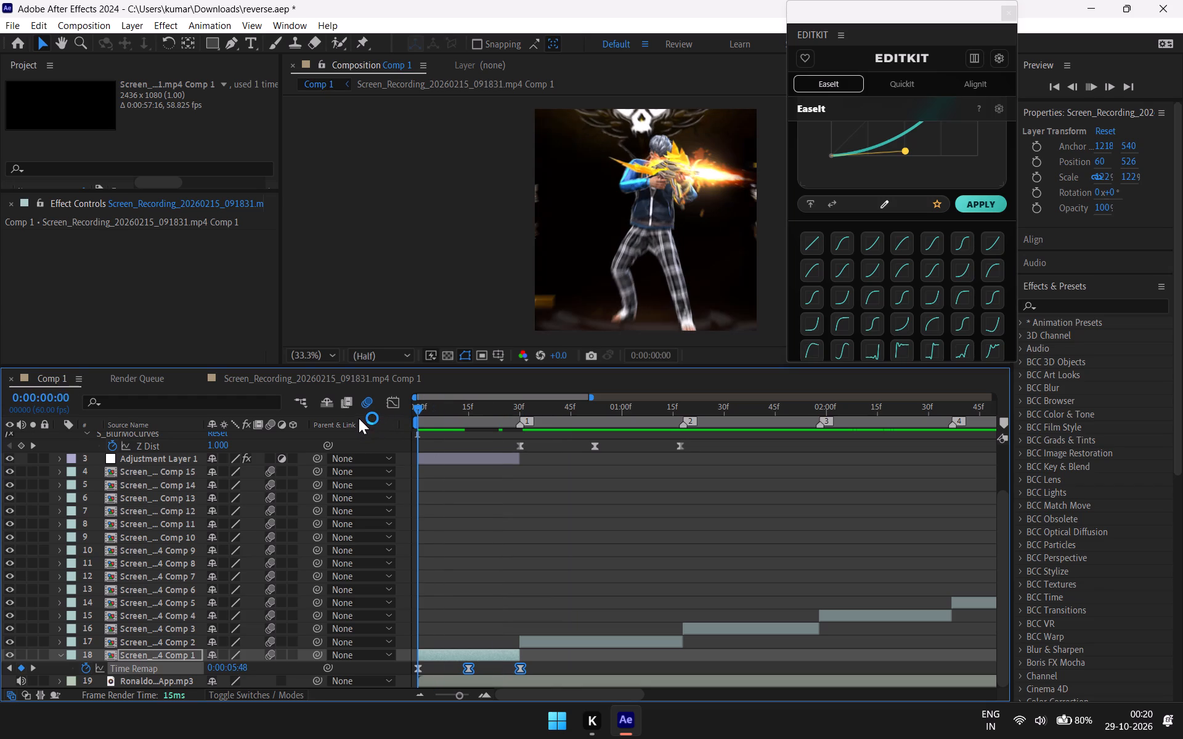
key(space)
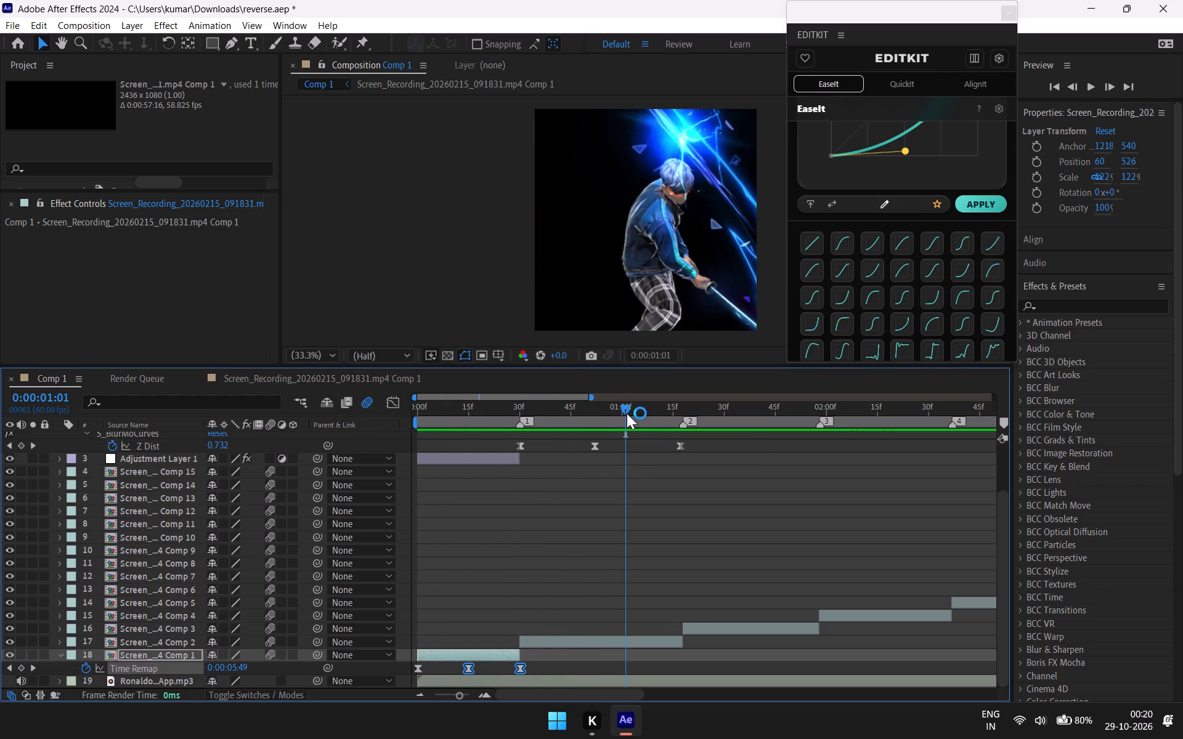
drag(625, 400, 451, 434)
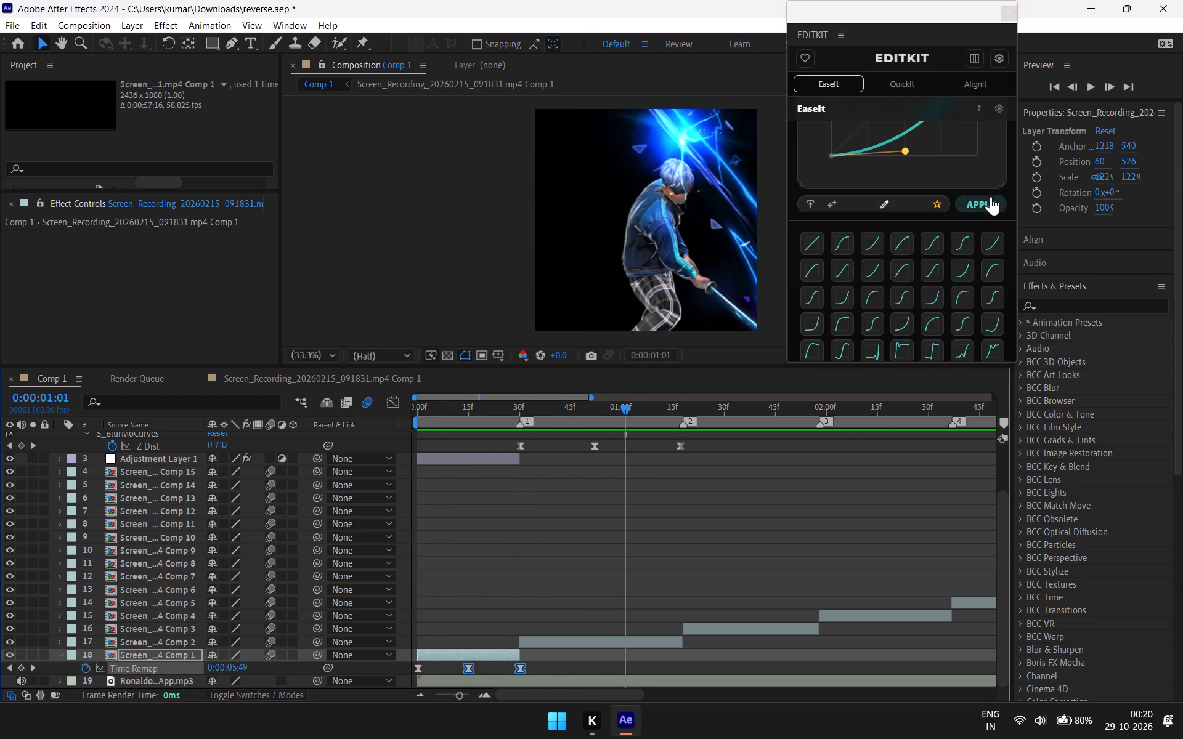
Reapply the slow-start, fast-end curve to the first clip's middle and last Time Remap keyframes.
click(990, 196)
Replay the opening from frame 0 to examine the first clip's velocity and its transition into the second clip.
drag(625, 403, 490, 413)
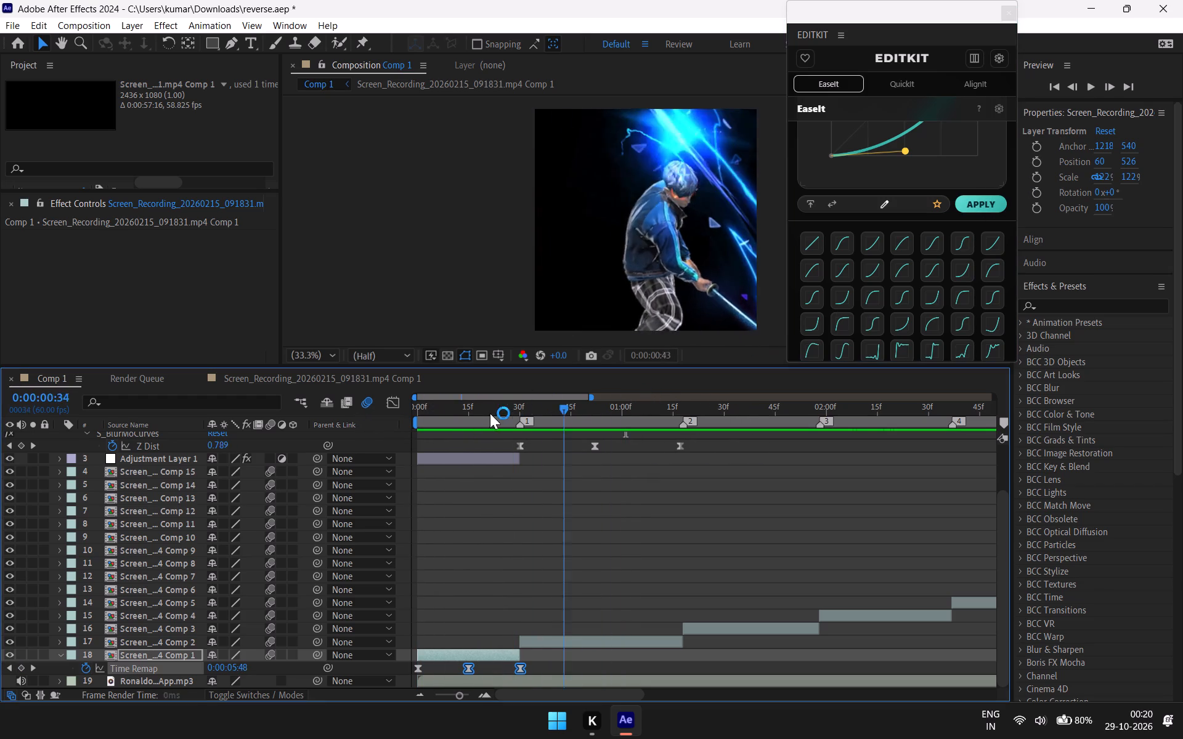
drag(490, 413, 409, 408)
key(space)
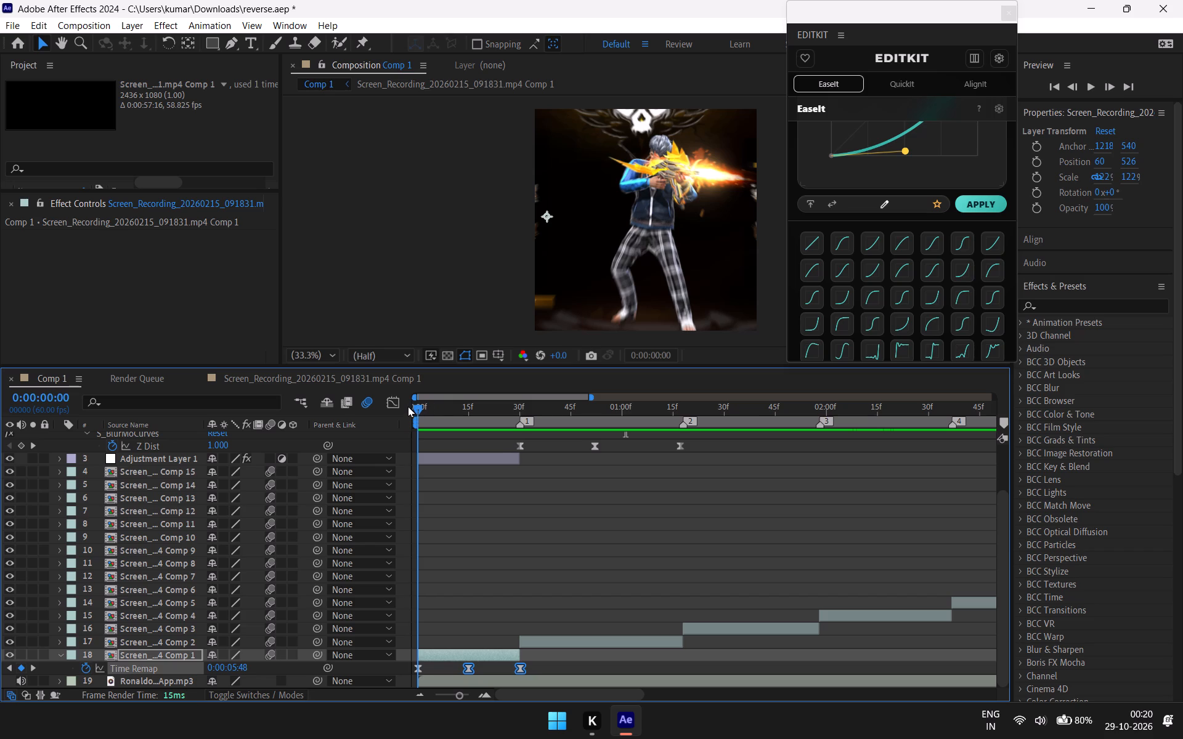
key(space)
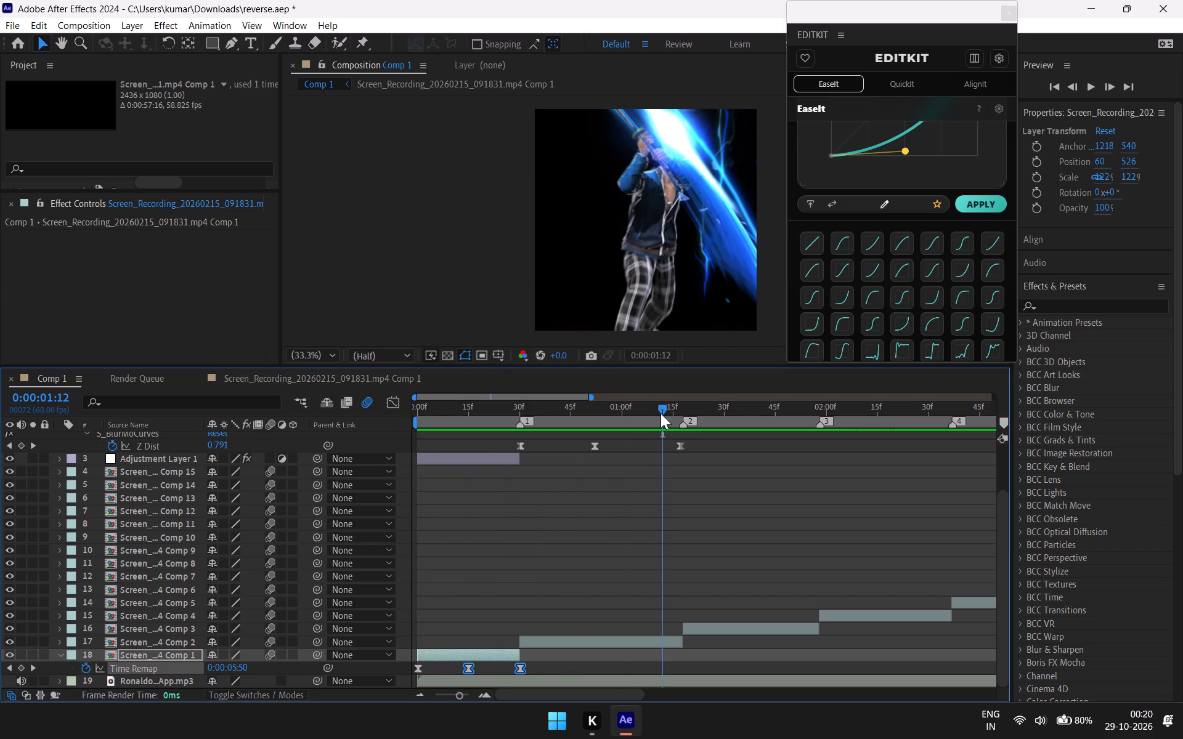
drag(661, 405, 352, 441)
key(space)
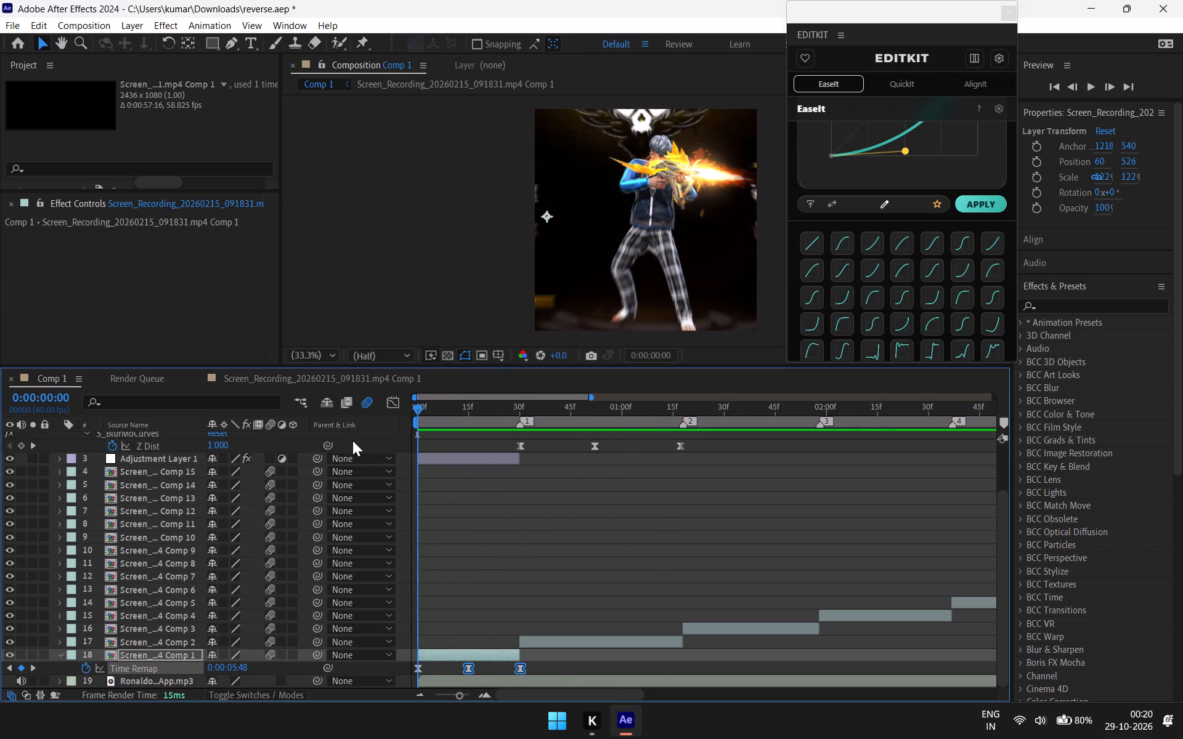
key(space)
key(space)
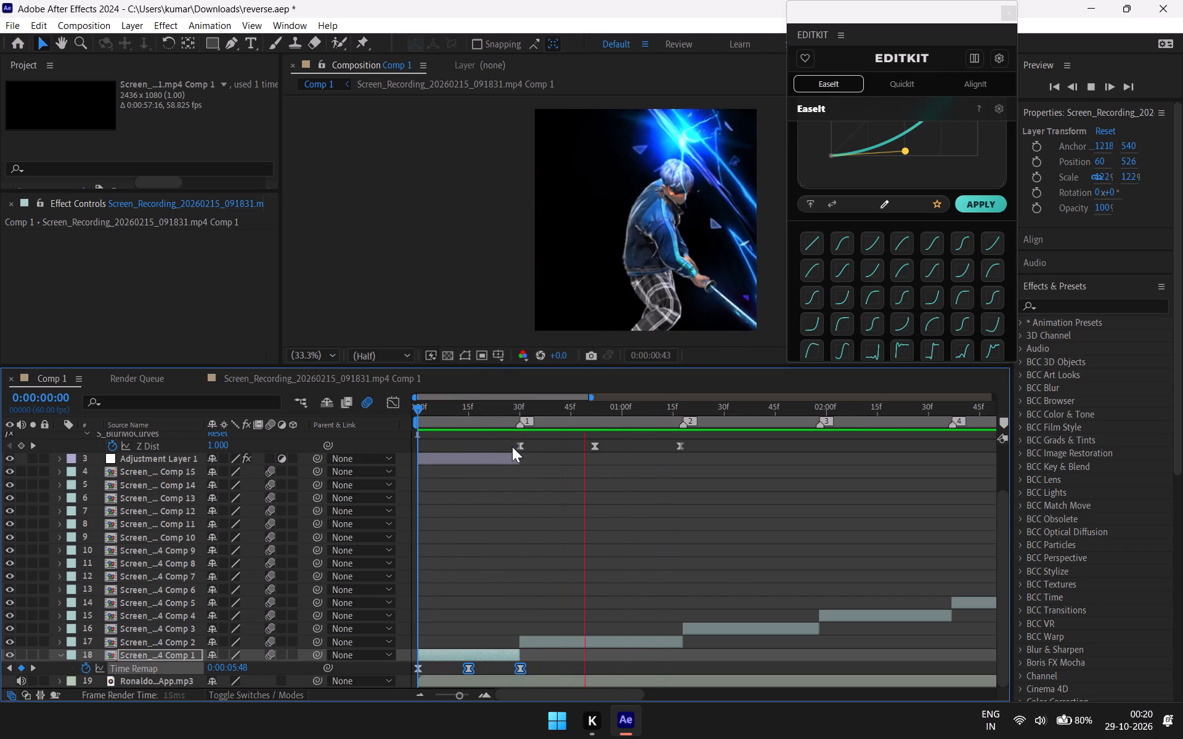
Create an EaseIt preset collection named New collection 1.
scroll(906, 304, down, 1)
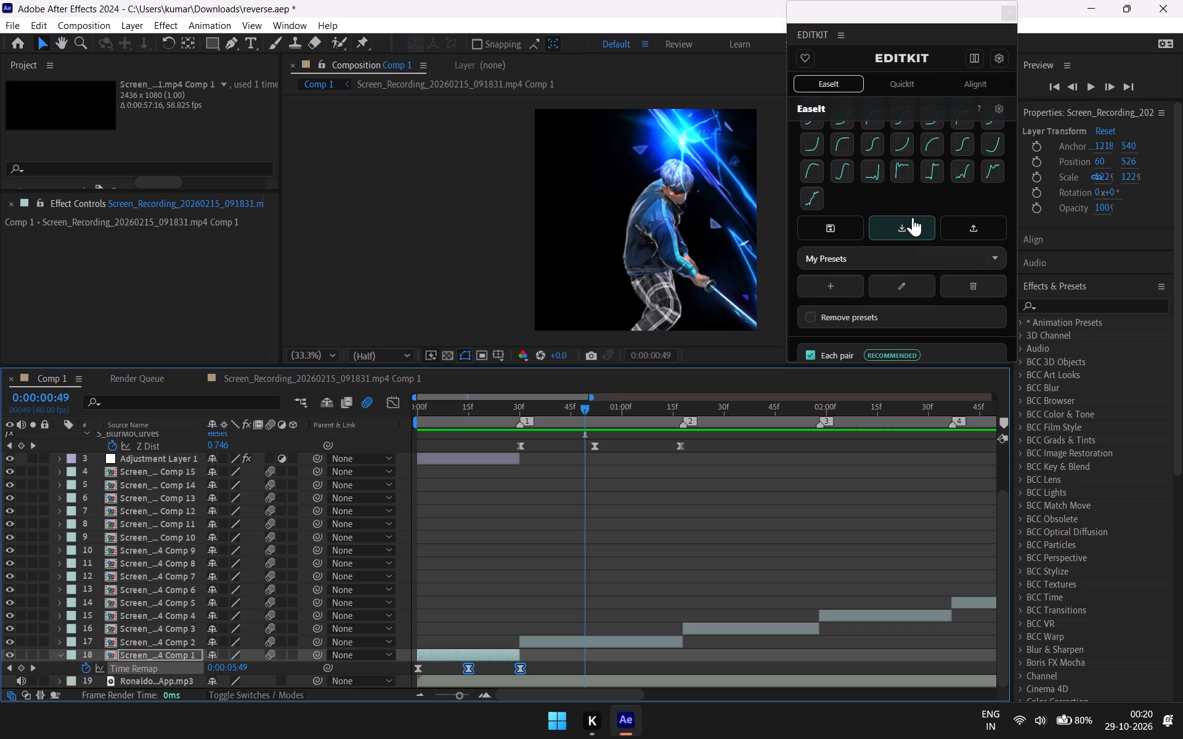
scroll(913, 217, up, 1)
scroll(913, 217, down, 3)
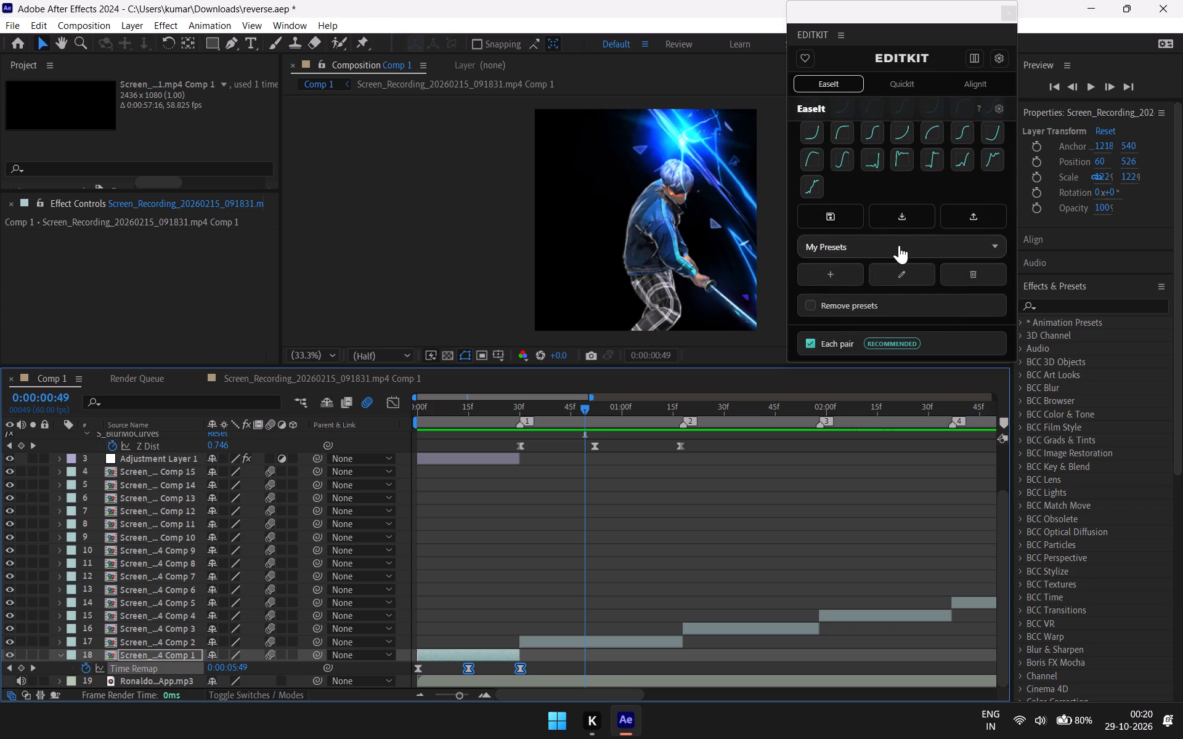
click(899, 245)
click(831, 271)
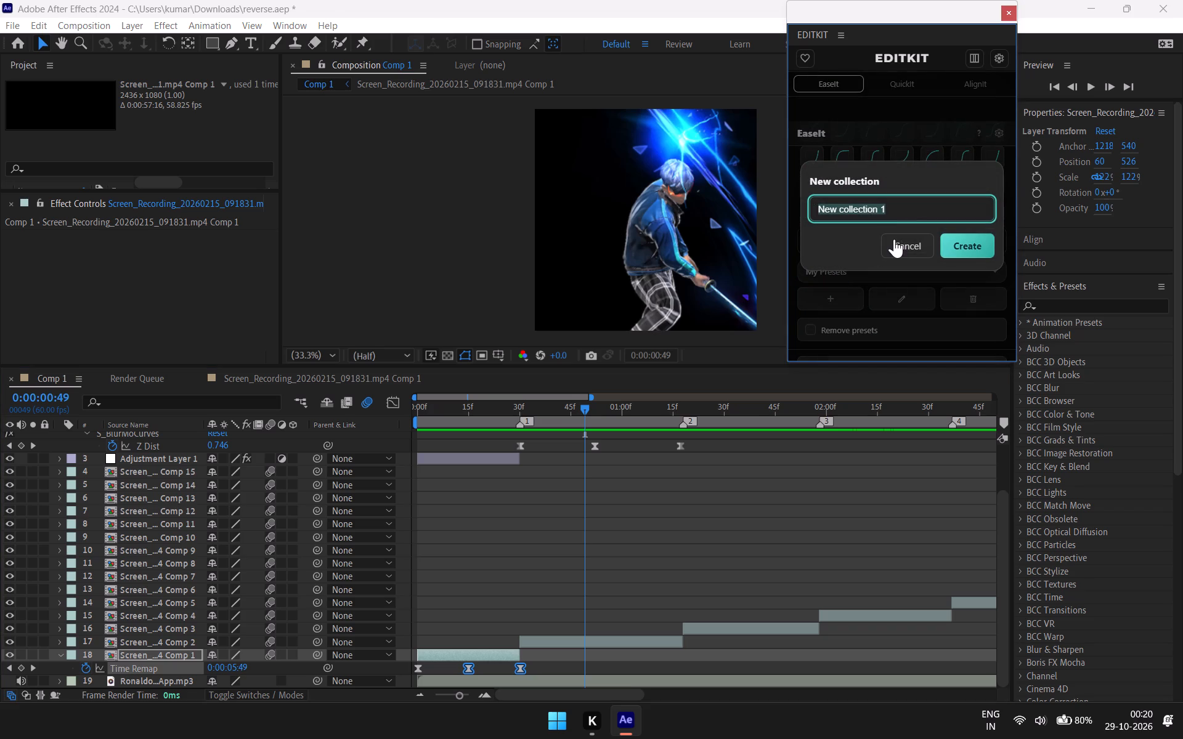
click(983, 247)
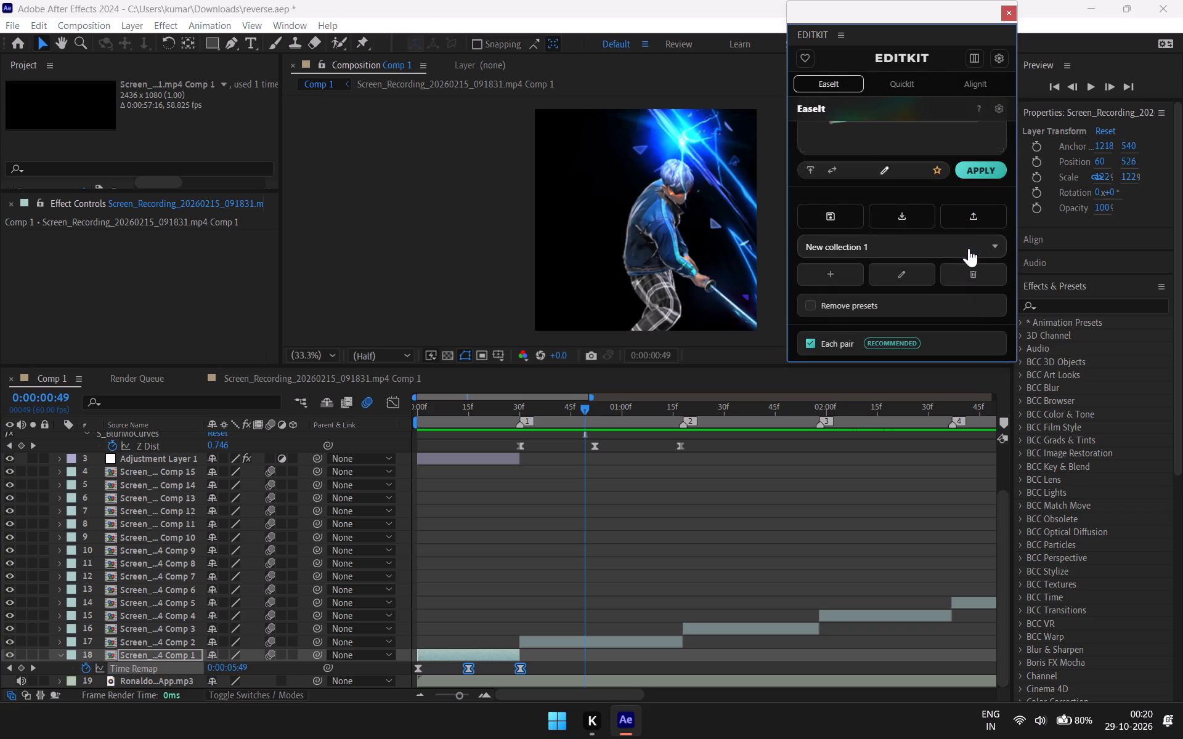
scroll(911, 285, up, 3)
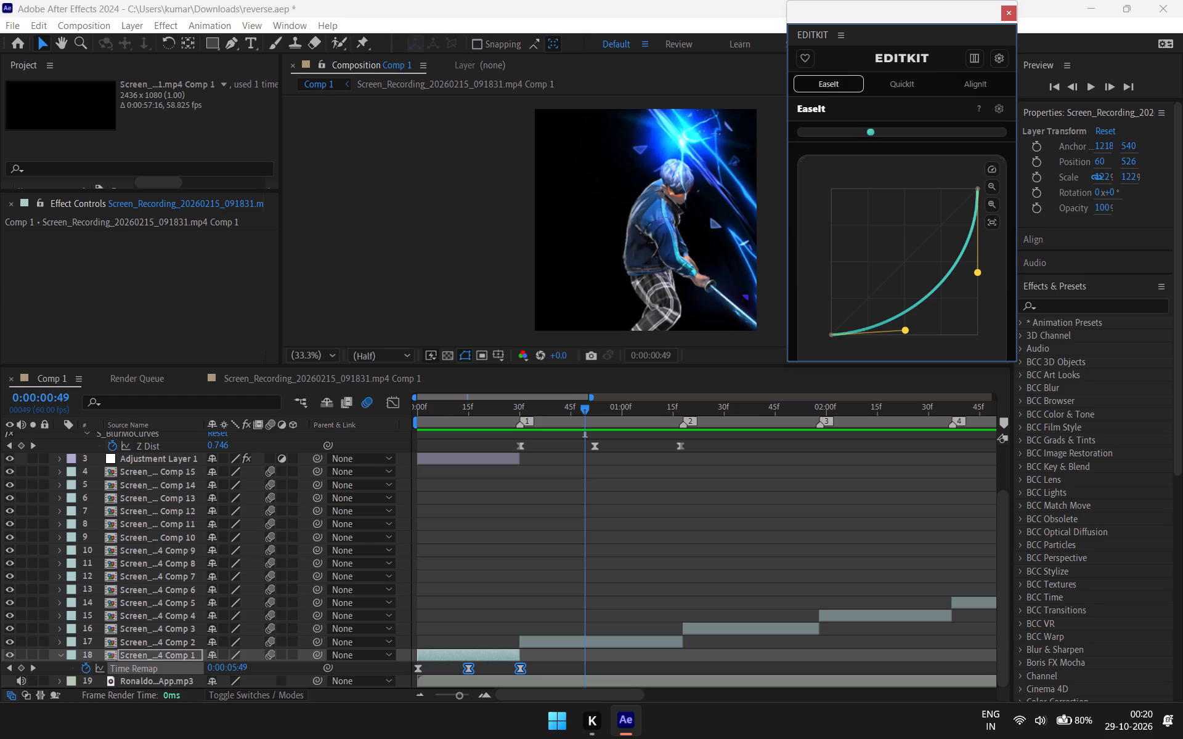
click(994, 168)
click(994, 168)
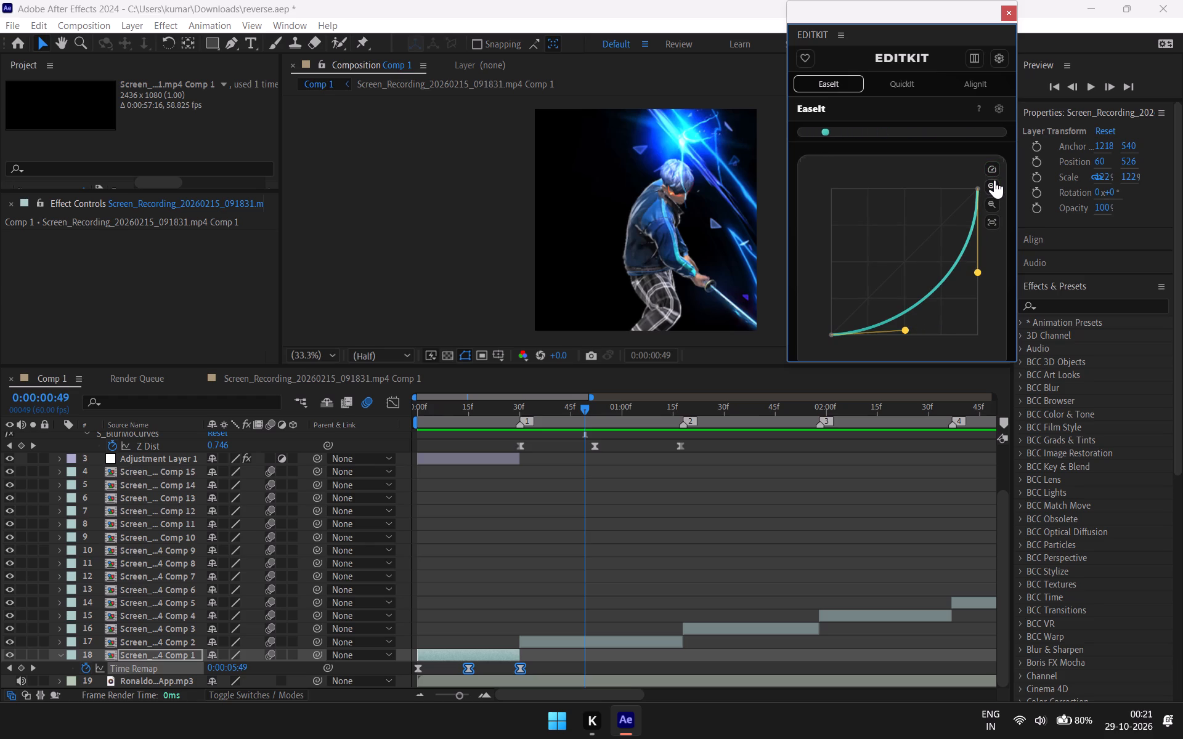
Examine the EaseIt curve-view controls and the rename option for New collection 1.
click(994, 180)
click(991, 203)
click(991, 224)
scroll(992, 241, down, 4)
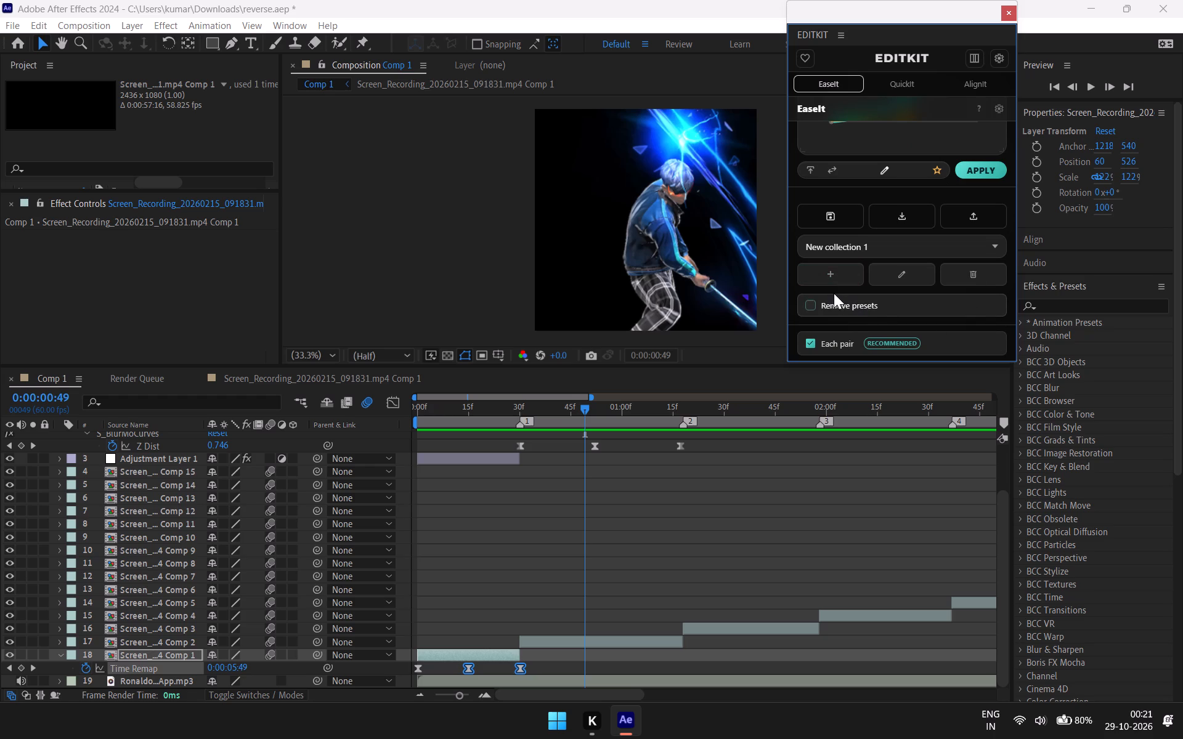
scroll(964, 329, down, 1)
click(905, 275)
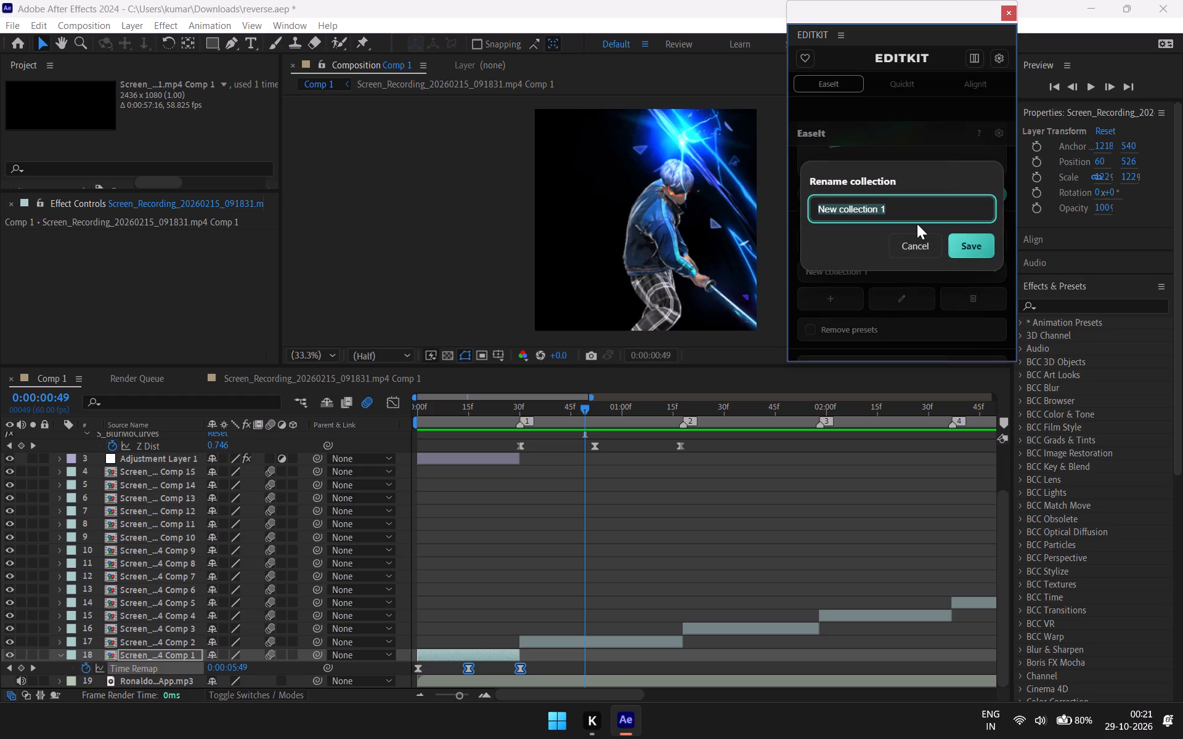
click(917, 246)
Turn off EaseIt's Each pair option and try the Remove presets mode, leaving it off.
click(837, 299)
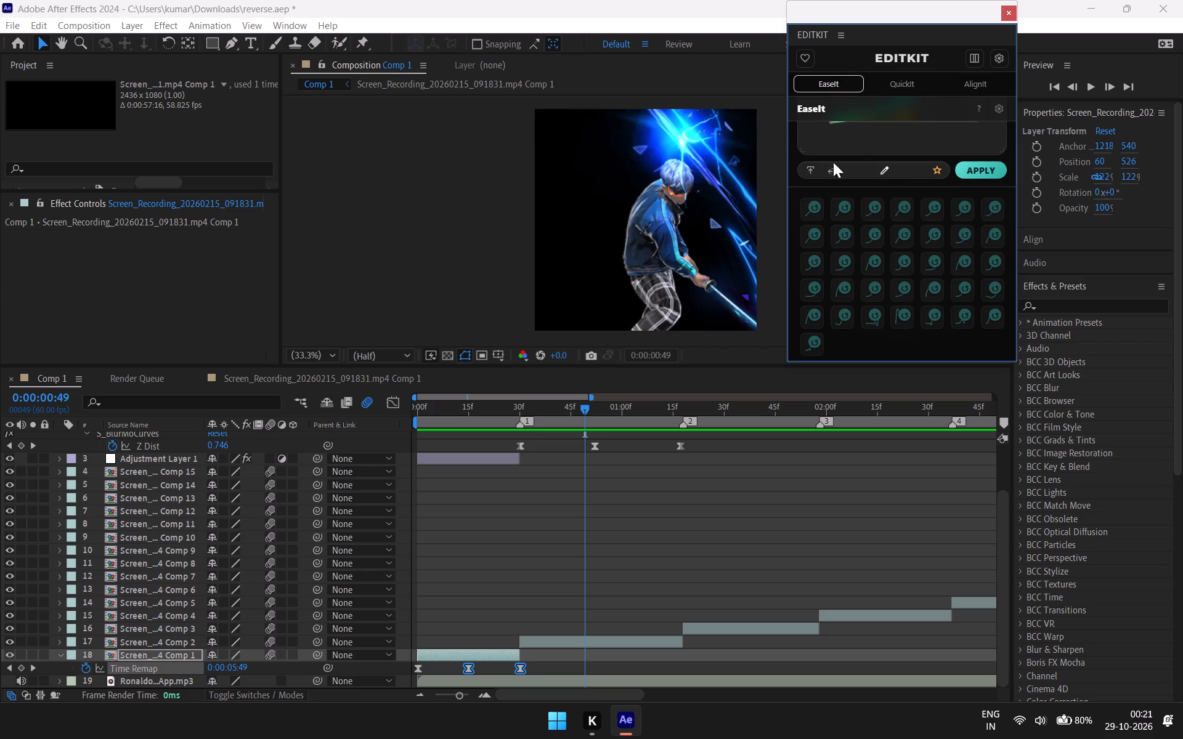
click(919, 179)
scroll(882, 235, down, 2)
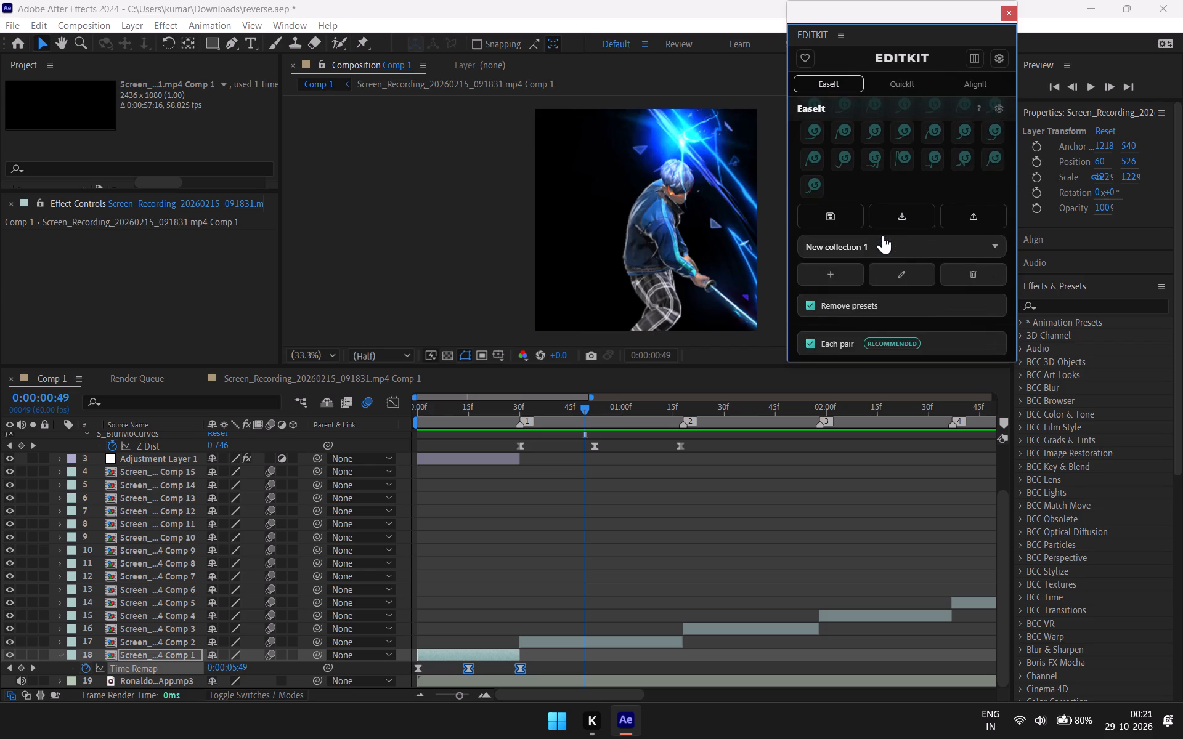
scroll(883, 236, down, 2)
click(843, 345)
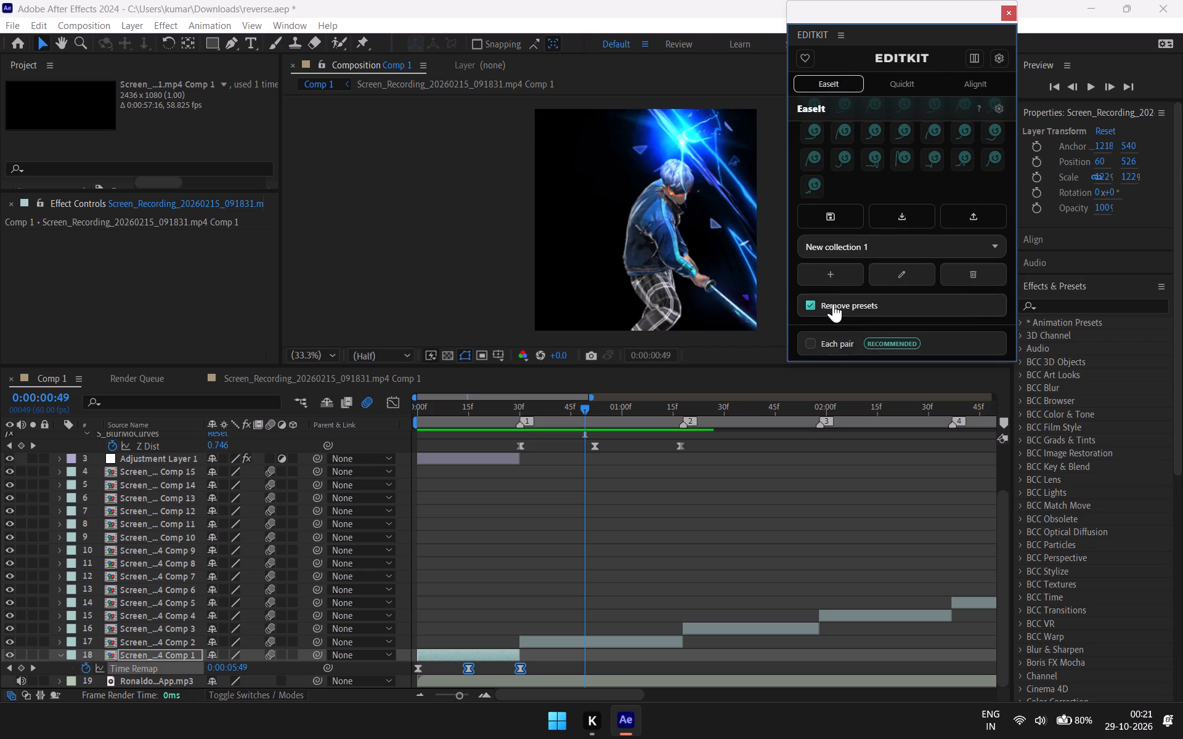
click(833, 304)
click(833, 304)
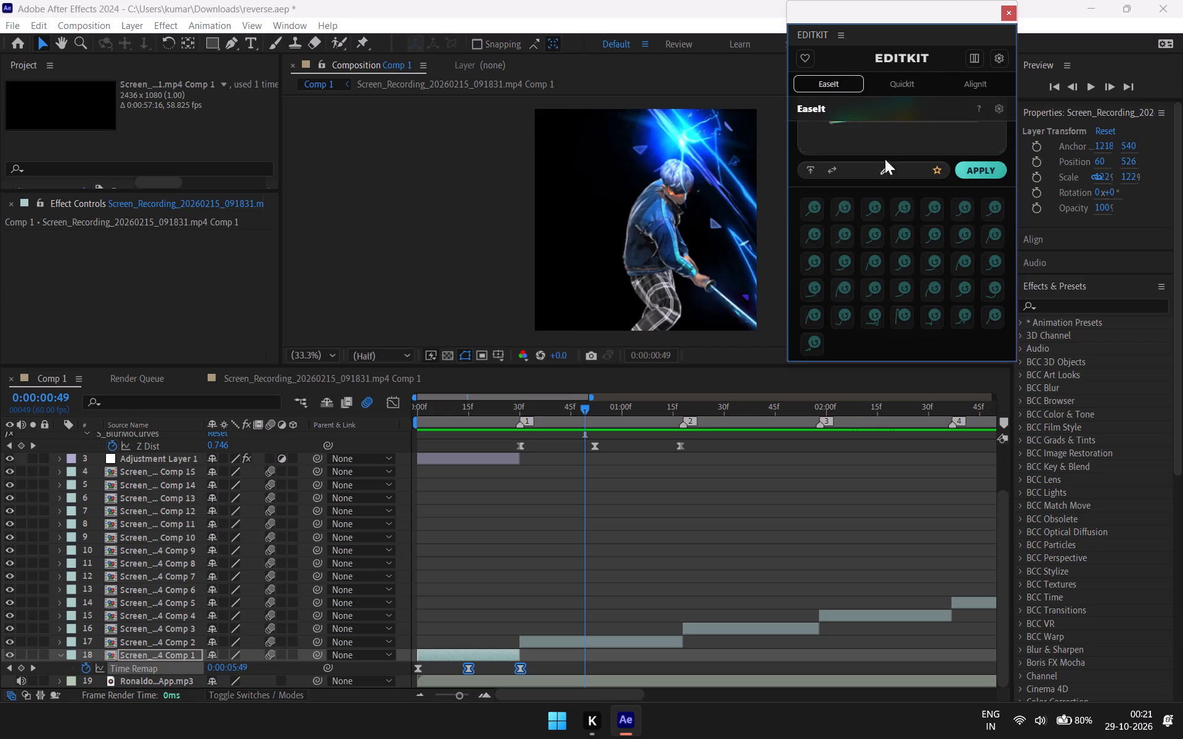
scroll(908, 225, down, 3)
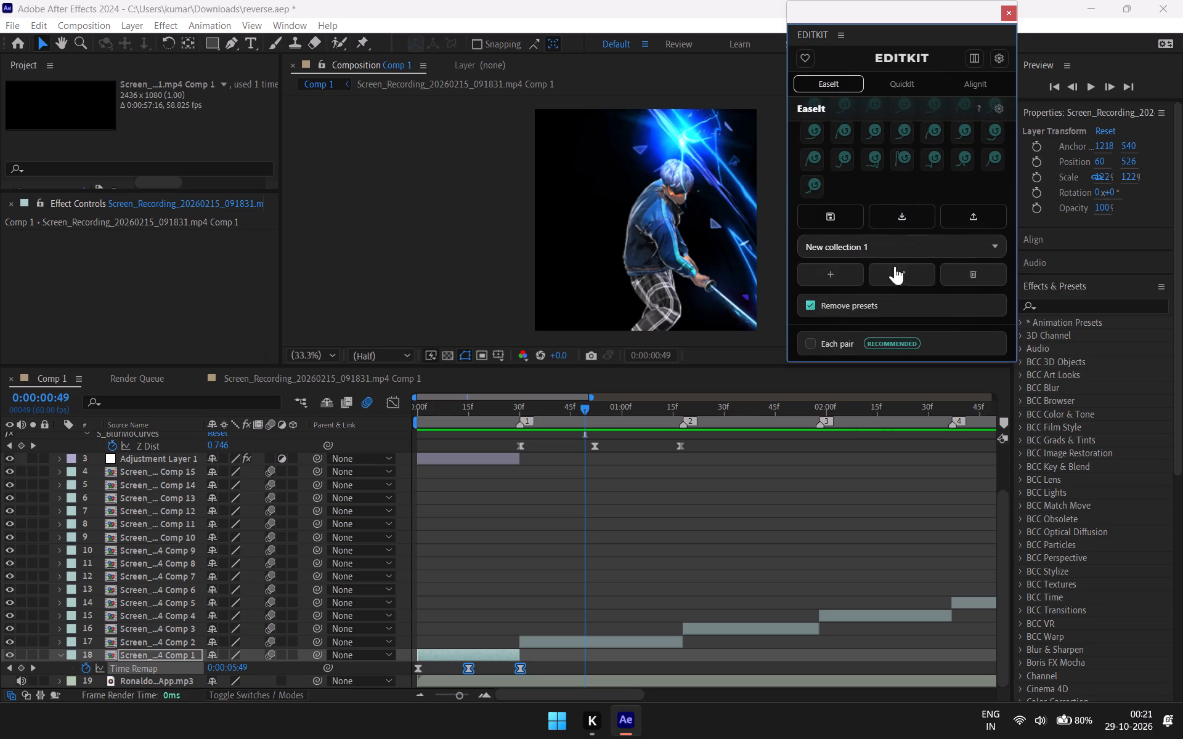
click(835, 299)
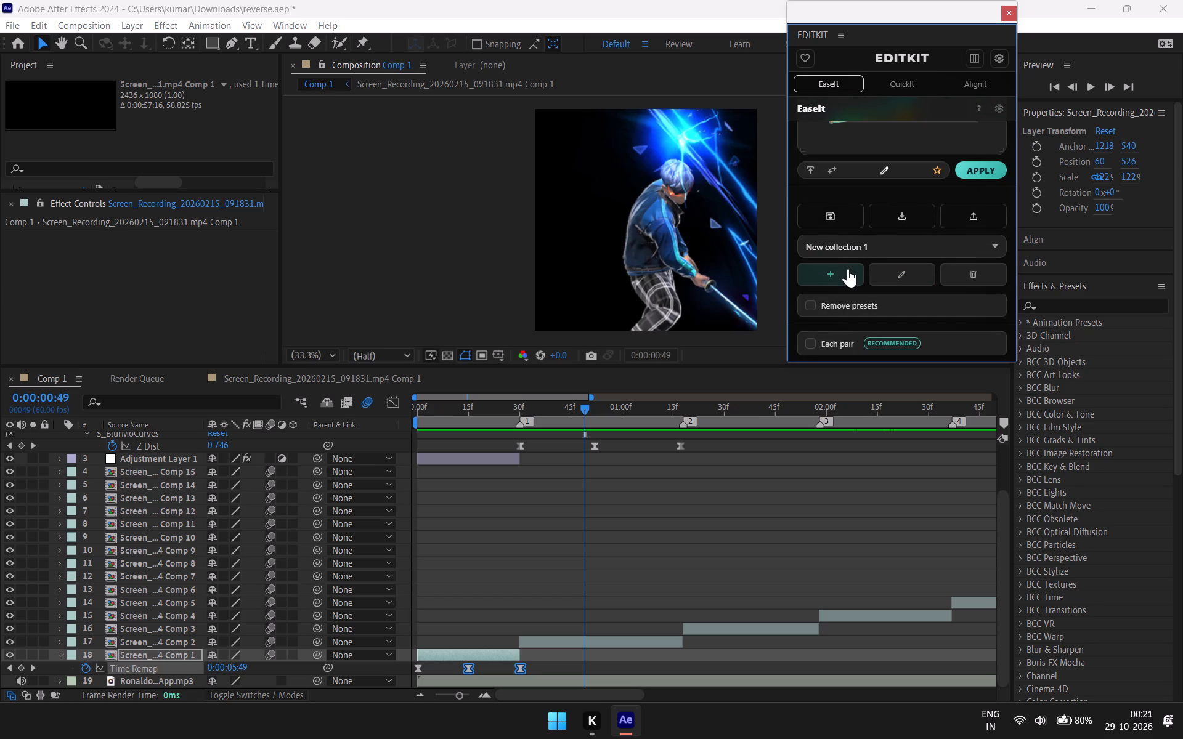
Examine EaseIt's options for renaming a collection, creating a collection and saving a curve, without keeping any changes.
click(900, 272)
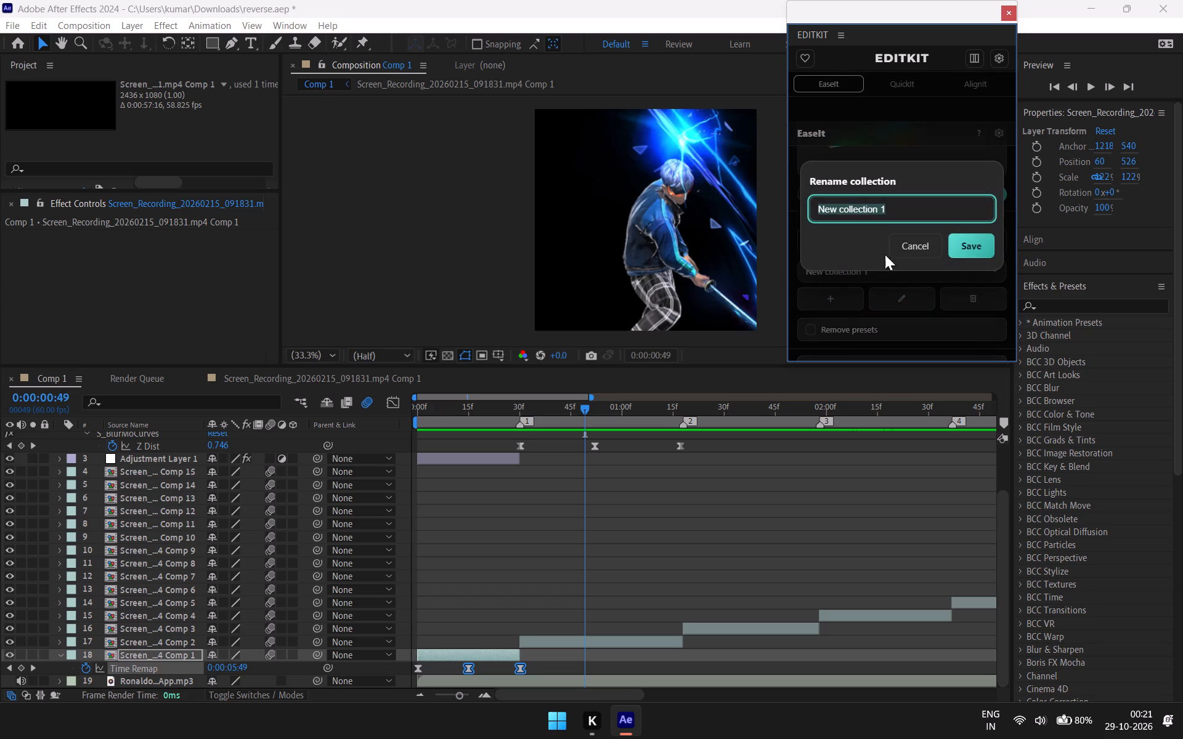
click(917, 250)
click(839, 291)
click(837, 278)
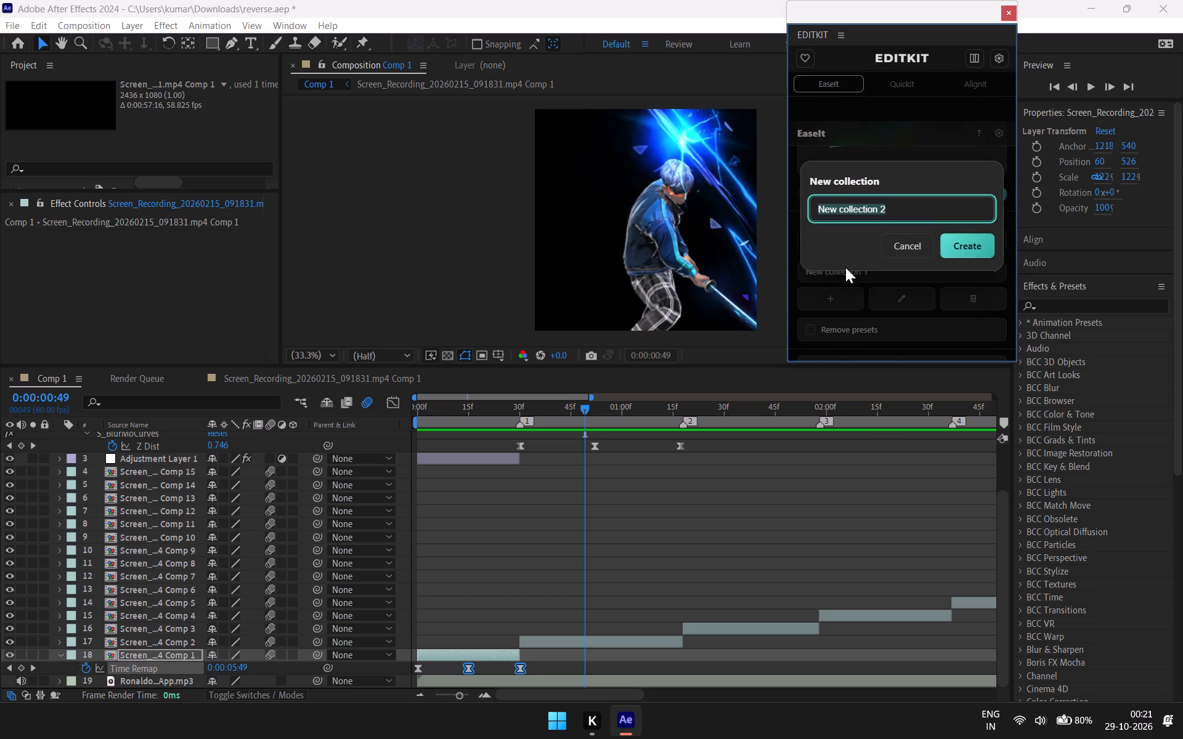
click(911, 241)
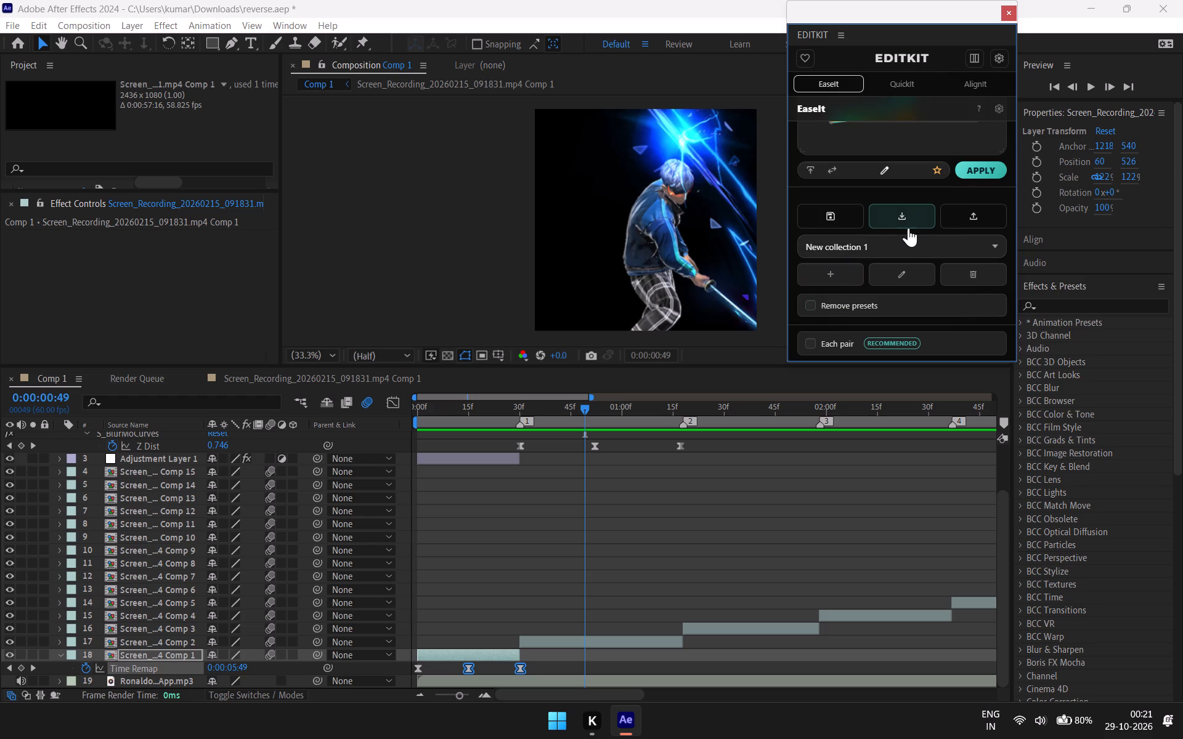
click(847, 214)
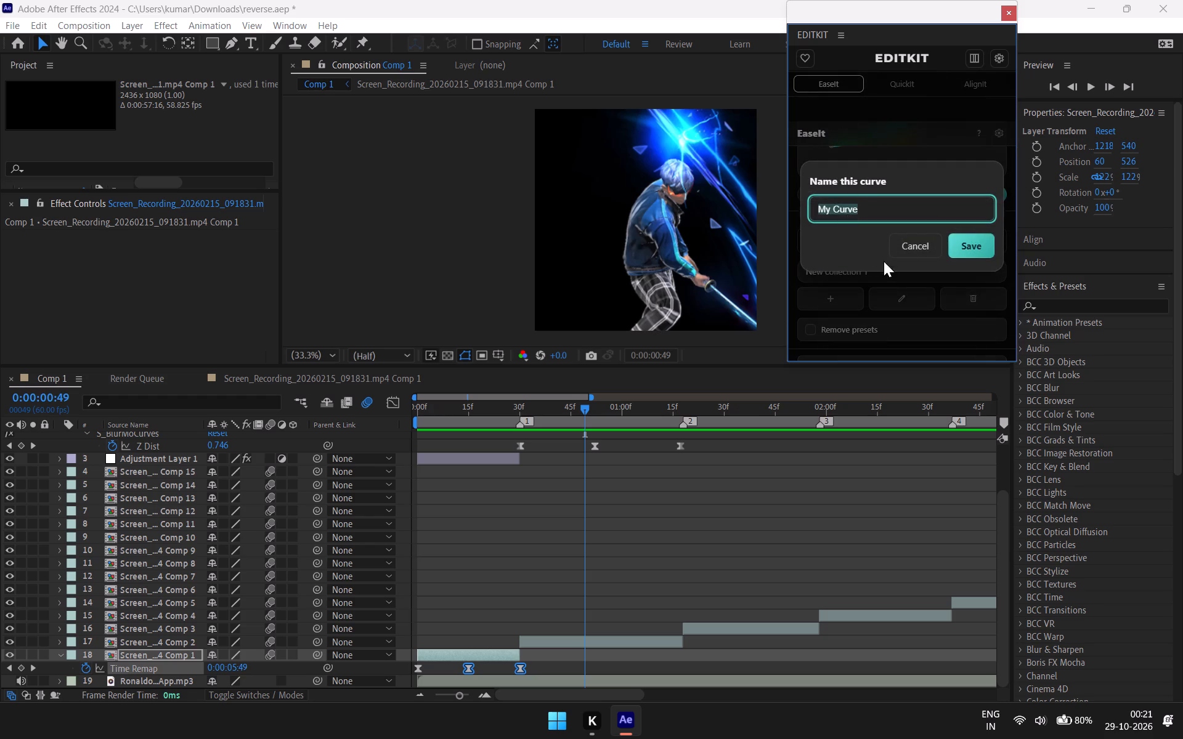
click(903, 249)
scroll(904, 248, up, 3)
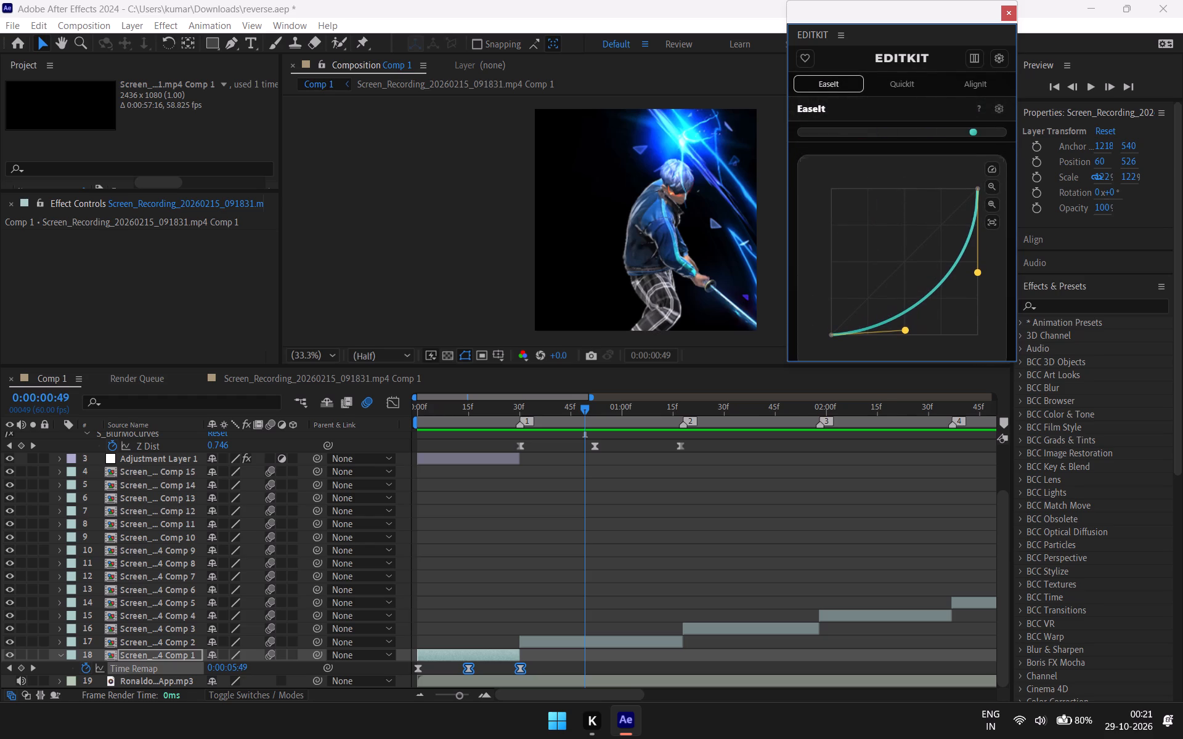
scroll(905, 241, up, 1)
drag(974, 185, 847, 299)
Reveal the second clip's Time Remap keyframes and apply the slow-start, fast-end curve to its middle and last keyframes.
click(596, 639)
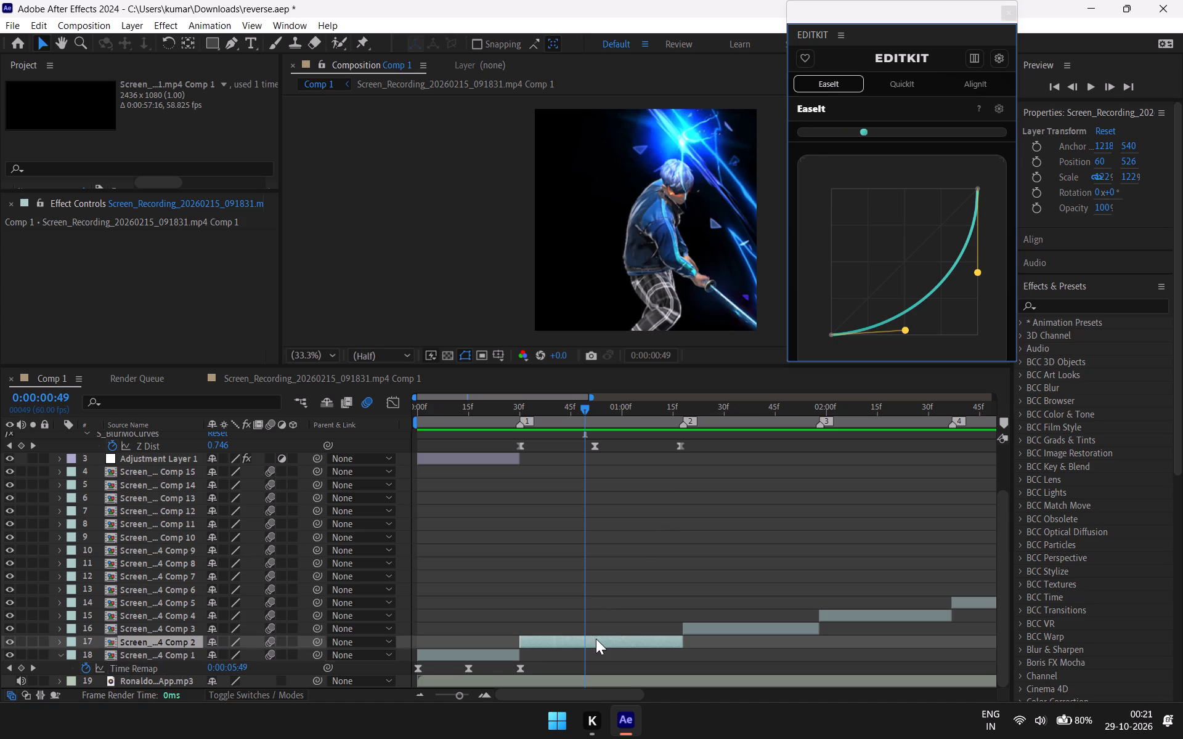
key(u)
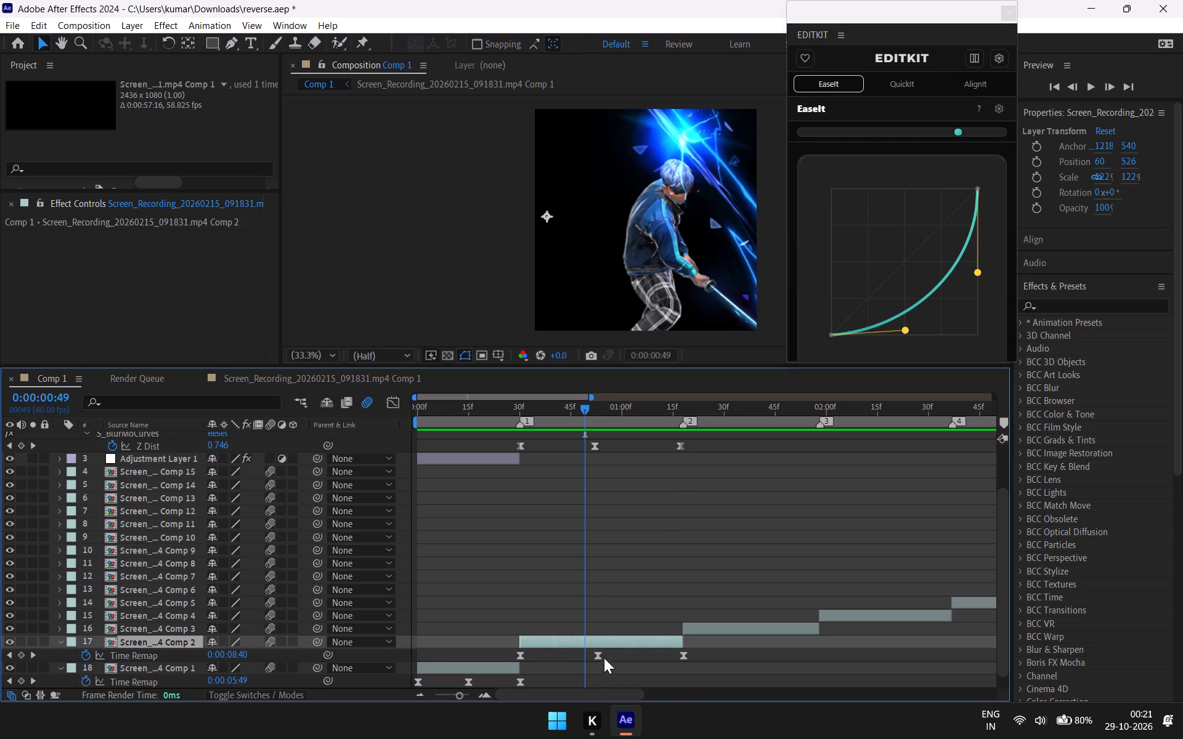
drag(701, 652, 590, 661)
scroll(964, 245, down, 1)
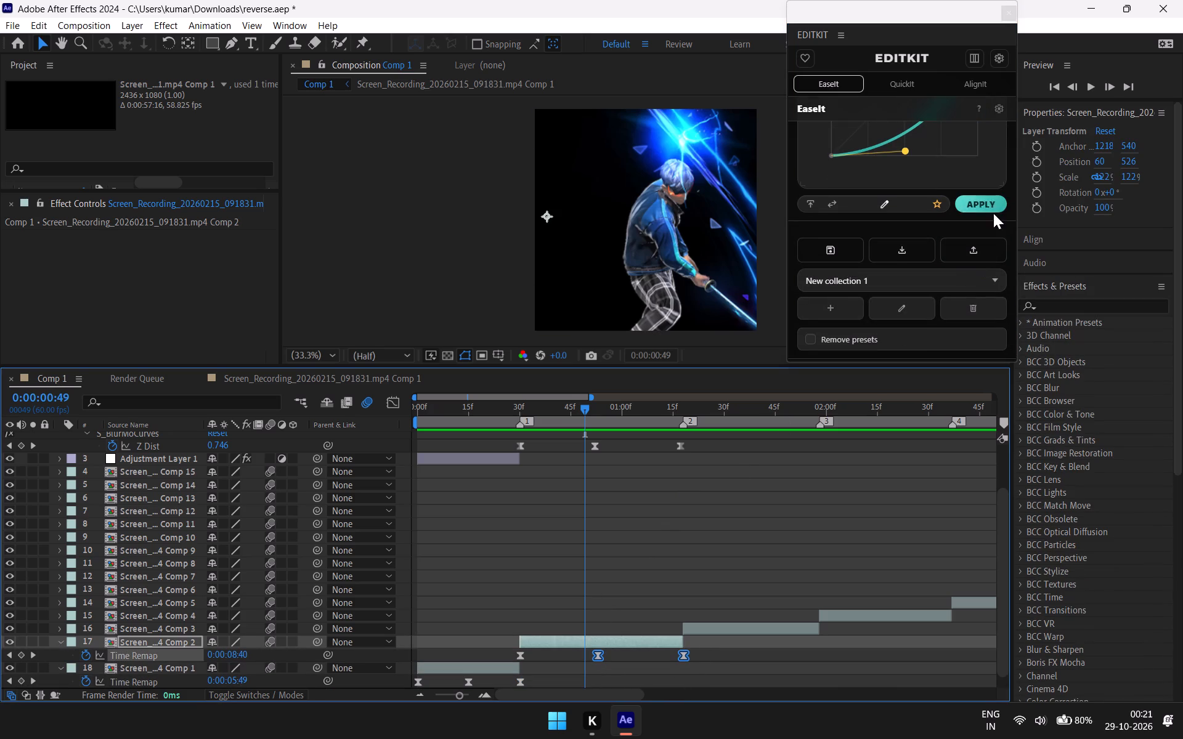
click(989, 203)
drag(642, 647, 608, 652)
key(ctrl+z)
Reshape the EaseIt curve into a fast-start, slow-end arc and apply it to the second clip's first and middle Time Remap keyframes.
drag(616, 655, 614, 657)
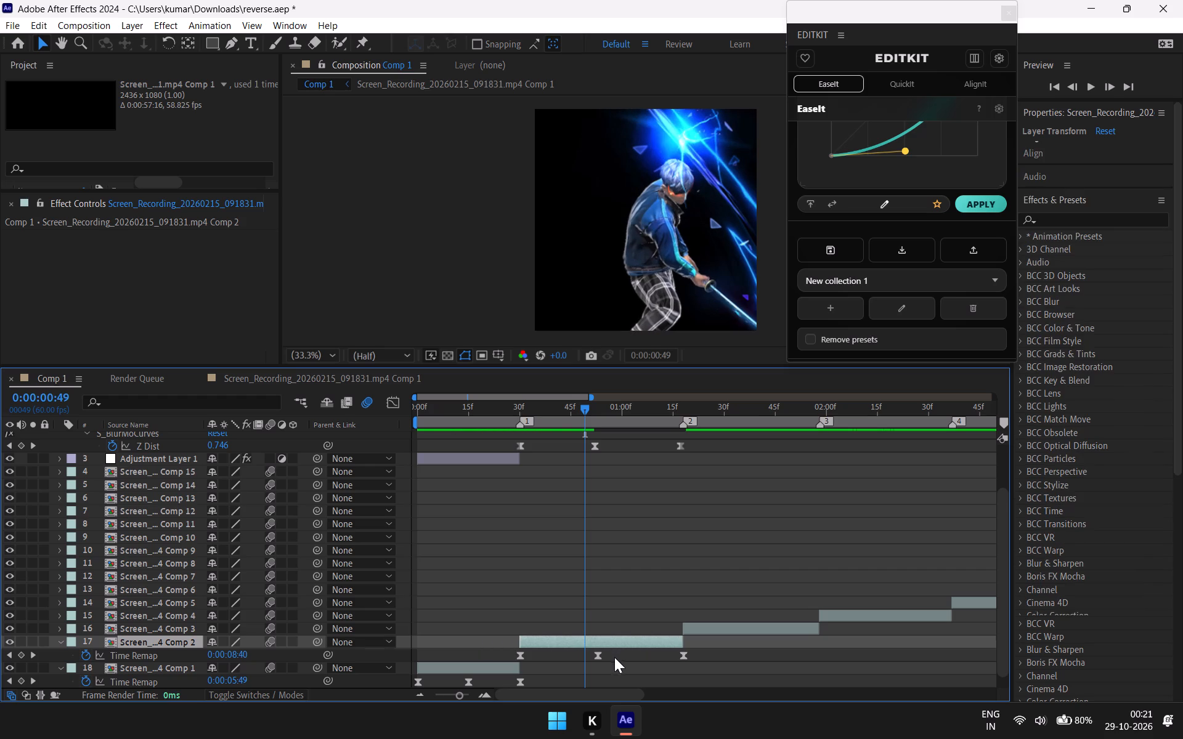
drag(614, 657, 506, 653)
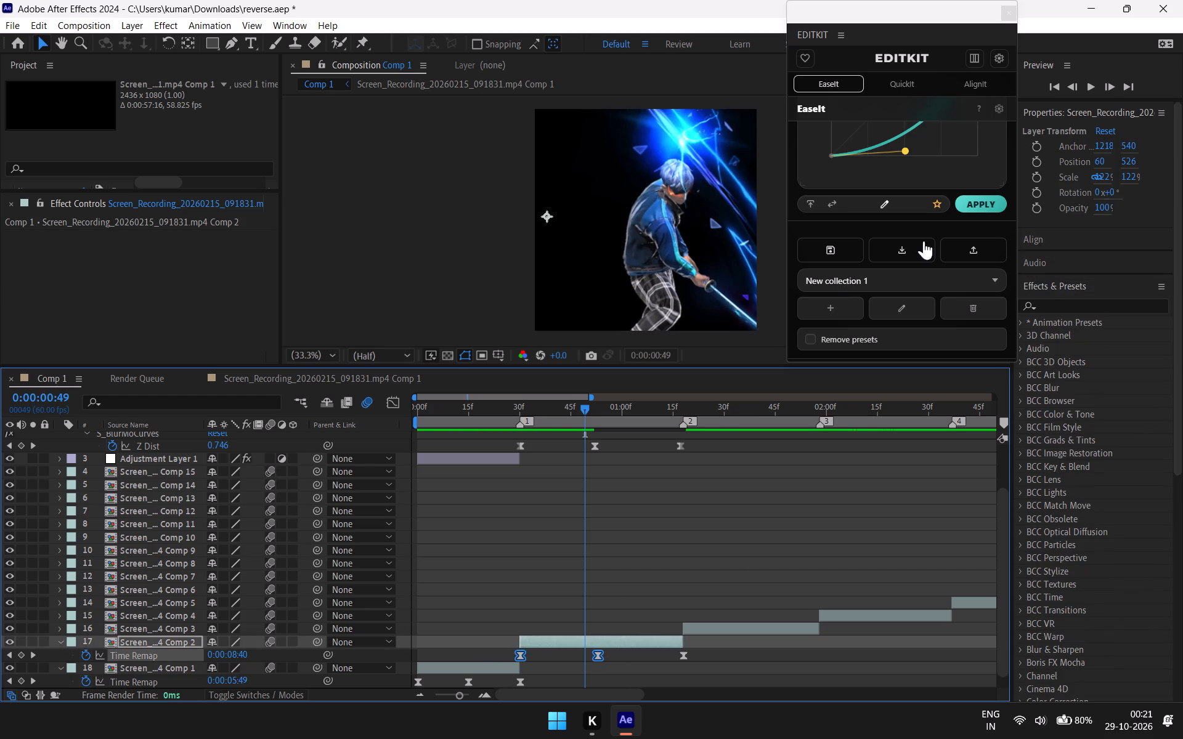
scroll(922, 147, up, 1)
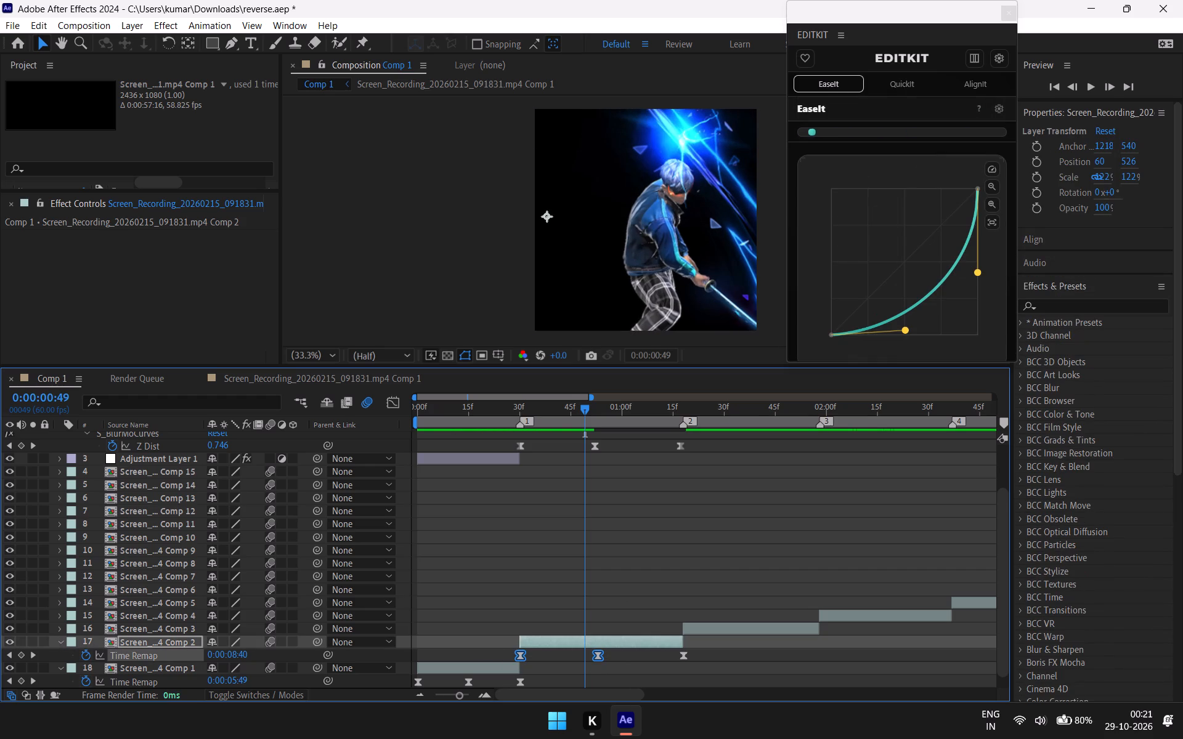
drag(904, 333, 832, 249)
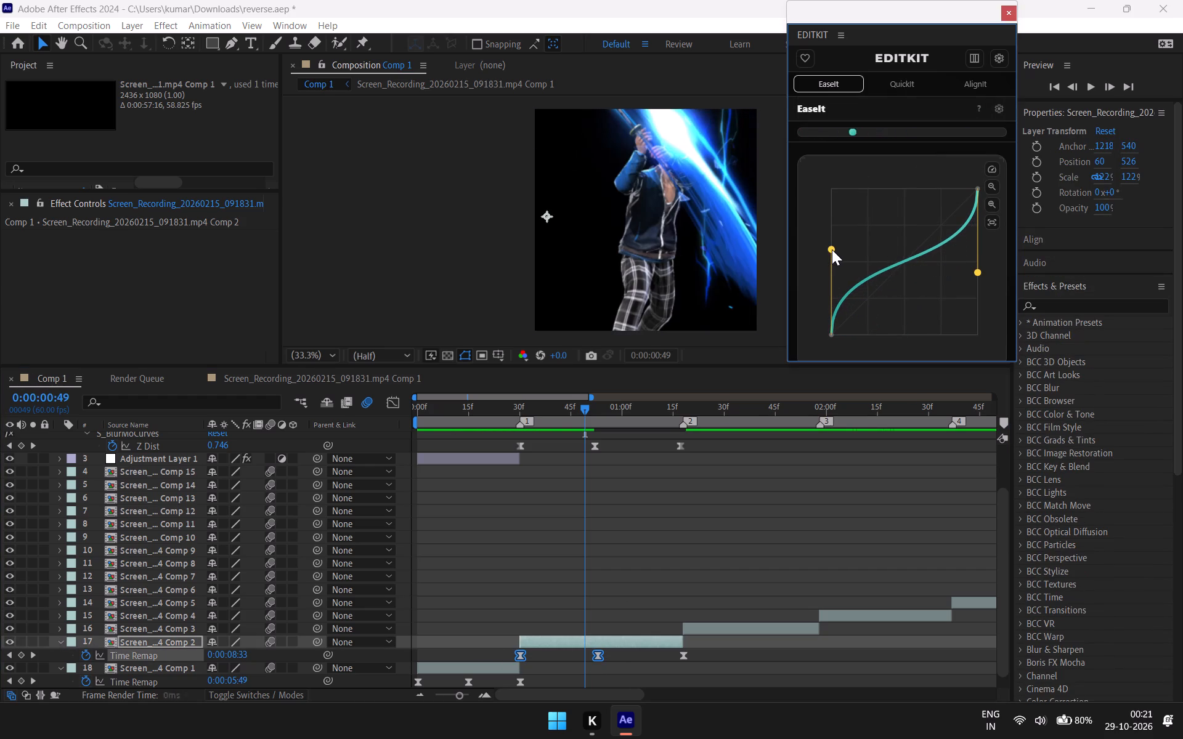
drag(832, 249, 819, 258)
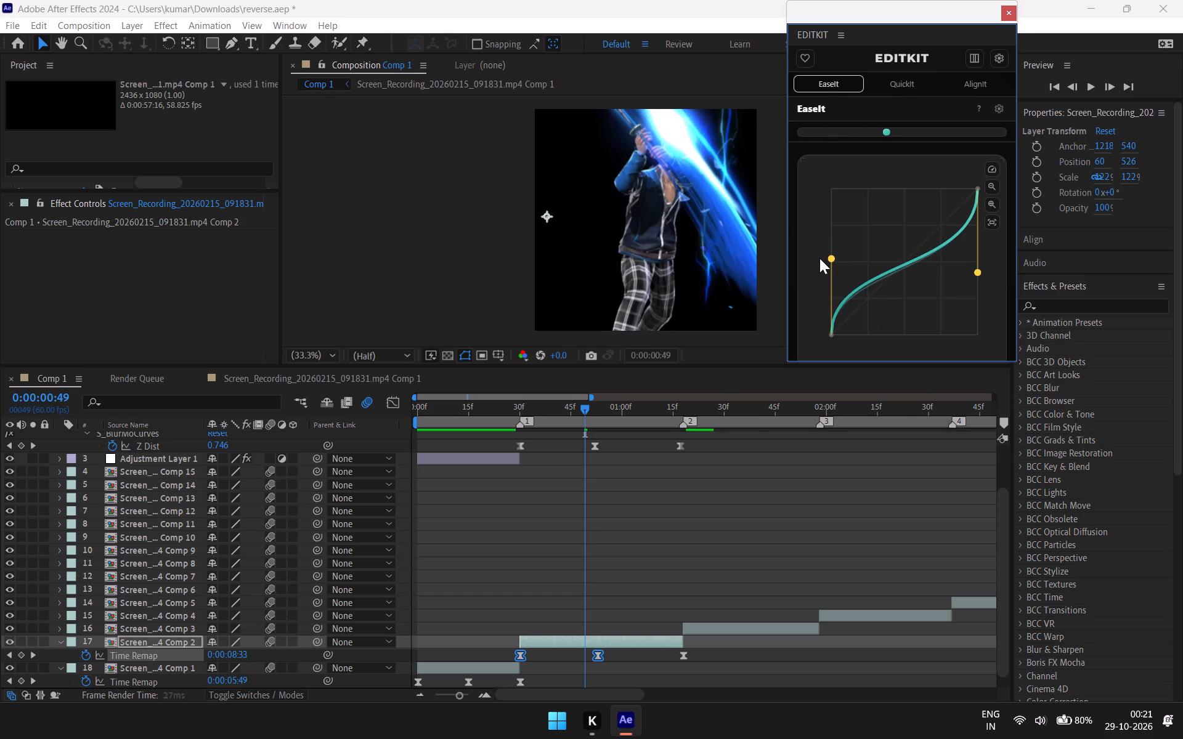
drag(819, 258, 818, 228)
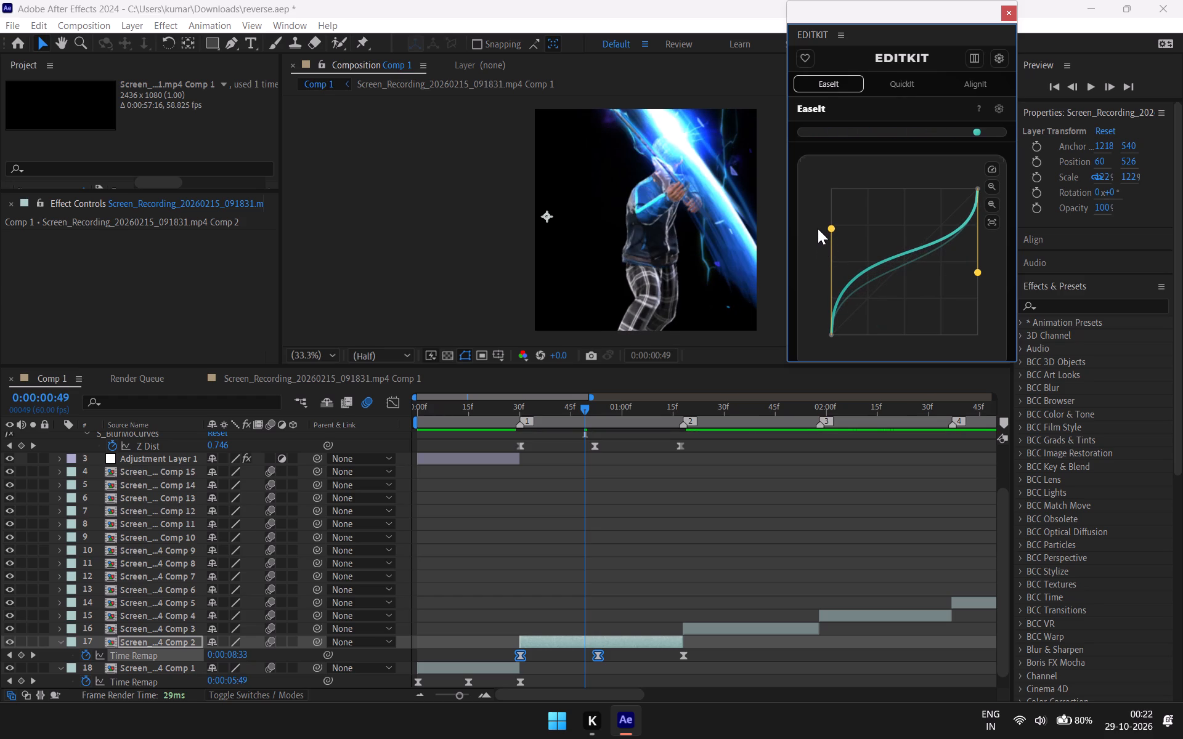
drag(818, 228, 819, 234)
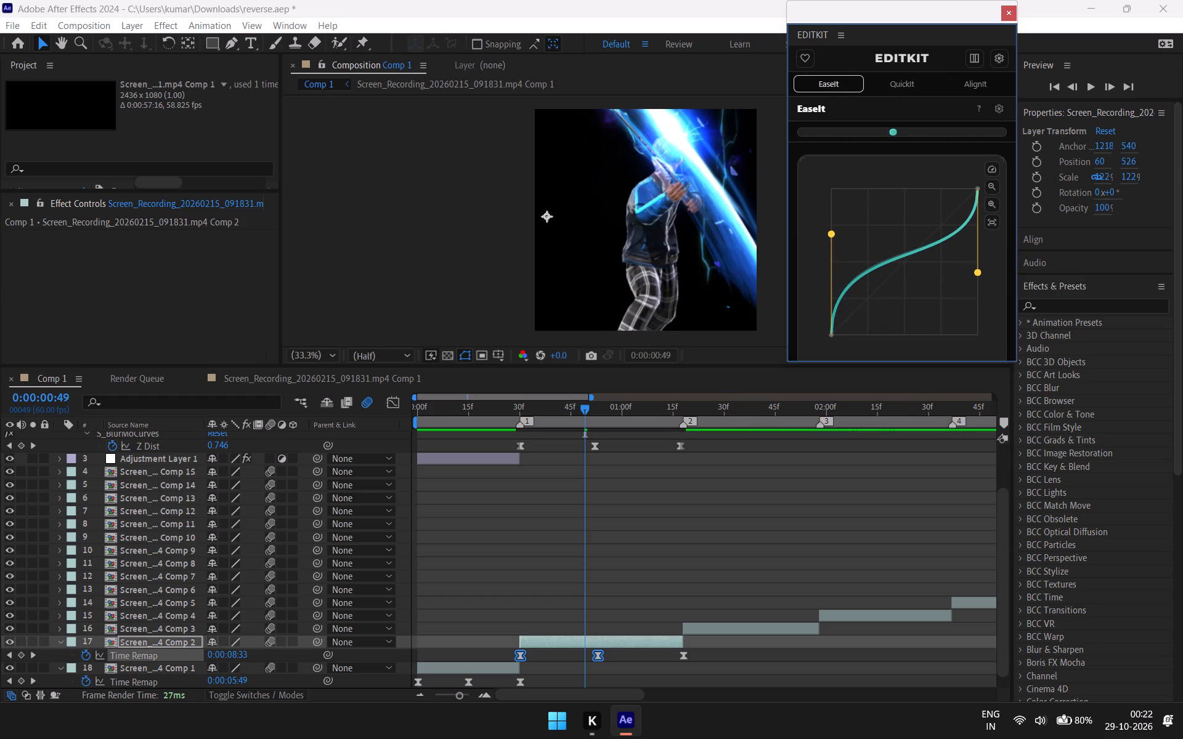
drag(980, 273, 906, 188)
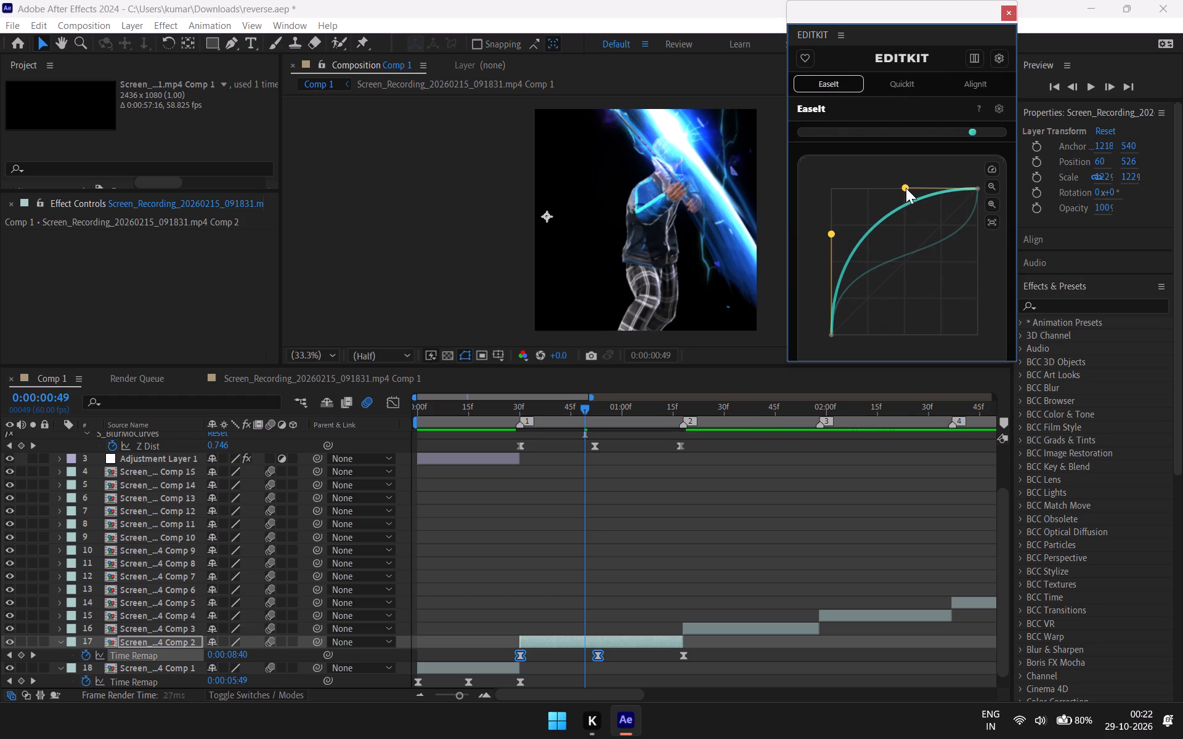
drag(906, 188, 906, 187)
drag(832, 232, 834, 242)
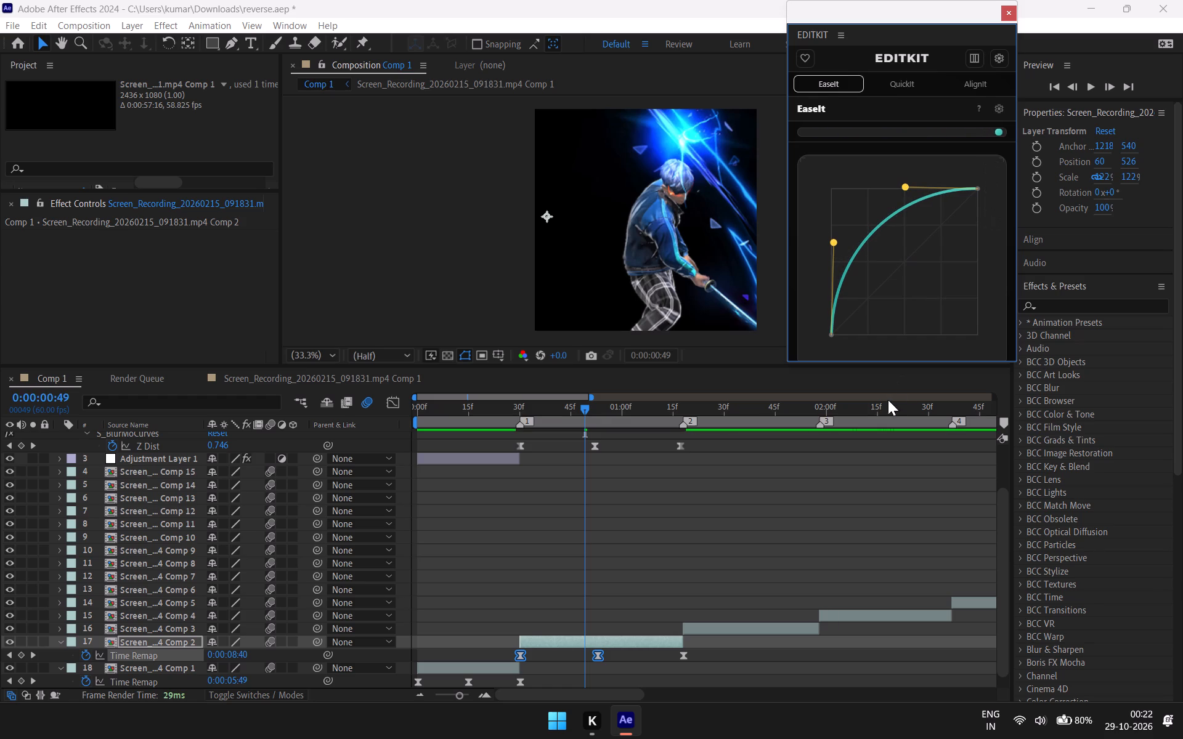
scroll(966, 265, down, 1)
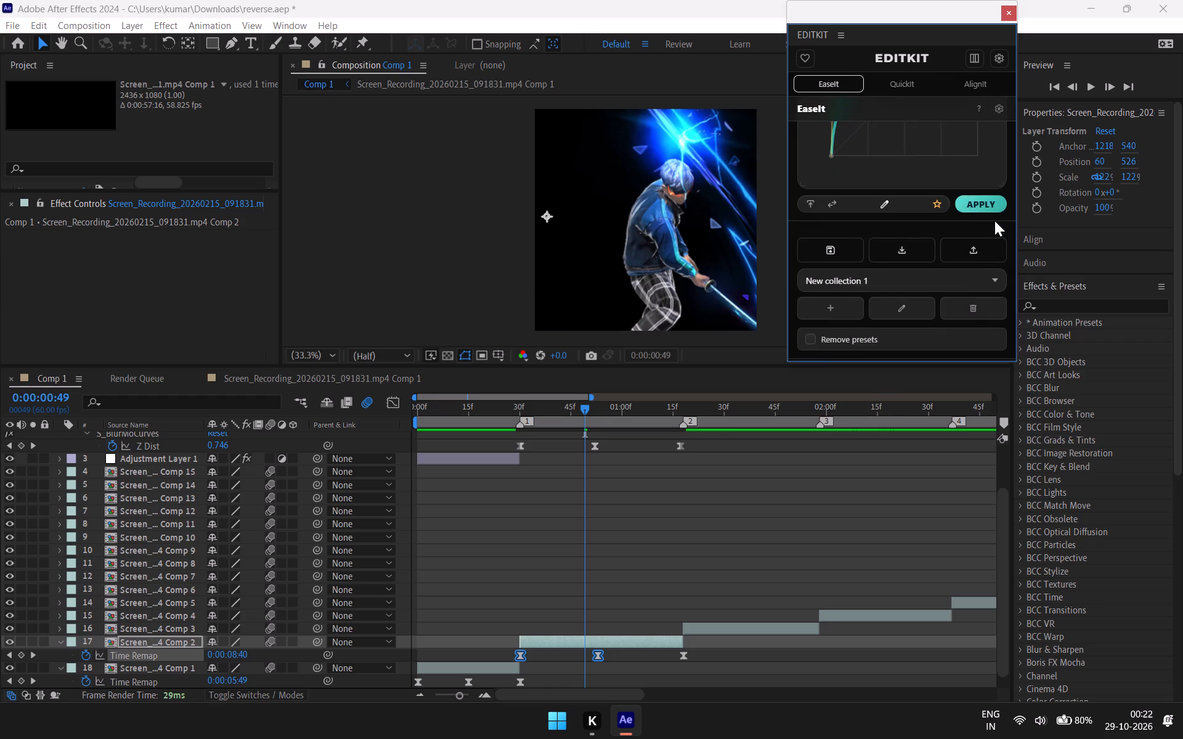
click(996, 198)
Play the composition from frame 0 through the first two clips to check the second clip's new easing.
drag(587, 406, 285, 439)
drag(285, 438, 385, 442)
key(space)
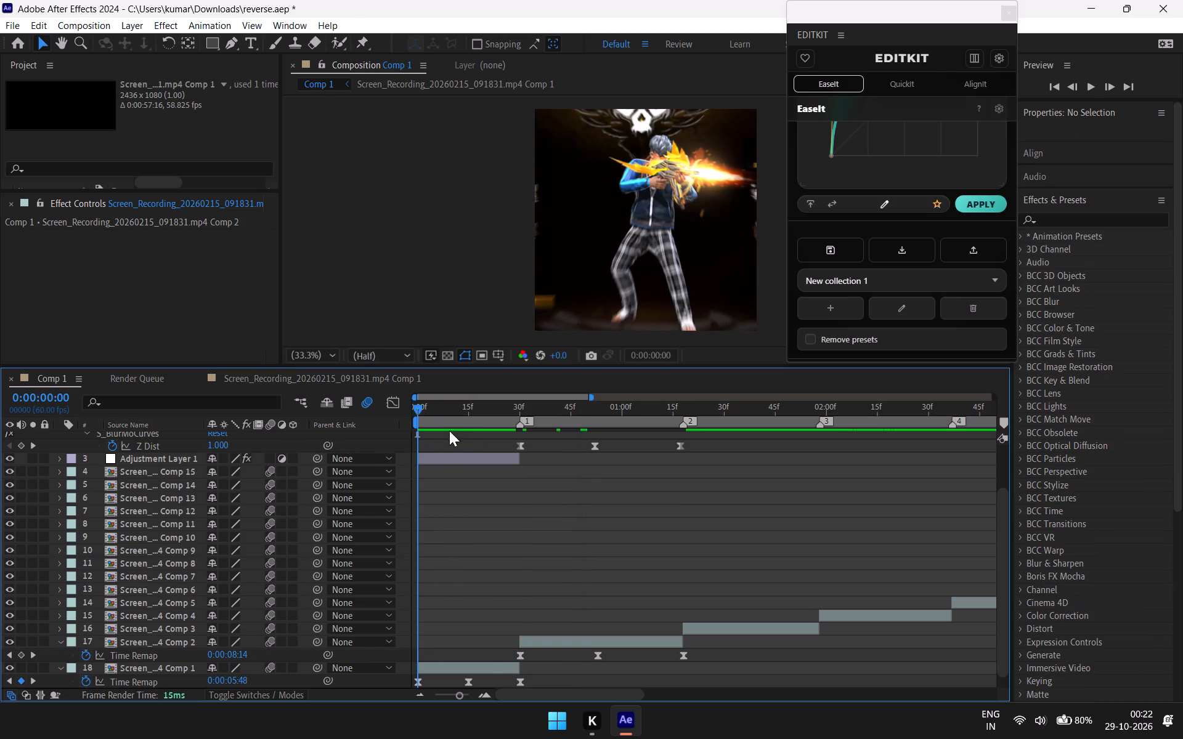
key(space)
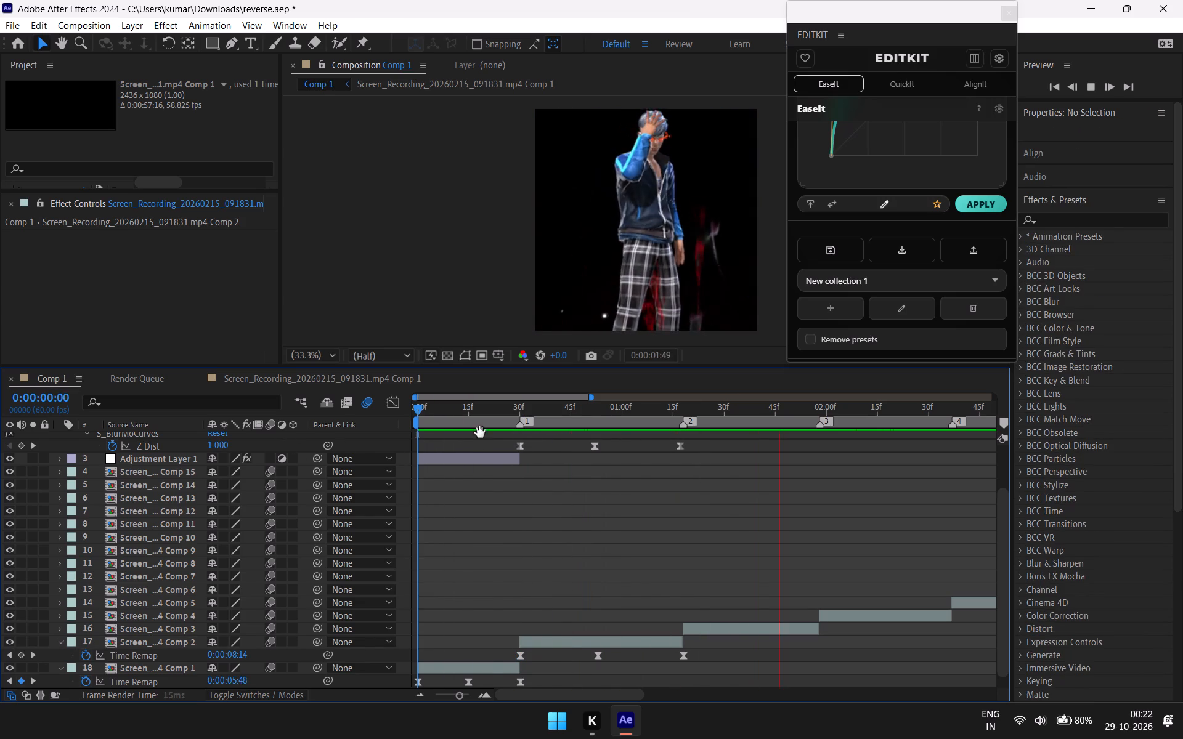
drag(805, 402, 375, 418)
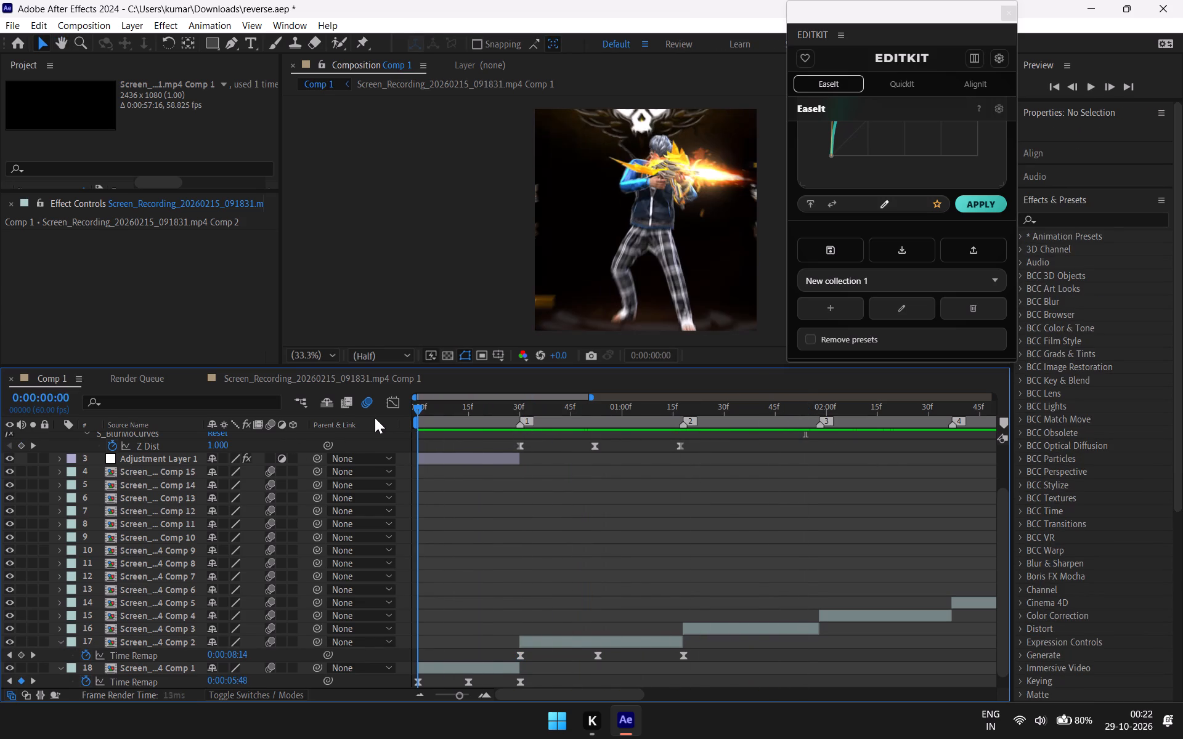
drag(375, 418, 365, 418)
key(space)
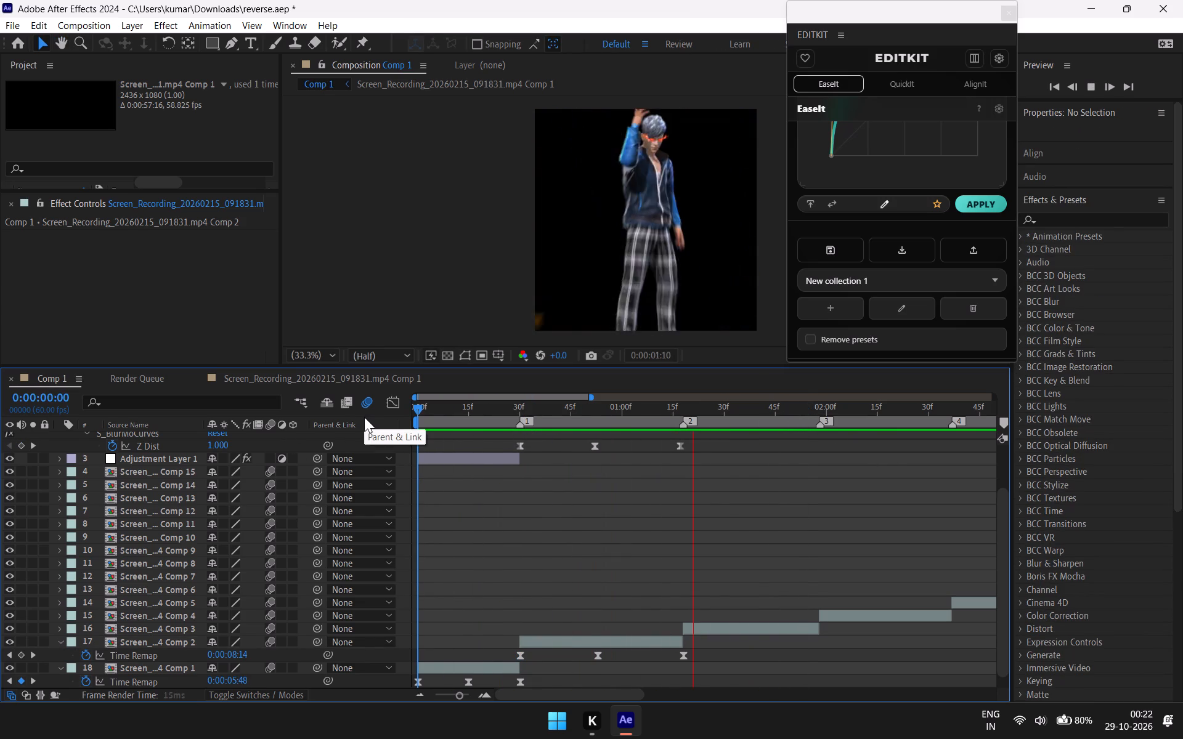
key(space)
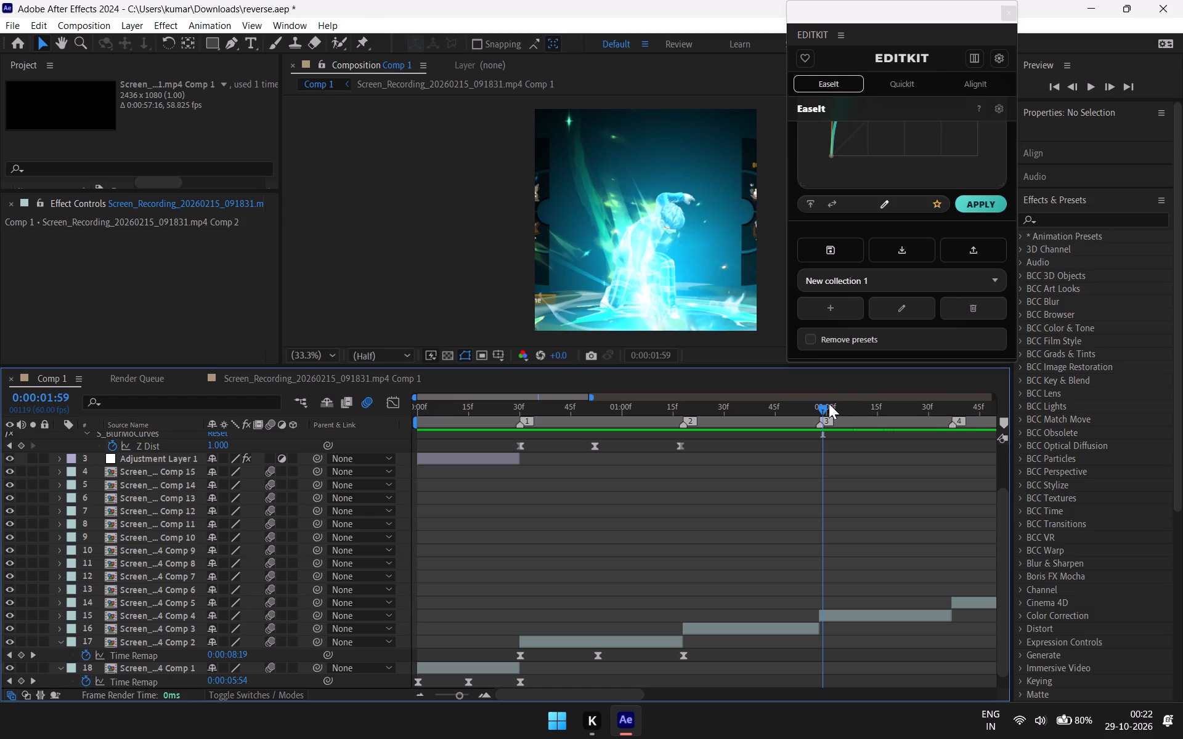
Play the composition from frame 0 and scrub the second clip around its middle Time Remap keyframe.
drag(818, 411, 314, 426)
key(space)
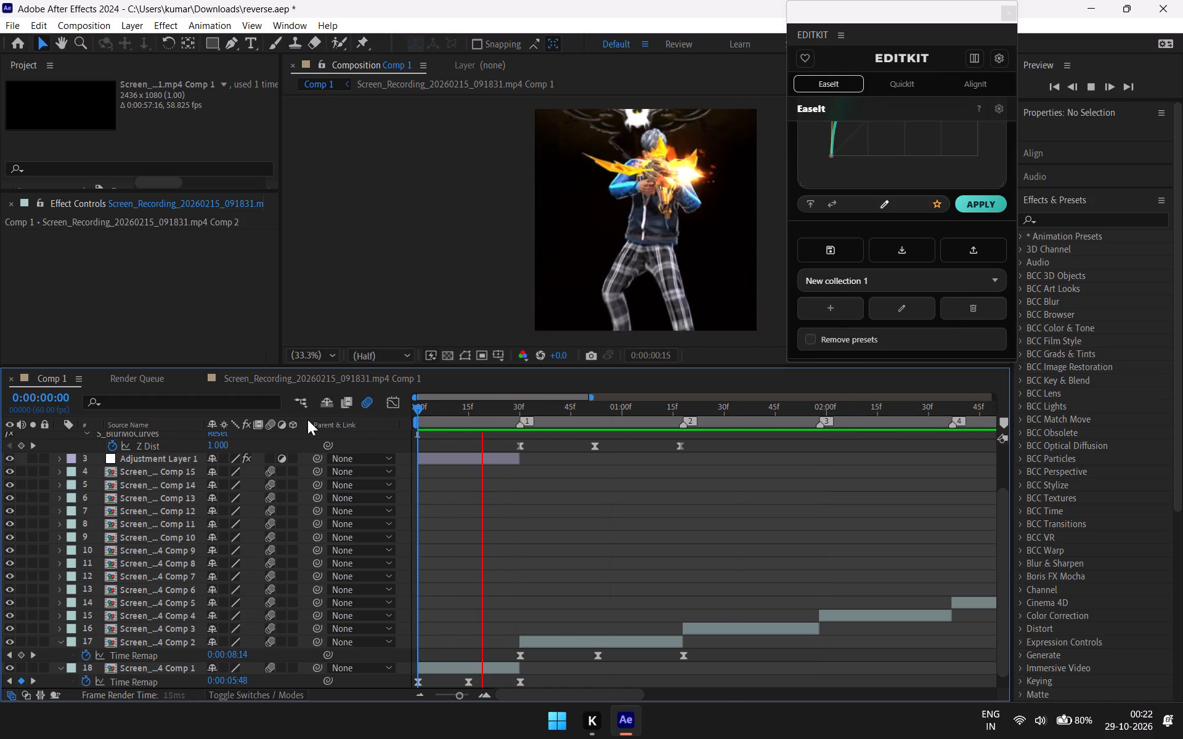
key(space)
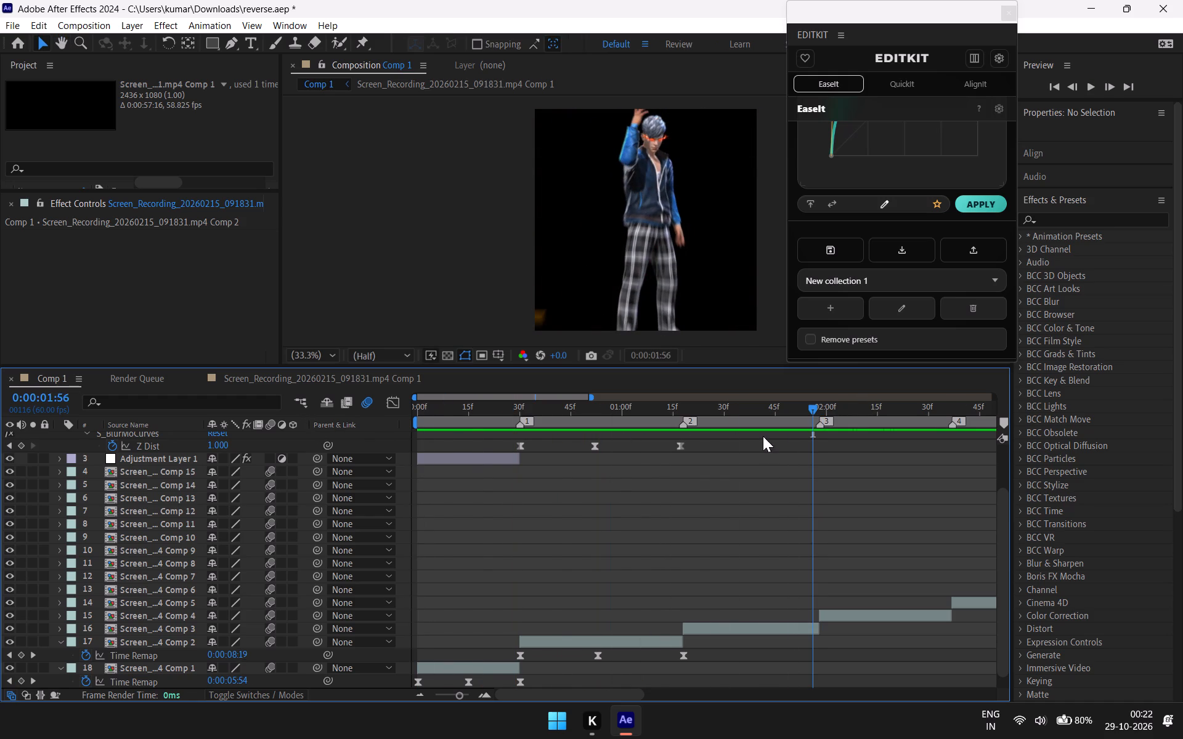
drag(813, 408, 598, 535)
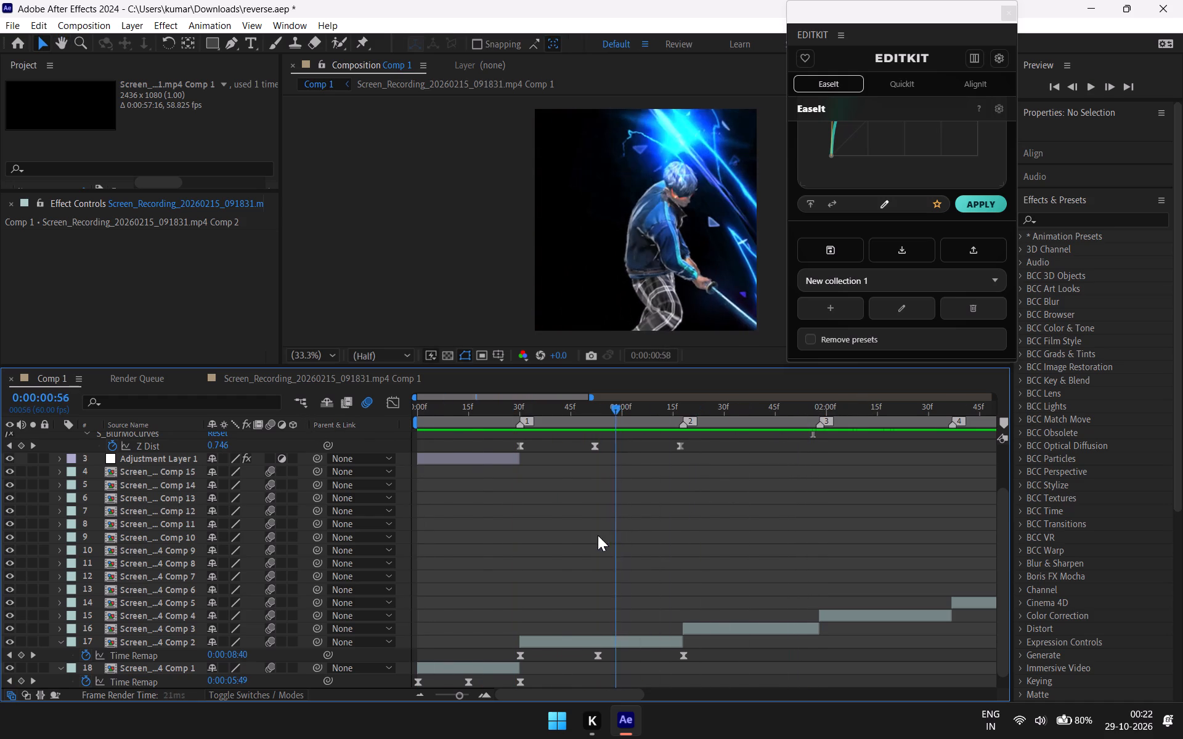
drag(598, 535, 604, 534)
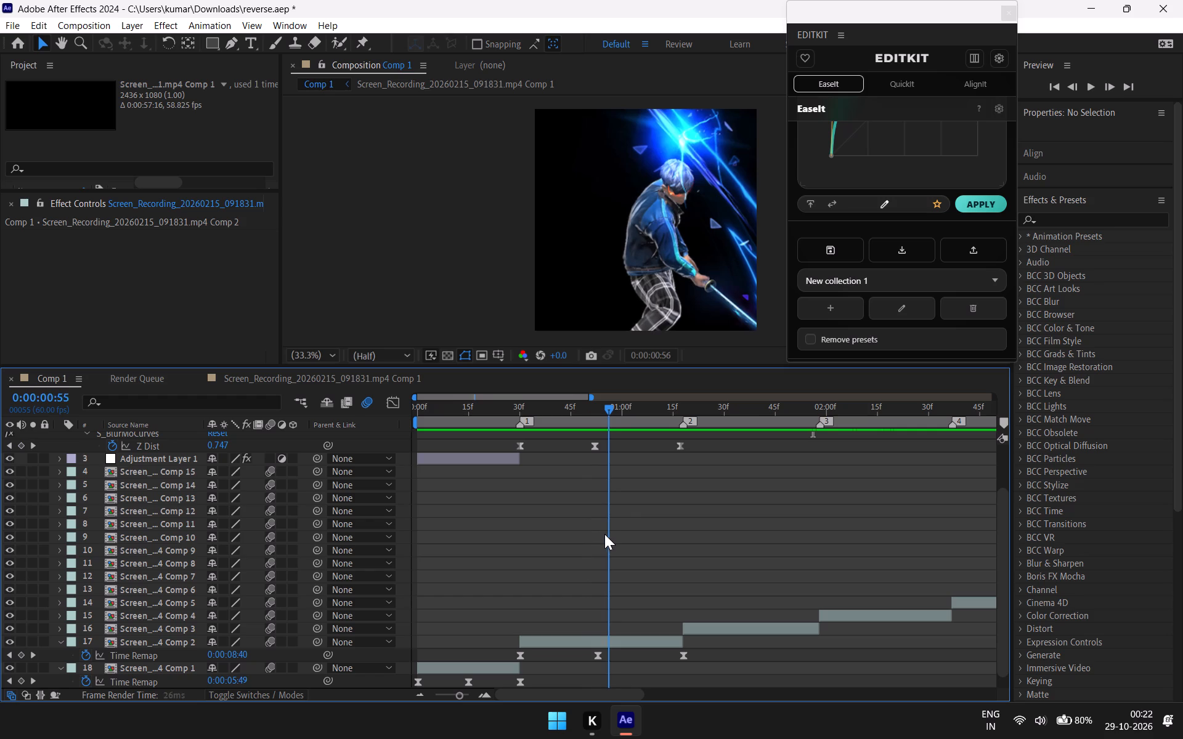
drag(604, 534, 603, 535)
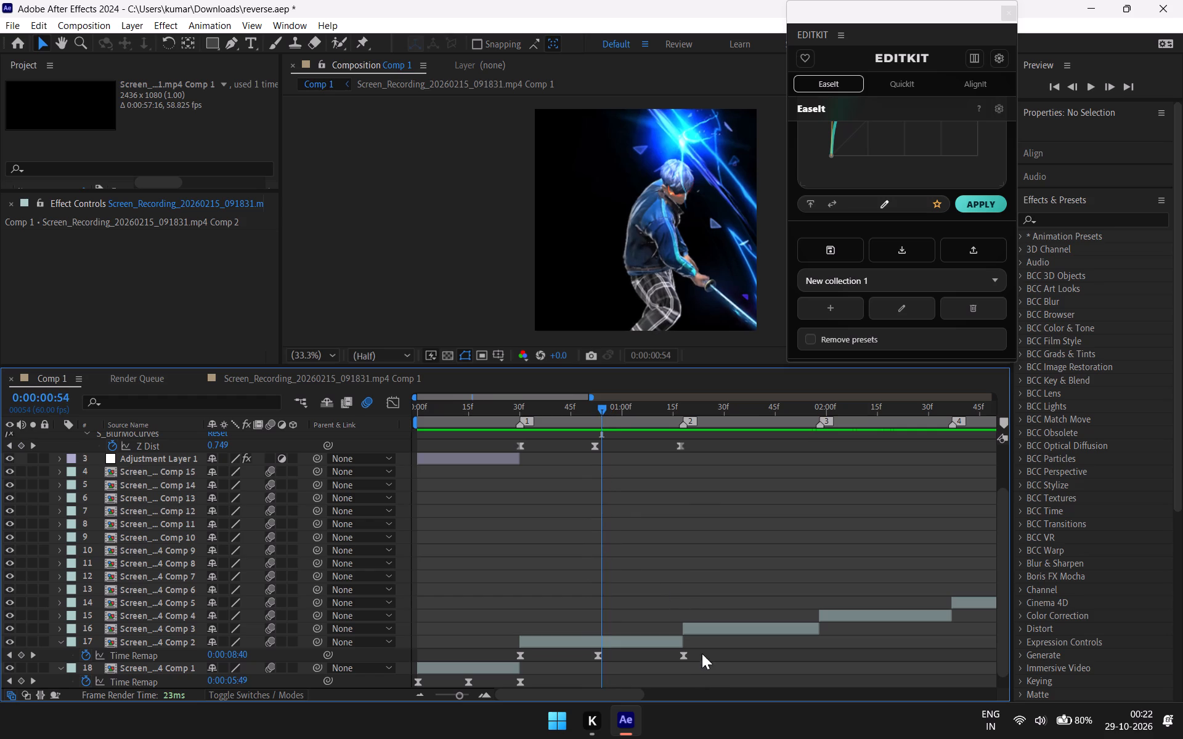
Select the second clip's middle and last Time Remap keyframes.
drag(701, 653, 588, 660)
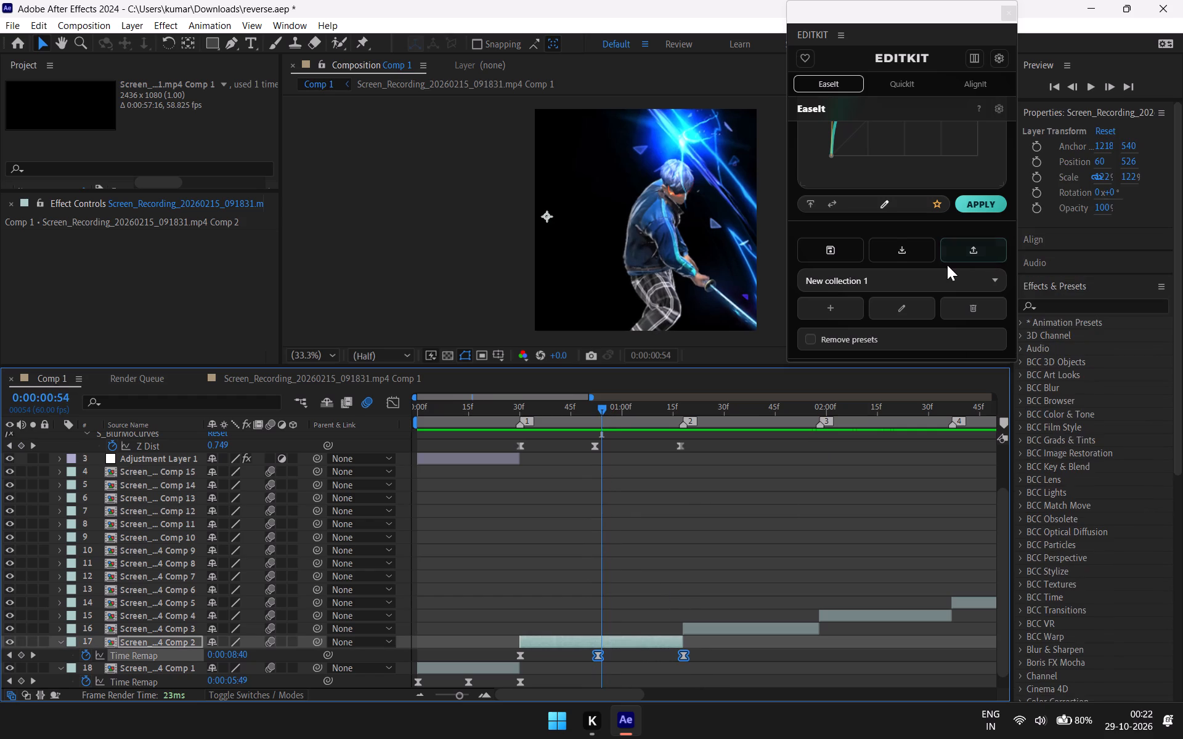
Examine EaseIt's Remove presets mode without deleting any preset, leaving the mode switched off.
scroll(947, 265, down, 6)
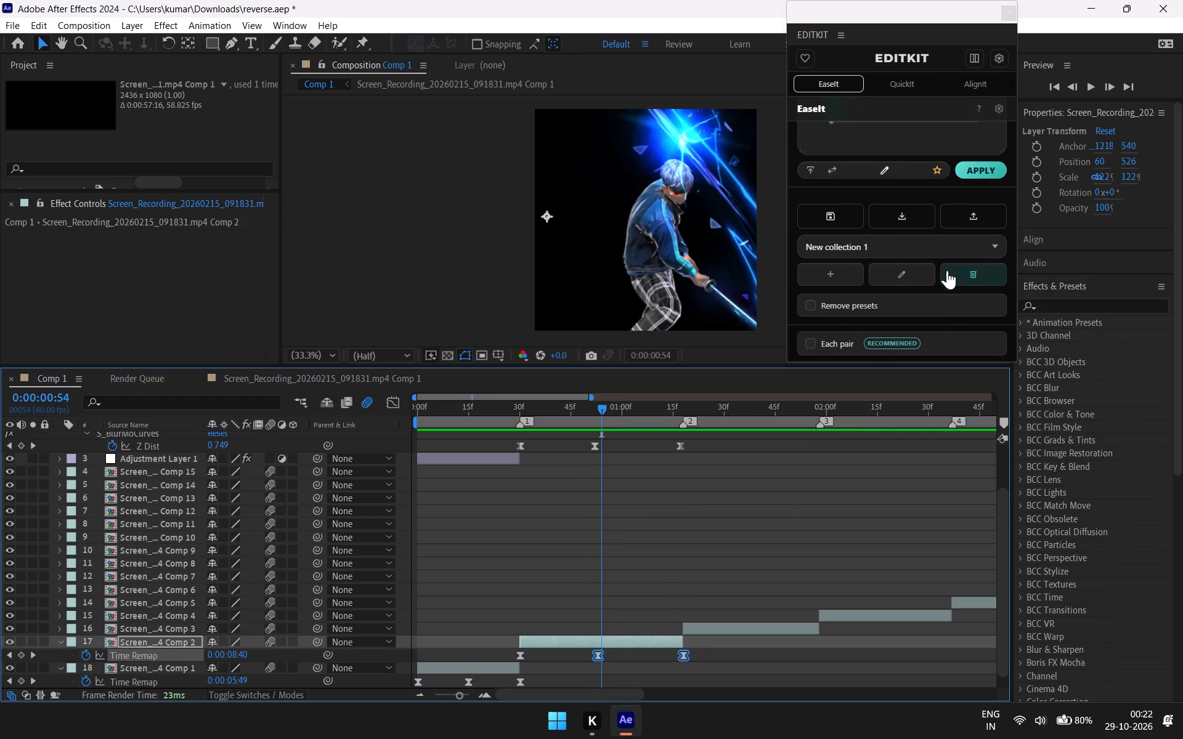
scroll(908, 262, down, 4)
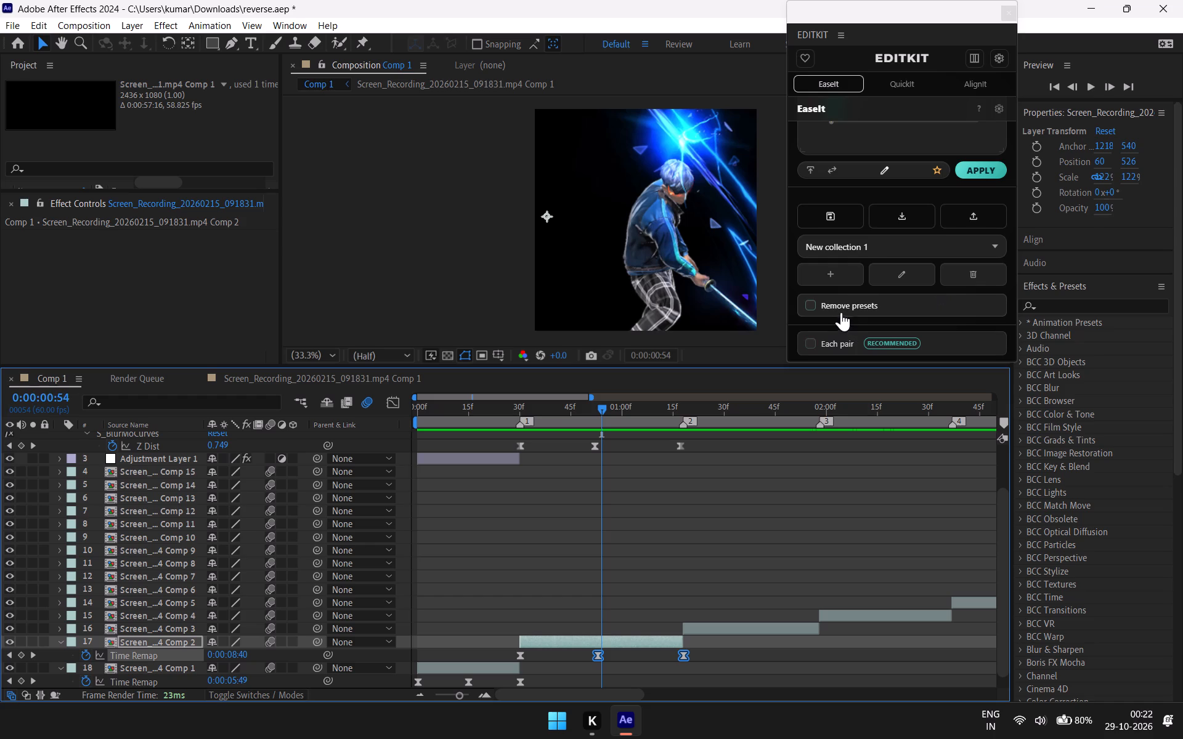
click(844, 306)
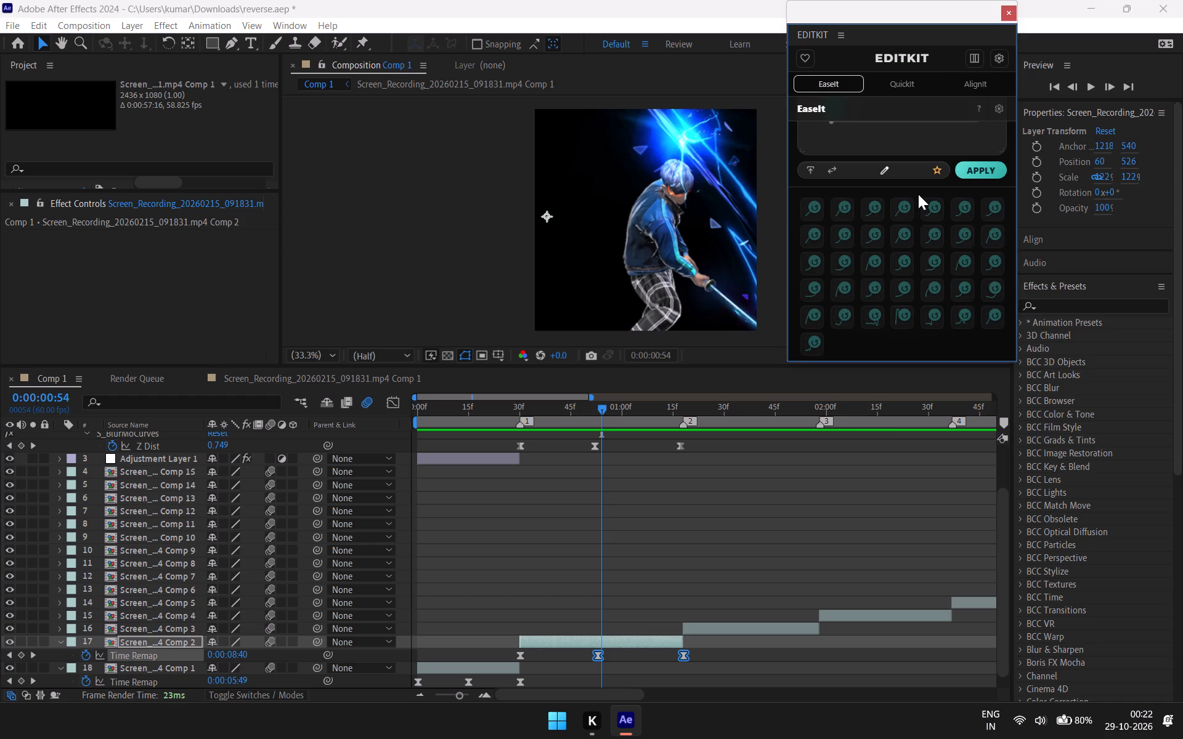
scroll(918, 194, up, 5)
scroll(953, 269, down, 3)
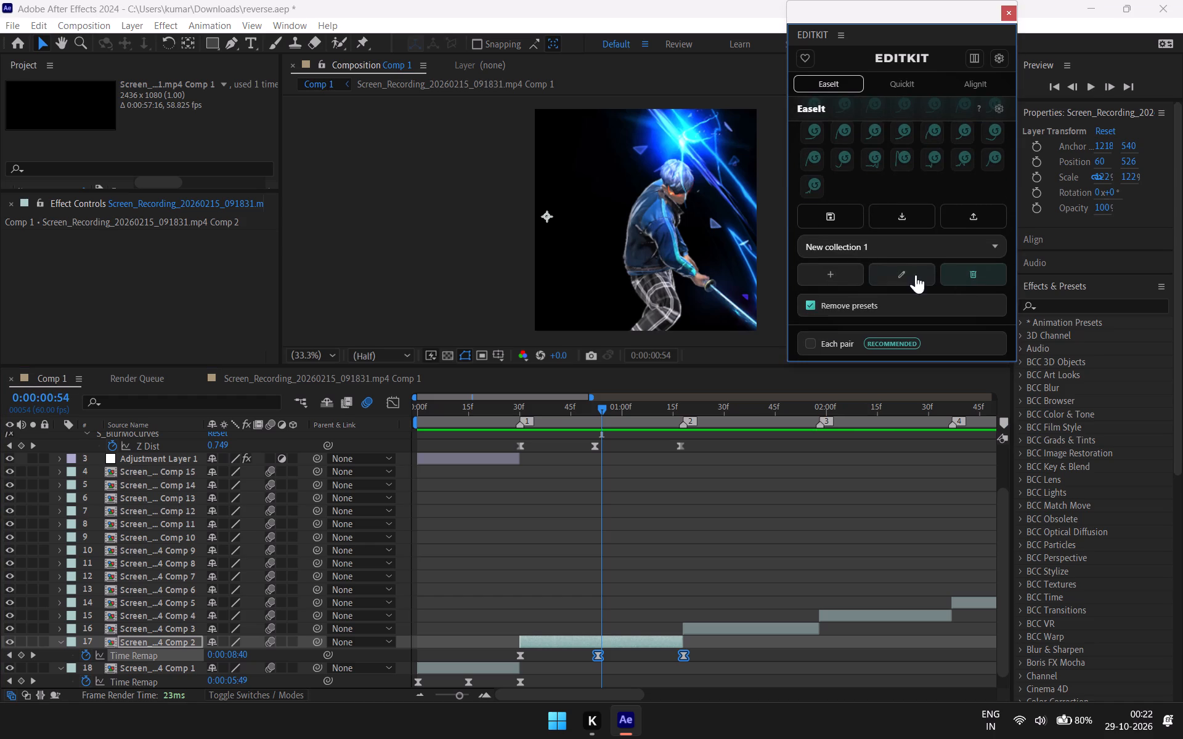
click(853, 302)
scroll(896, 333, down, 2)
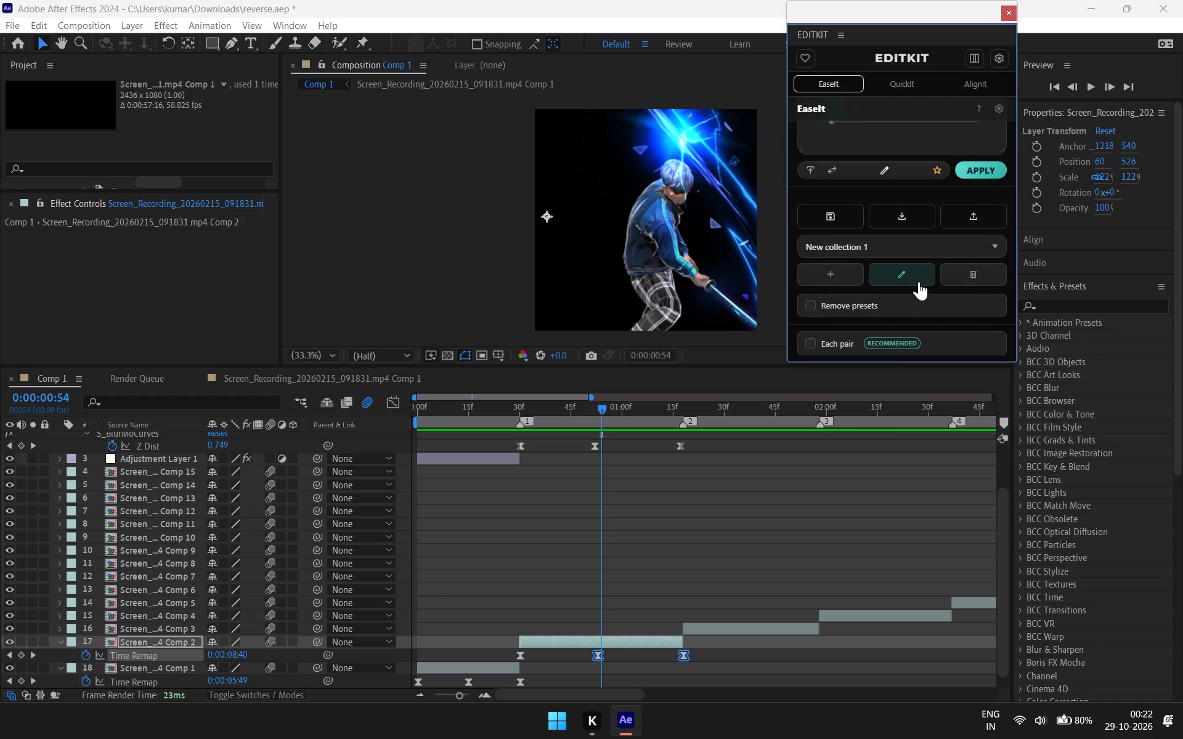
Delete the EaseIt collection "New collection 1".
click(972, 267)
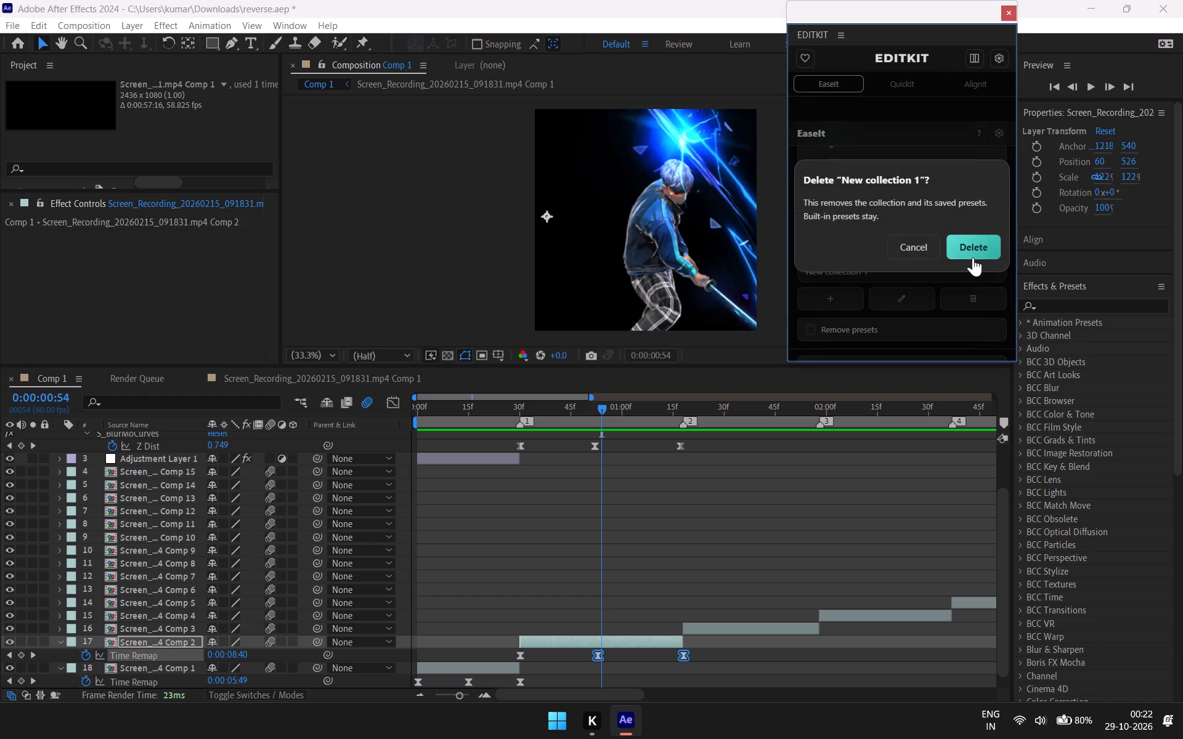
click(974, 257)
click(975, 248)
Pick a slow-start, fast-end EaseIt preset, pull its handles into a steeper ending, and apply it to the second clip's selected Time Remap keyframes.
scroll(973, 242, down, 2)
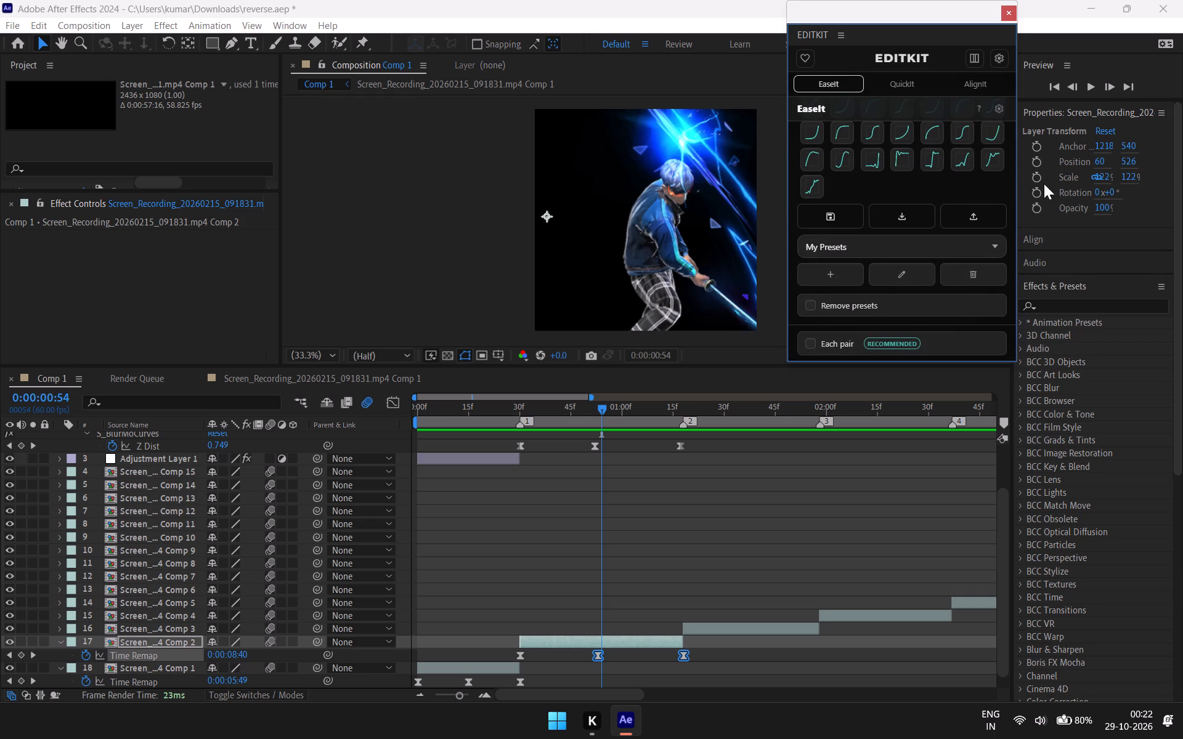
scroll(966, 185, down, 3)
scroll(935, 148, up, 2)
scroll(935, 148, down, 1)
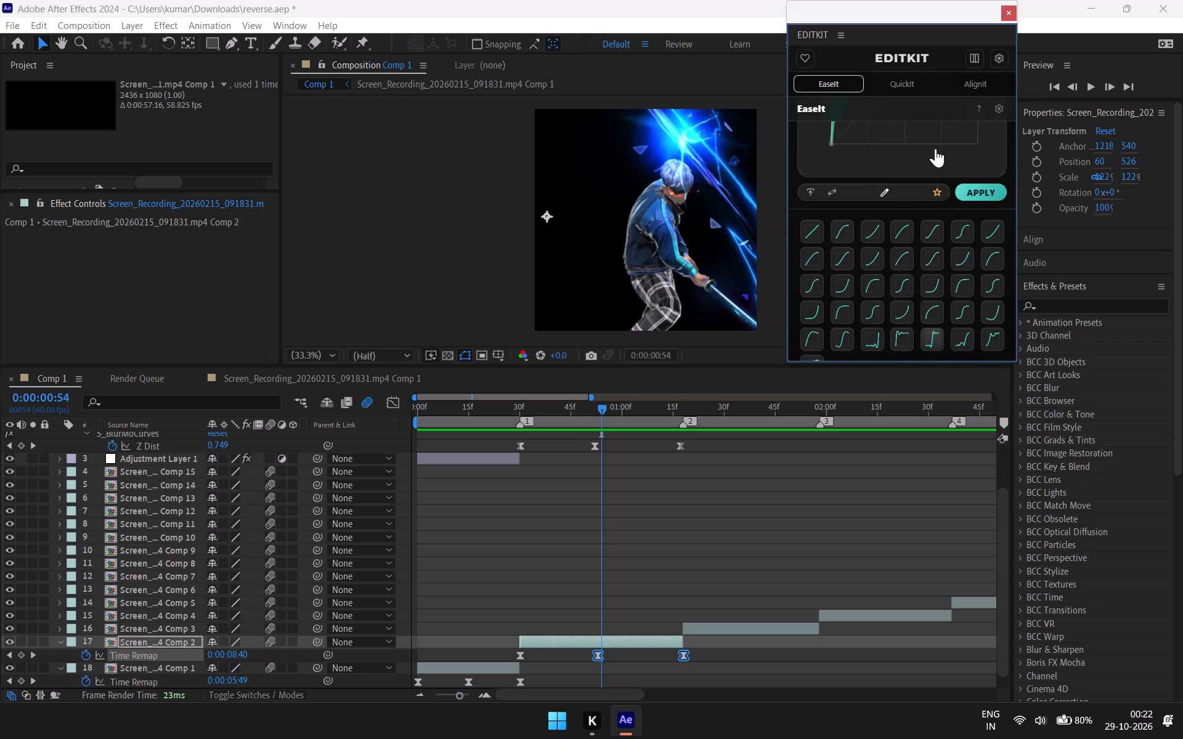
click(929, 286)
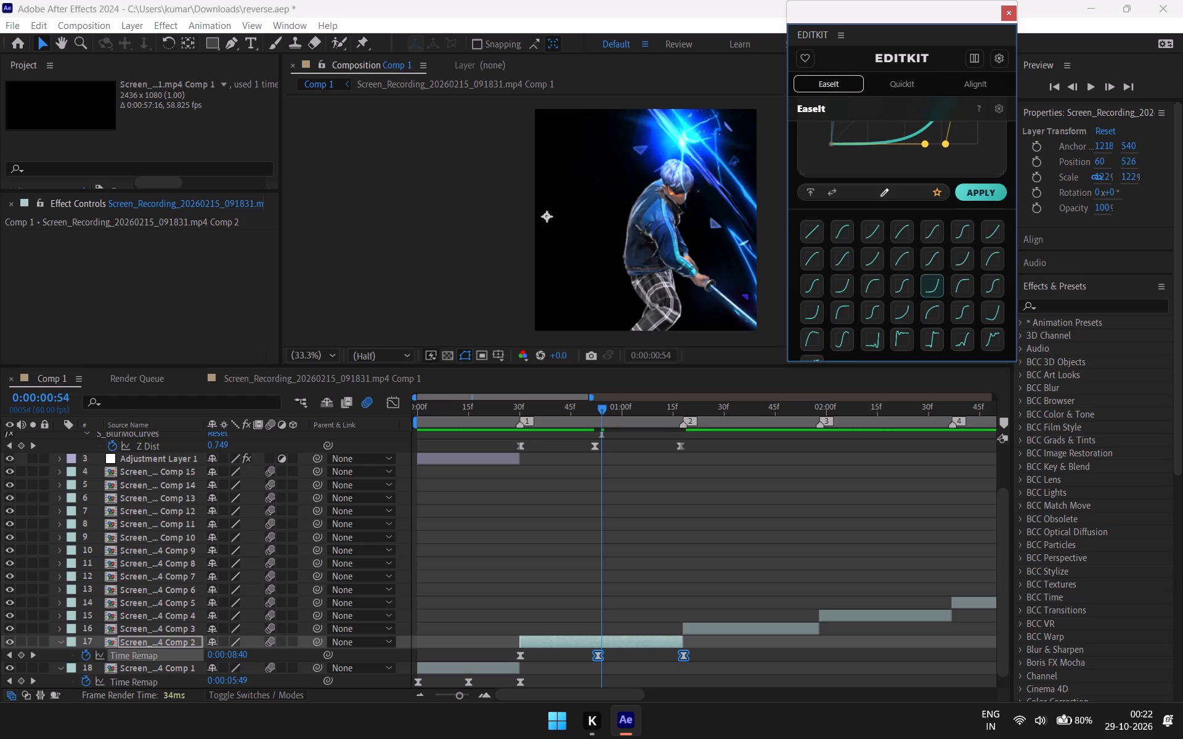
scroll(972, 158, up, 1)
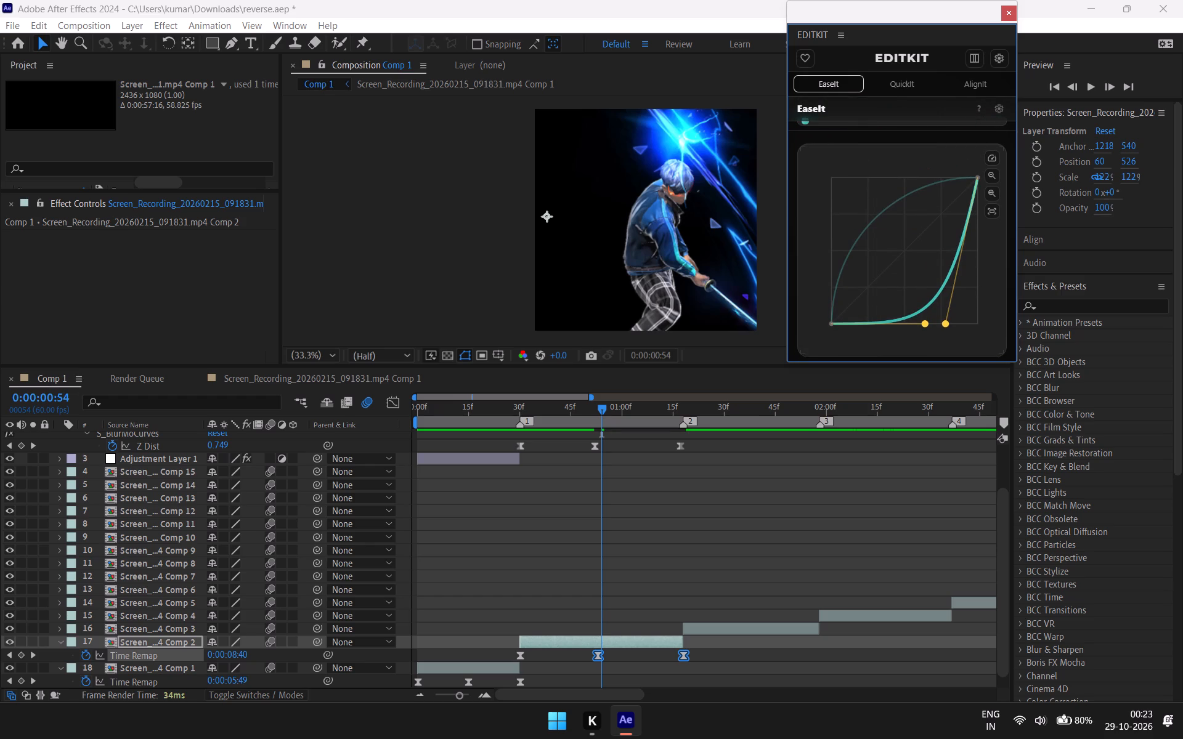
drag(948, 325, 980, 284)
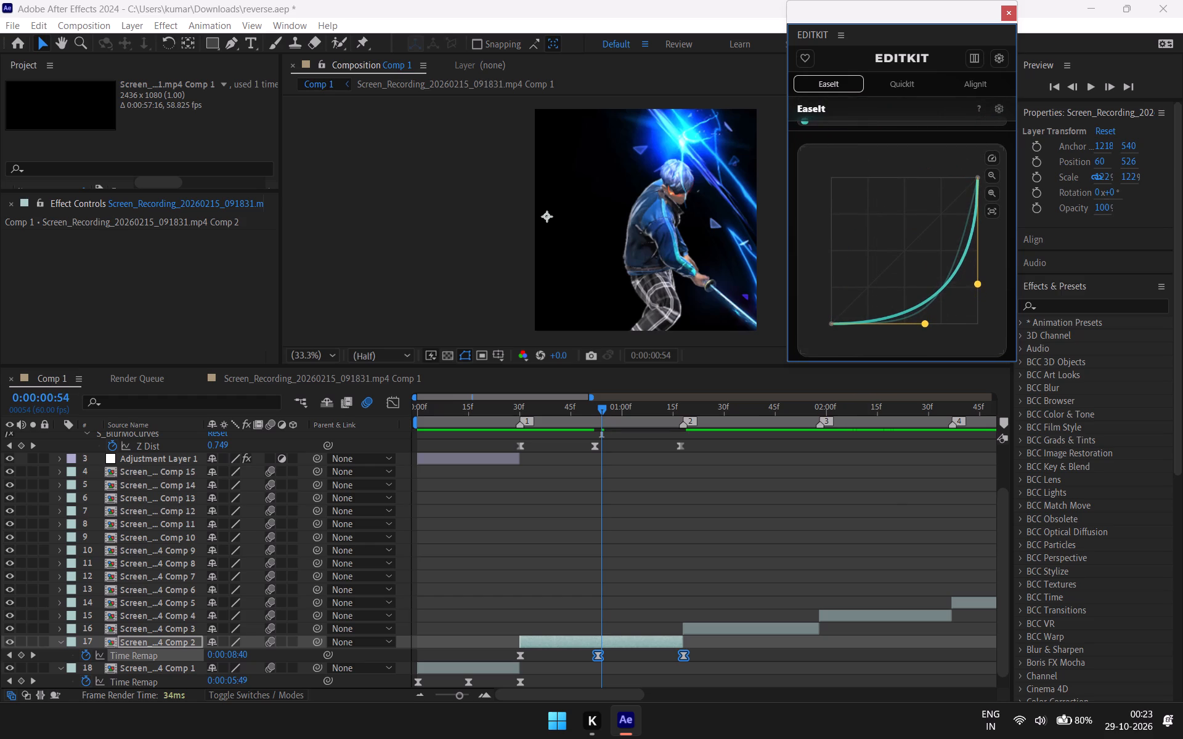
drag(980, 284, 979, 284)
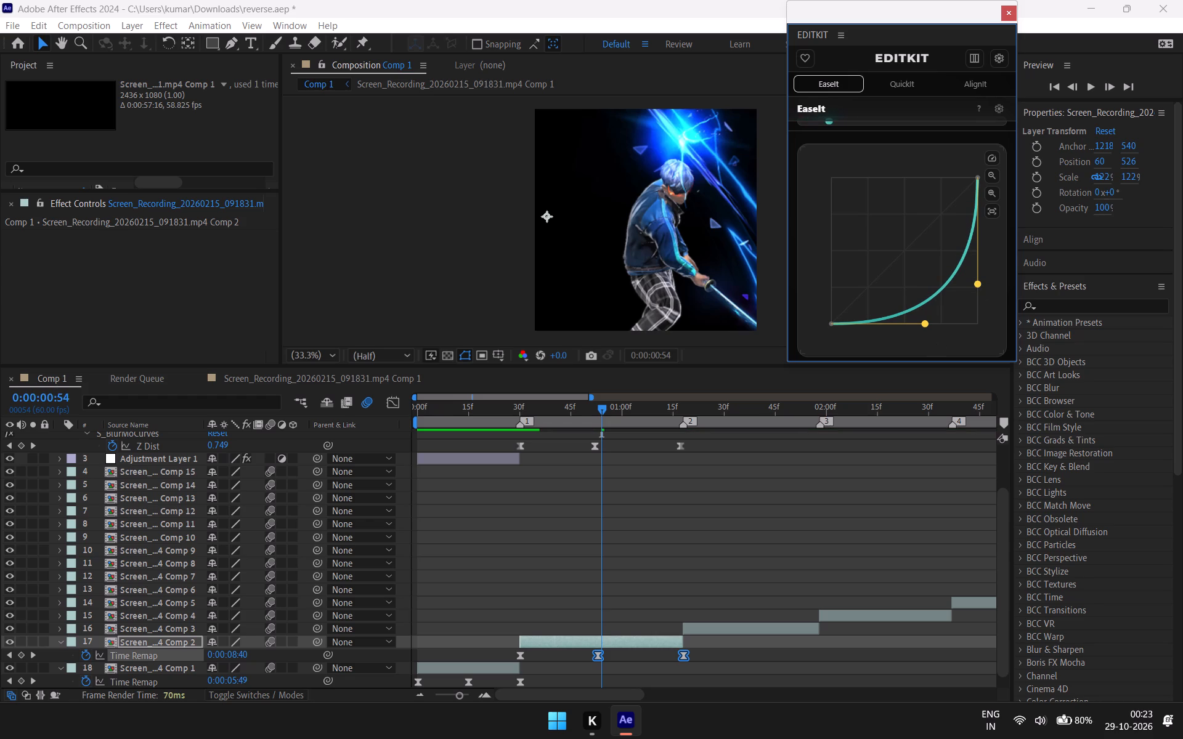
drag(916, 324, 942, 321)
scroll(983, 269, down, 1)
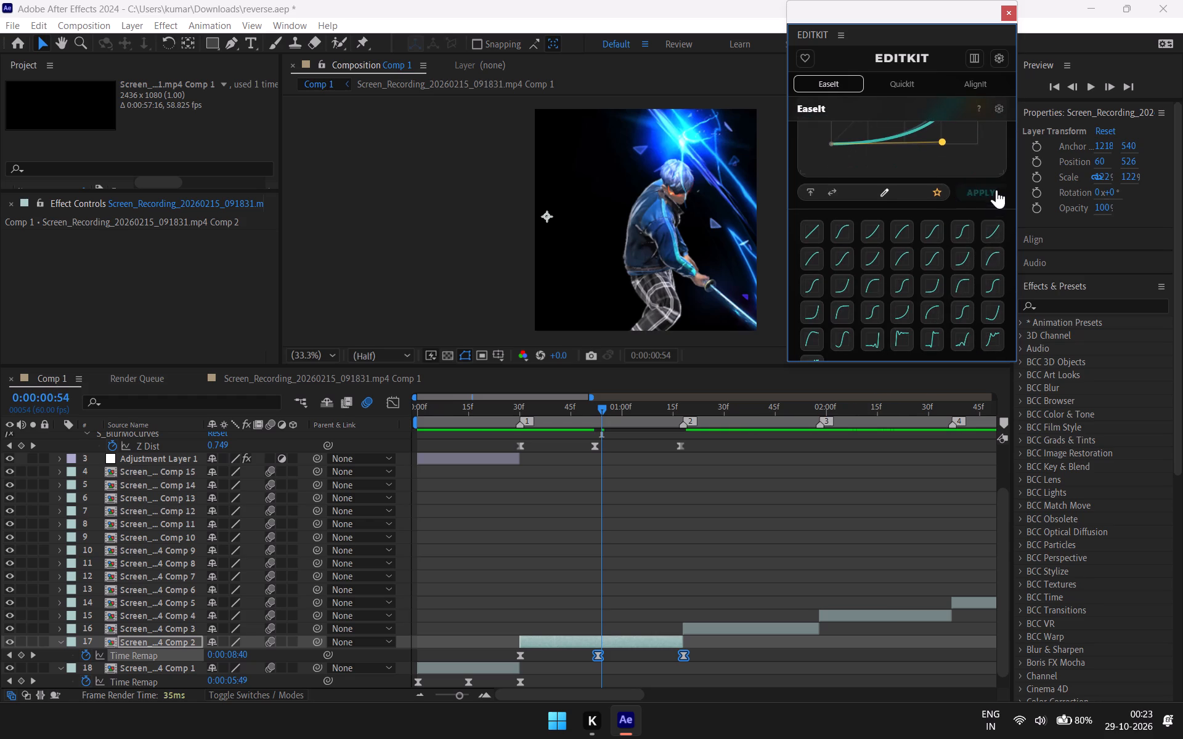
click(996, 189)
Play the composition from frame 0 past the second clip and on through the following clips to check the new easing.
drag(600, 399, 595, 401)
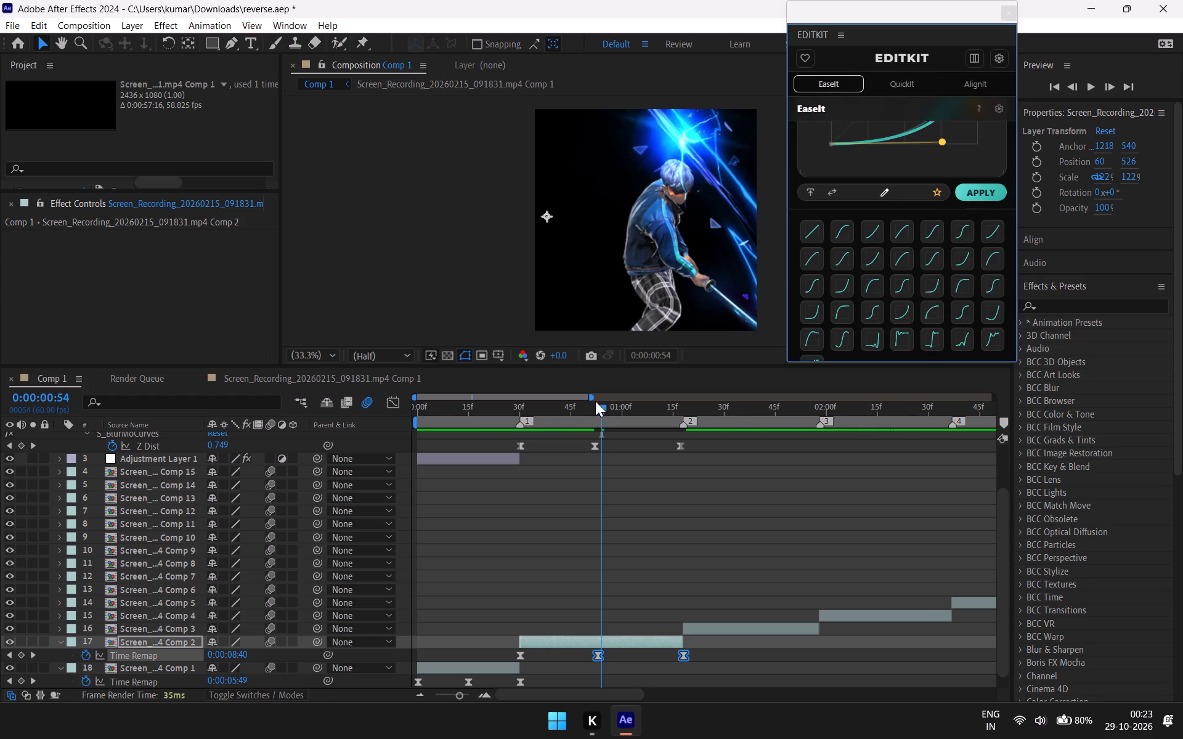
drag(595, 401, 482, 402)
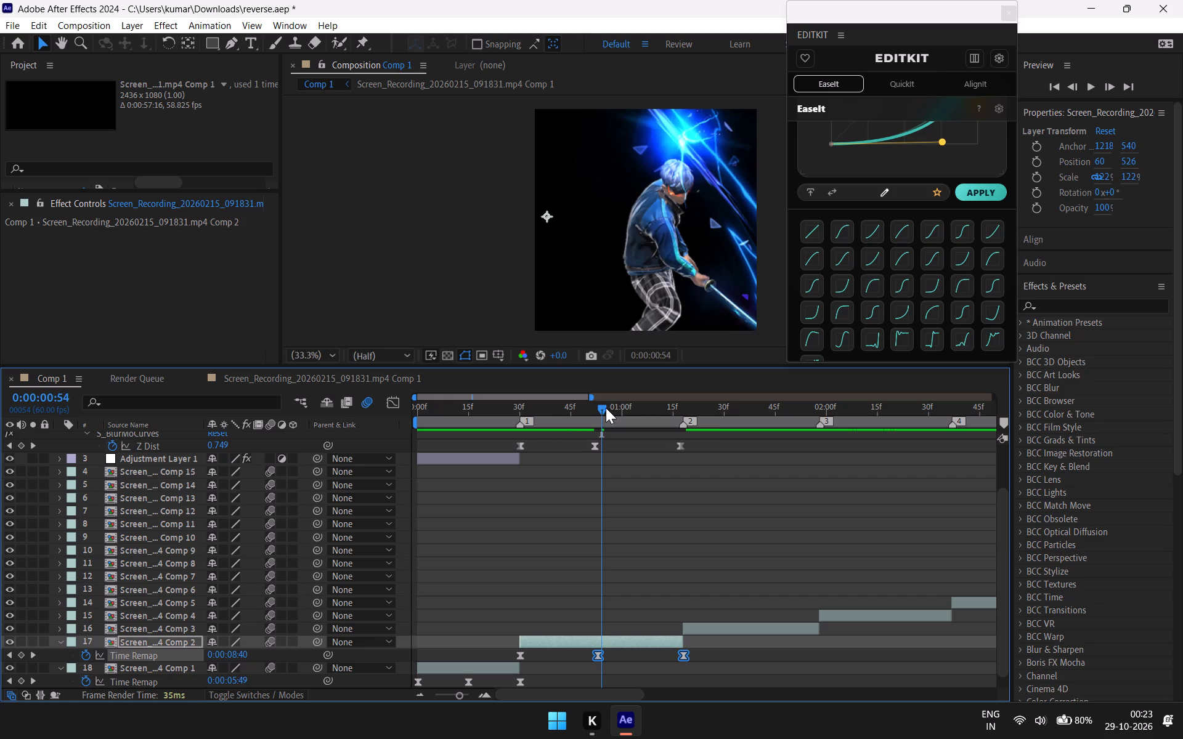
drag(606, 408, 363, 404)
key(space)
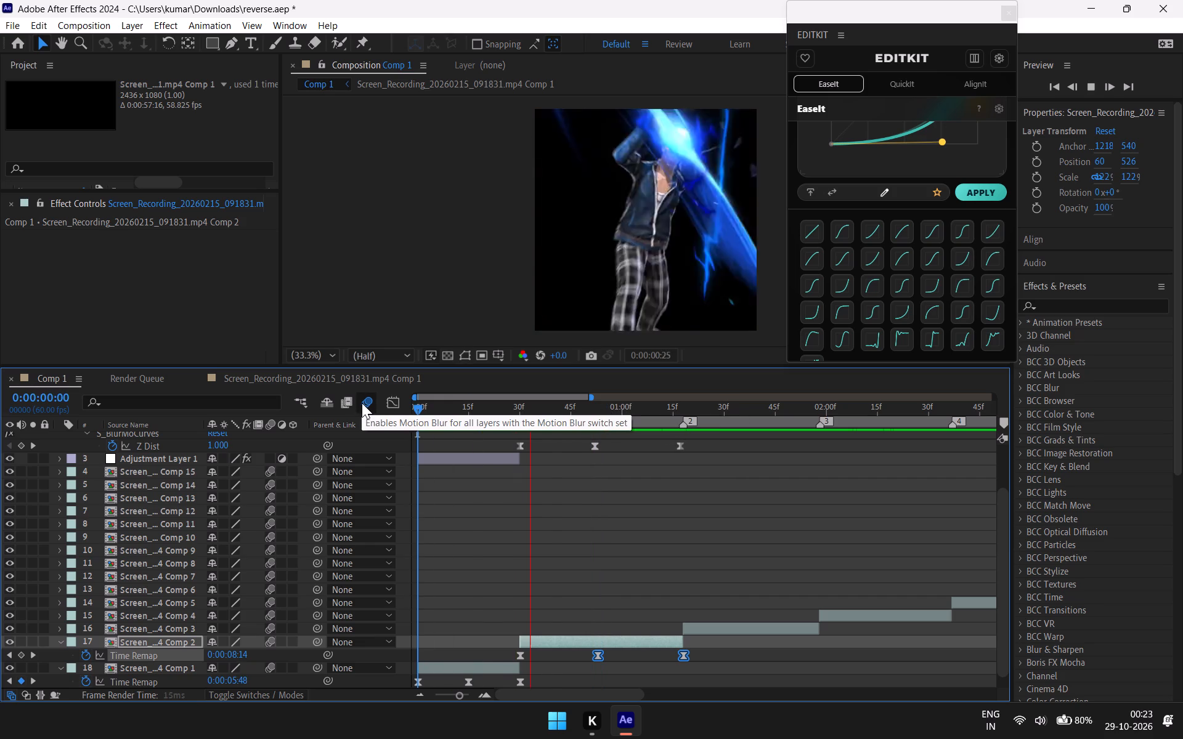
key(space)
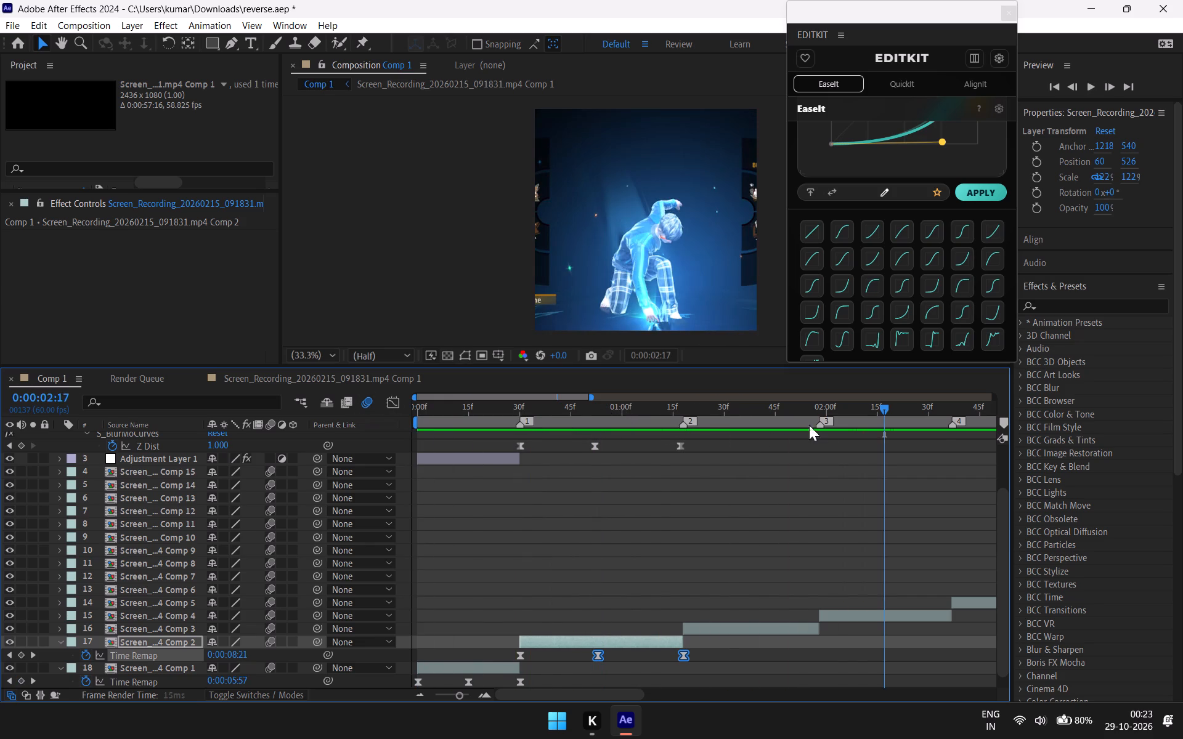
key(space)
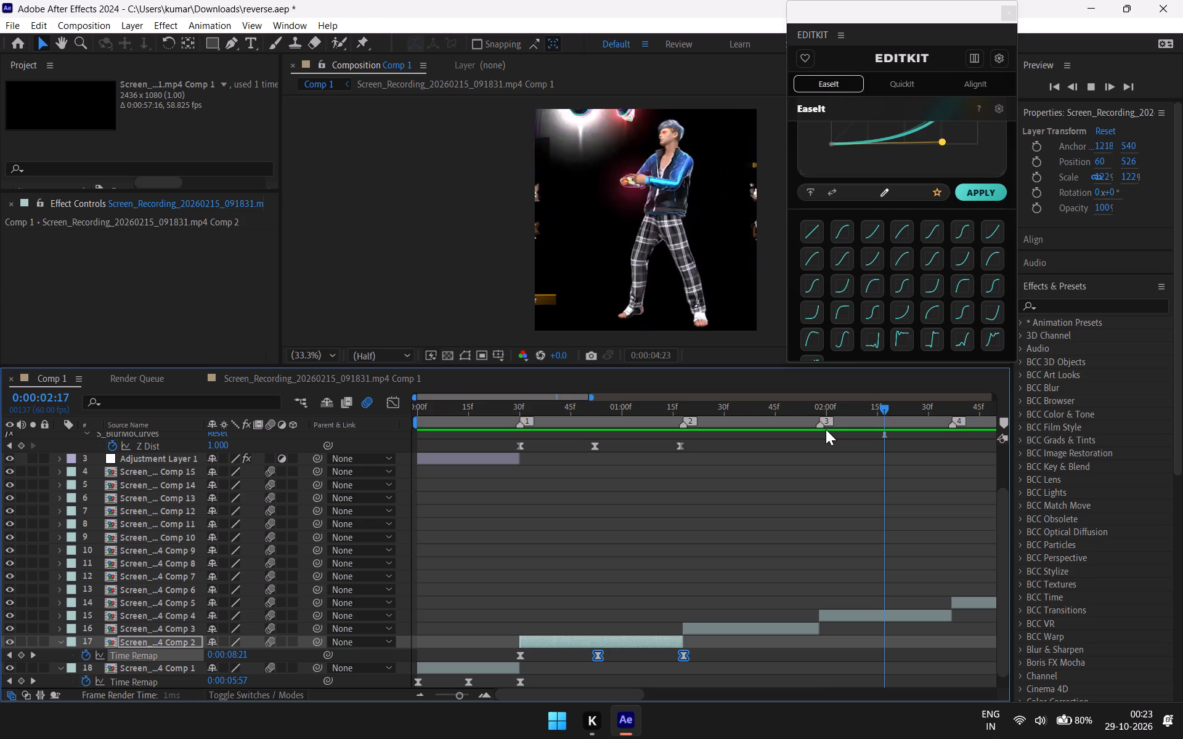
key(space)
Return to frame 0 and reveal the S_BlurMoCurves Z Dist keyframes of the adjustment layer over the first clip.
scroll(650, 483, up, 6)
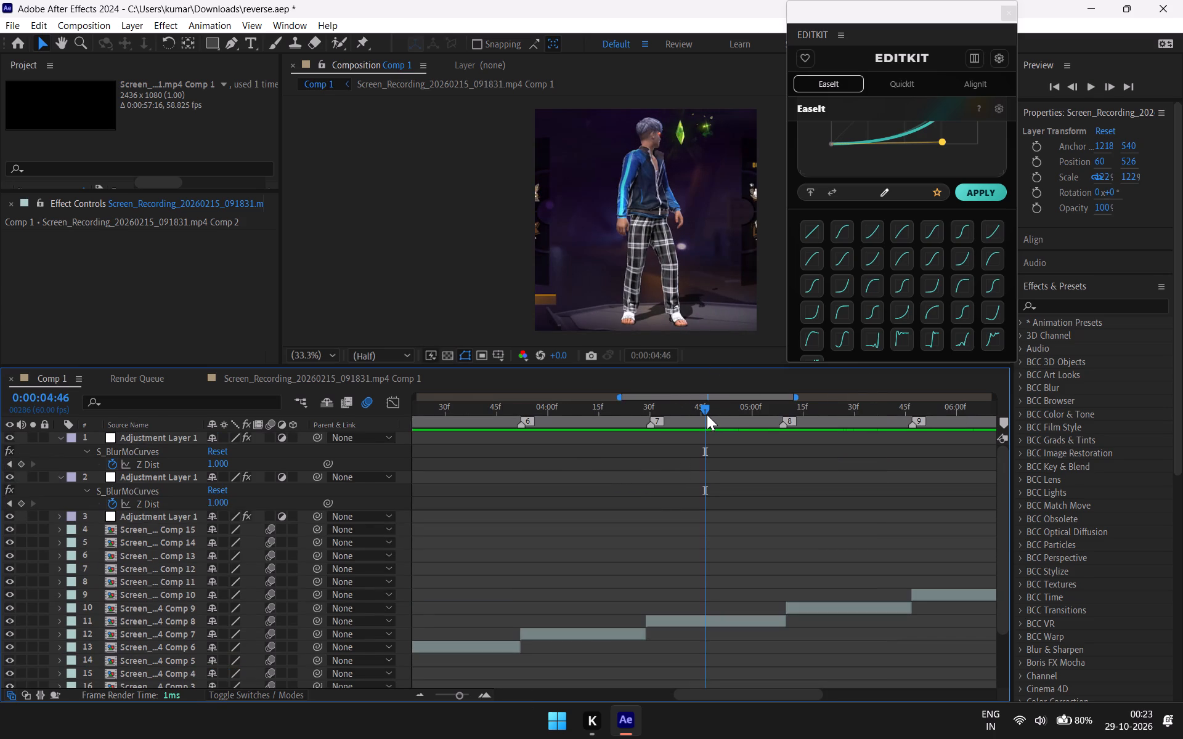
drag(707, 414, 0, 547)
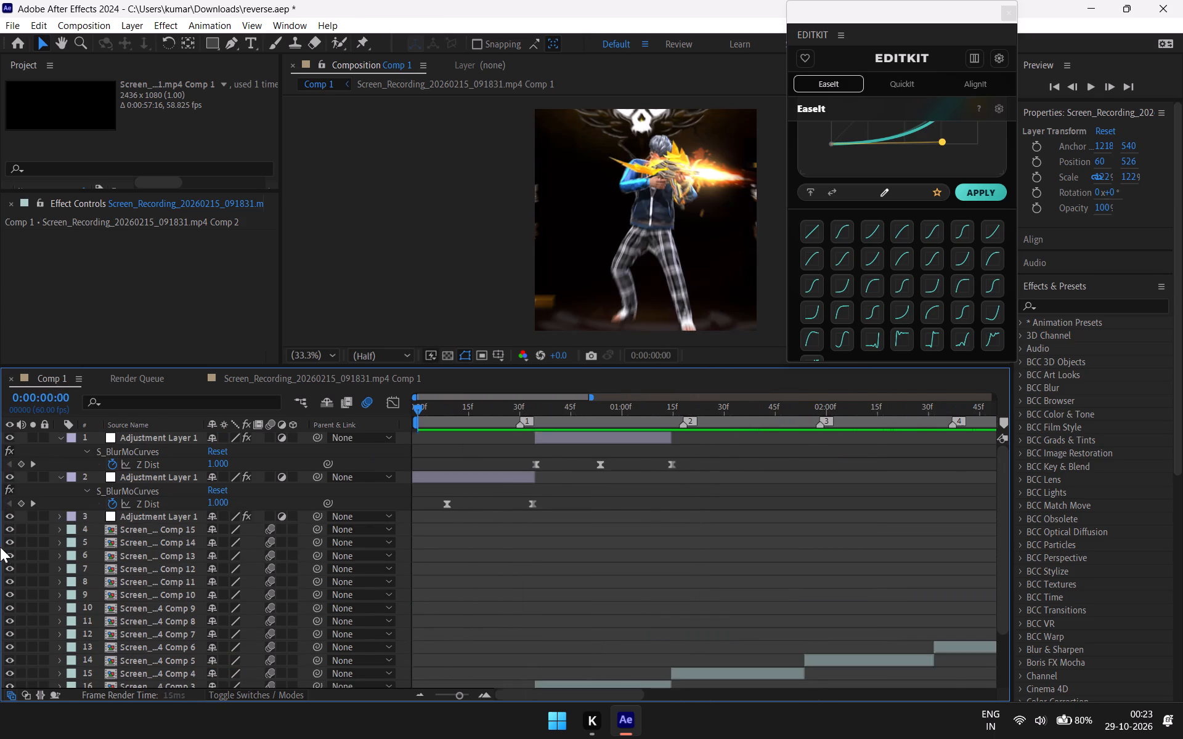
drag(0, 547, 0, 556)
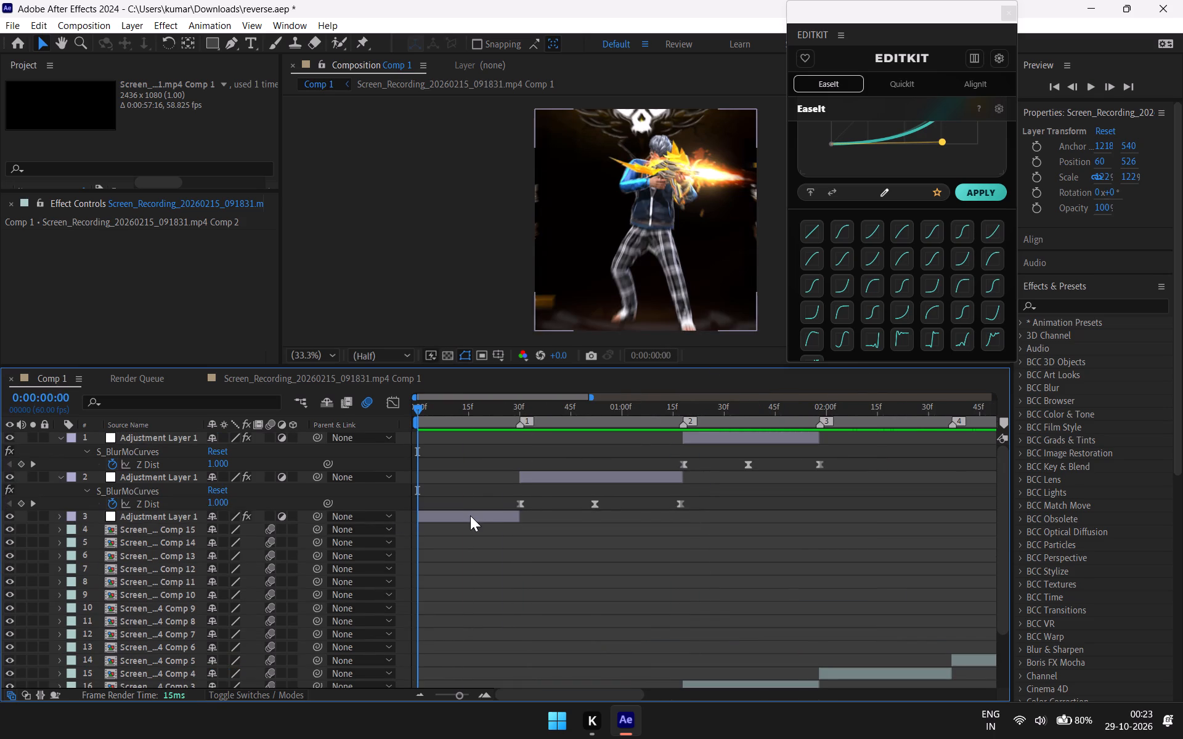
click(470, 515)
key(u)
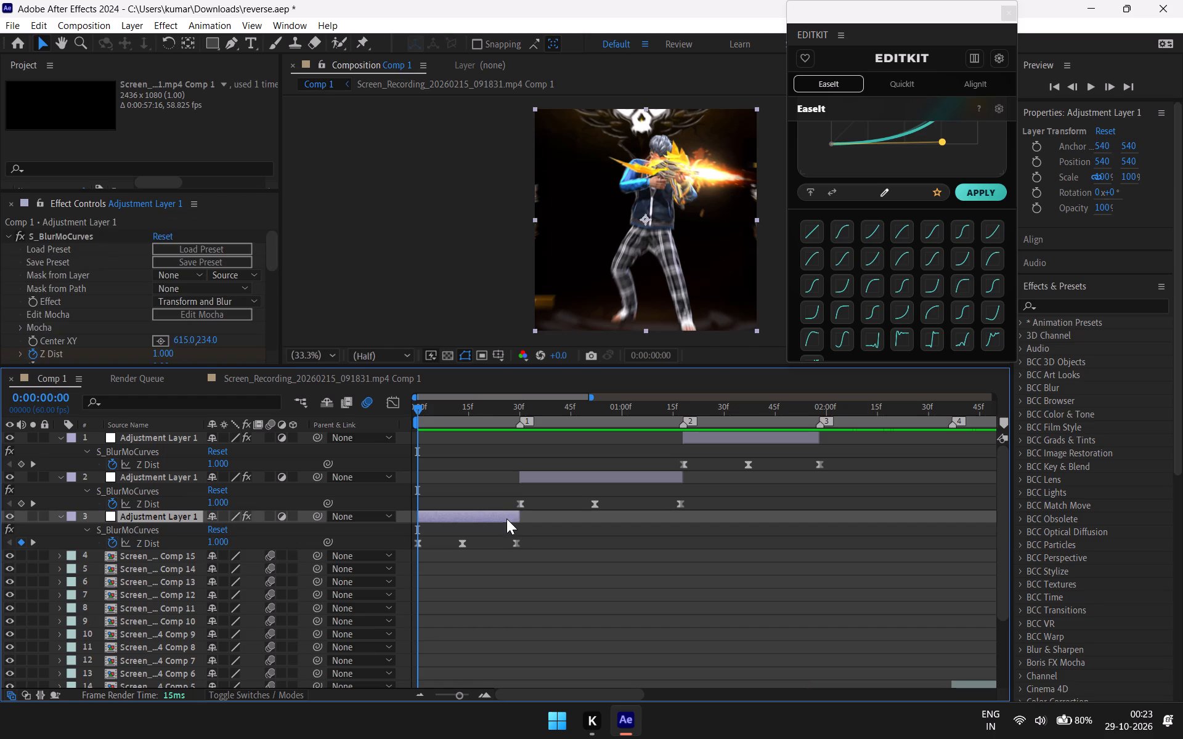
Play from frame 0 into the second clip and scrub the first clip to check its Z Dist zoom against the keyframes.
key(space)
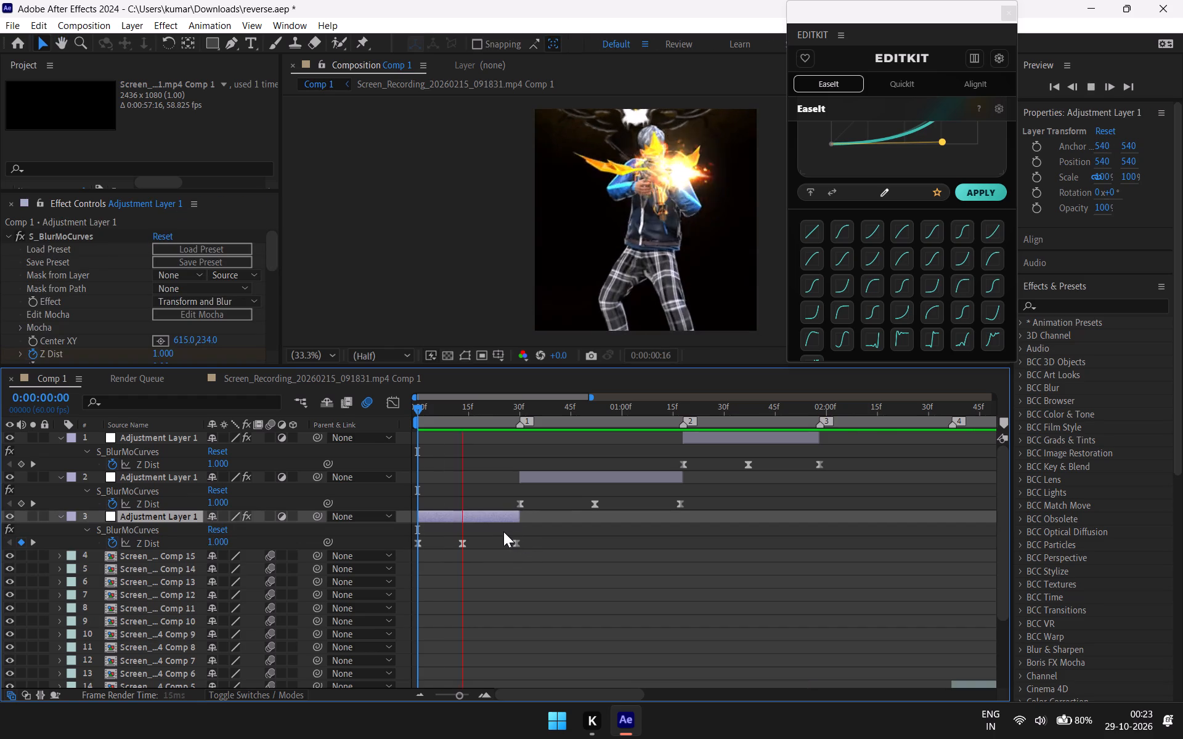
key(space)
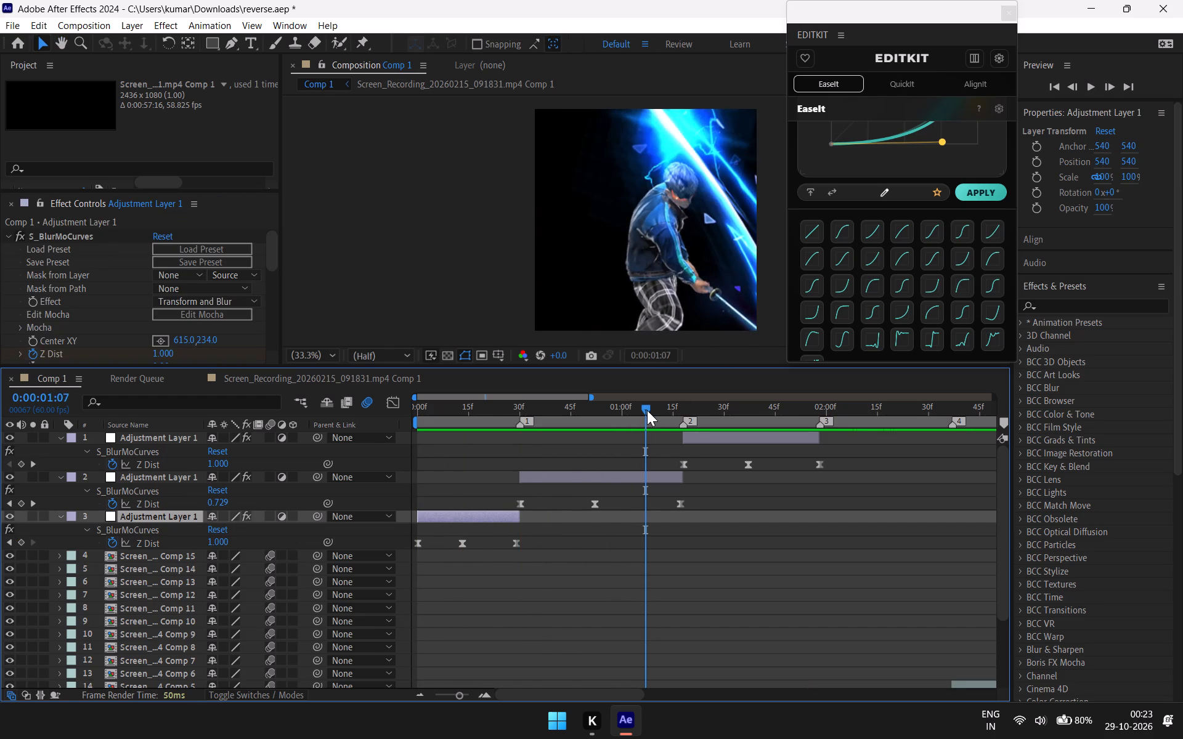
drag(647, 410, 436, 551)
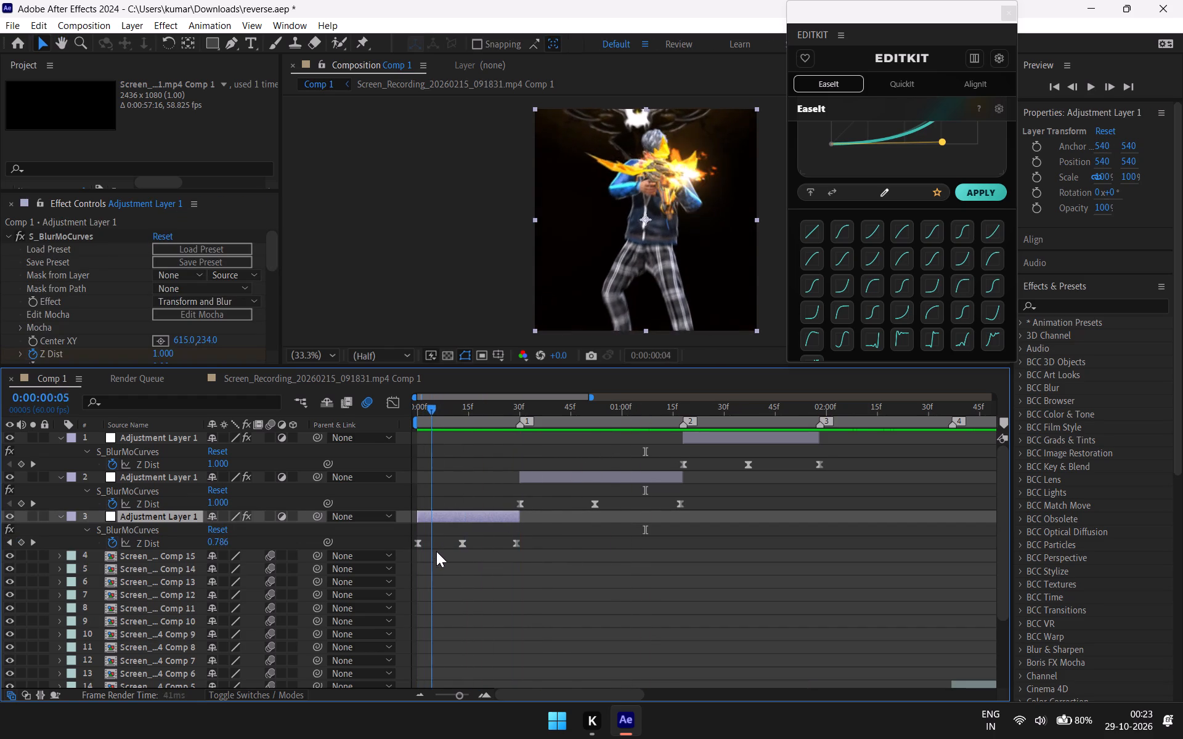
drag(436, 551, 481, 541)
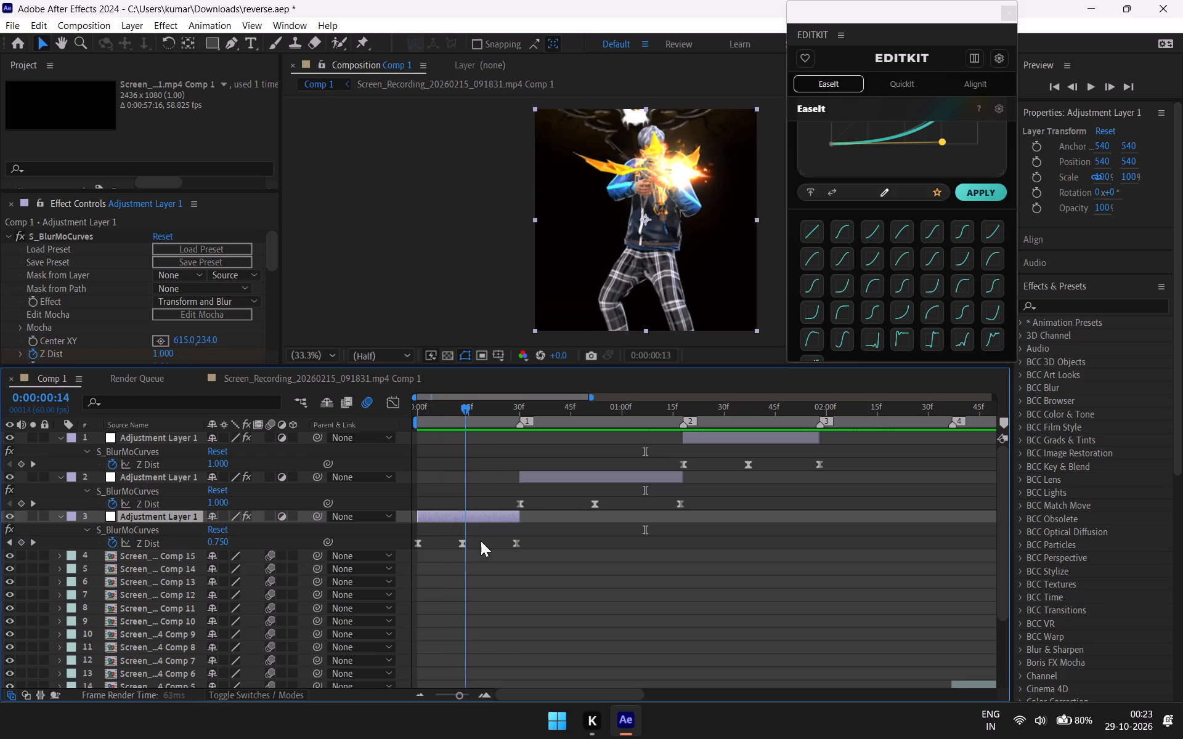
drag(481, 541, 483, 557)
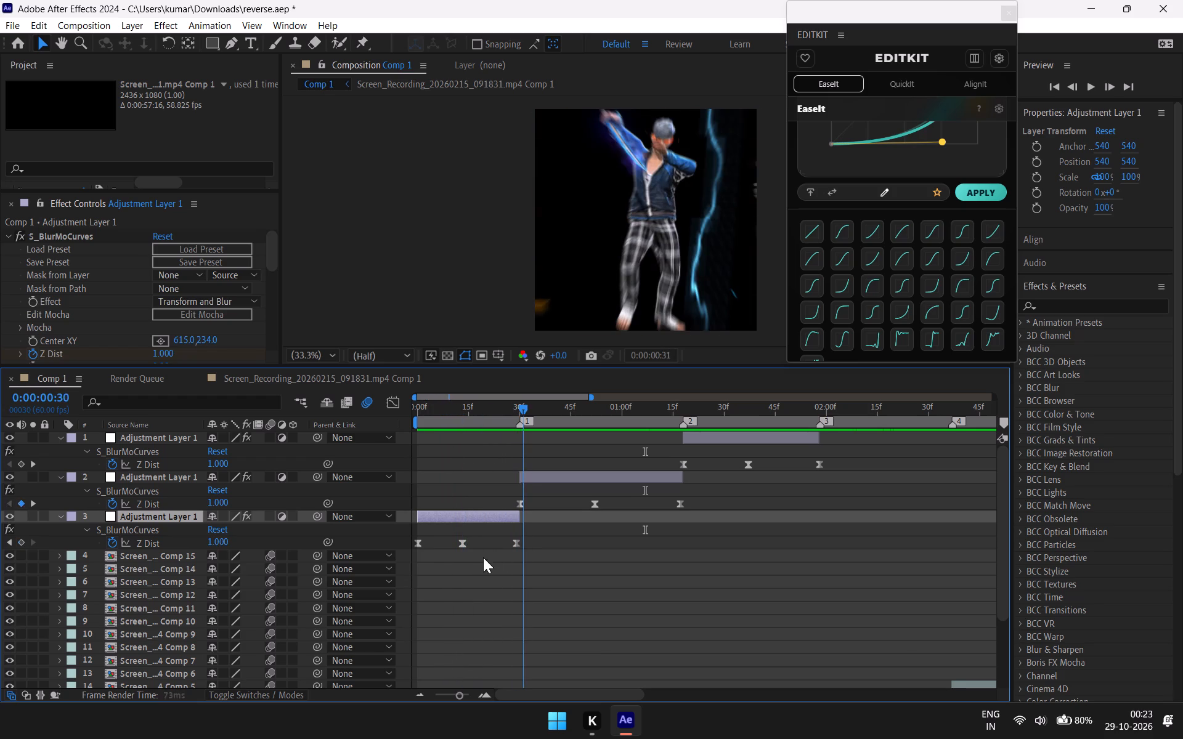
drag(483, 557, 481, 565)
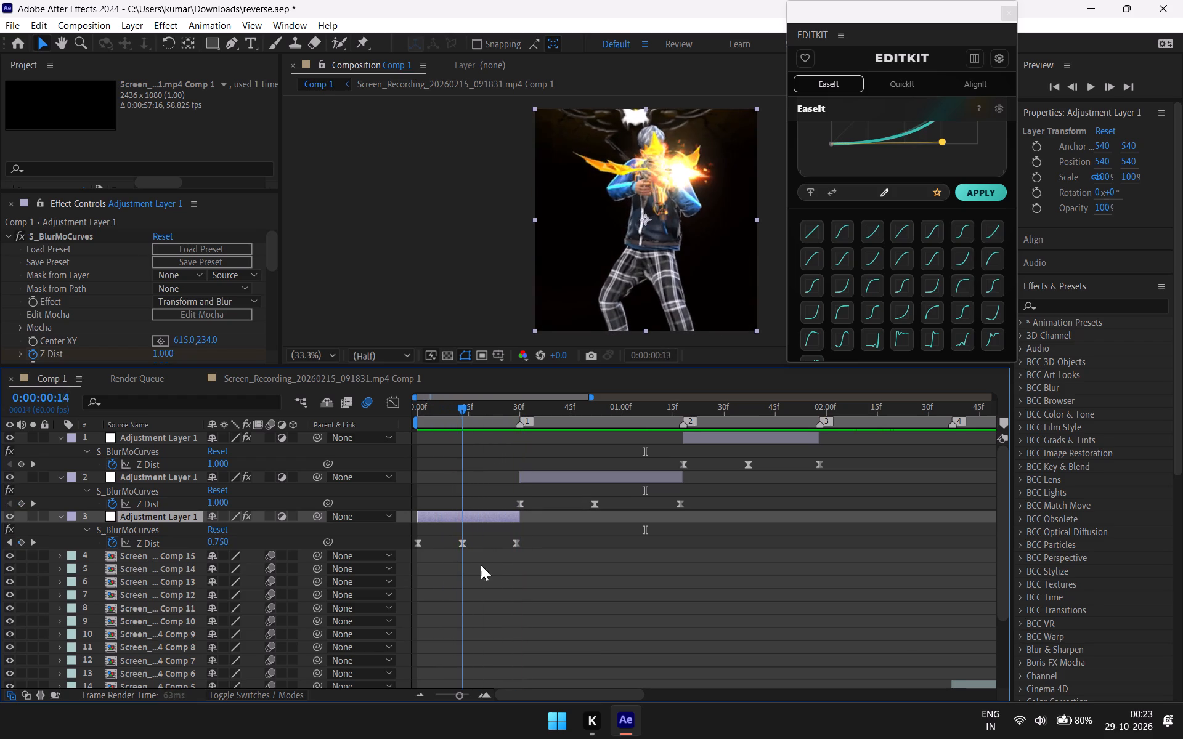
Duplicate the third clip's S_BlurMoCurves adjustment layer over the fourth clip, starting at marker 3 and trimmed to end at marker 4.
drag(481, 565, 555, 596)
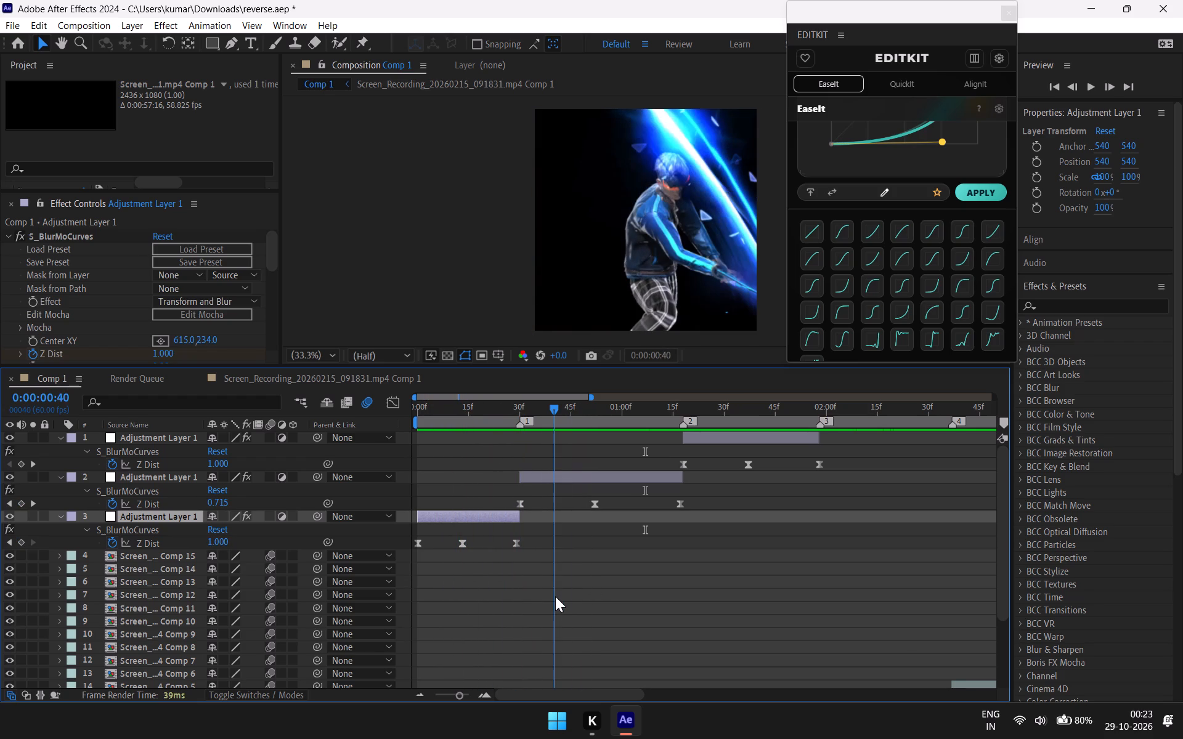
drag(555, 596, 555, 596)
scroll(809, 509, up, 1)
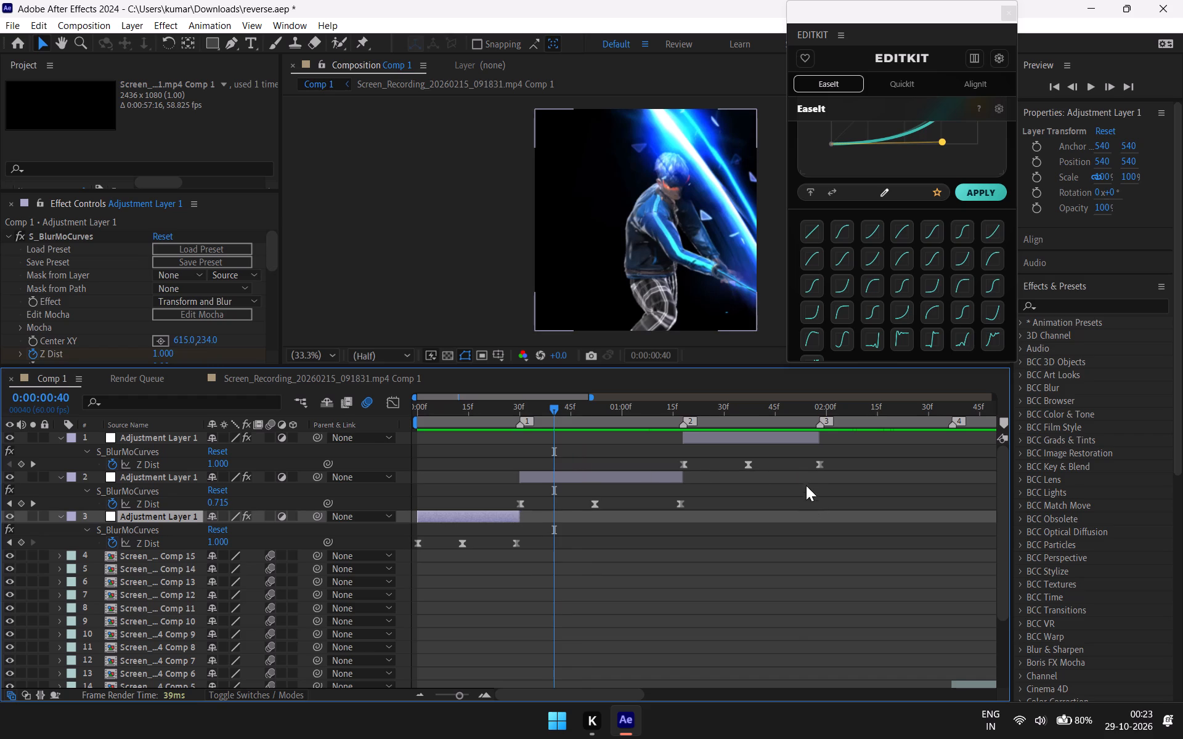
click(803, 433)
key(ctrl+c)
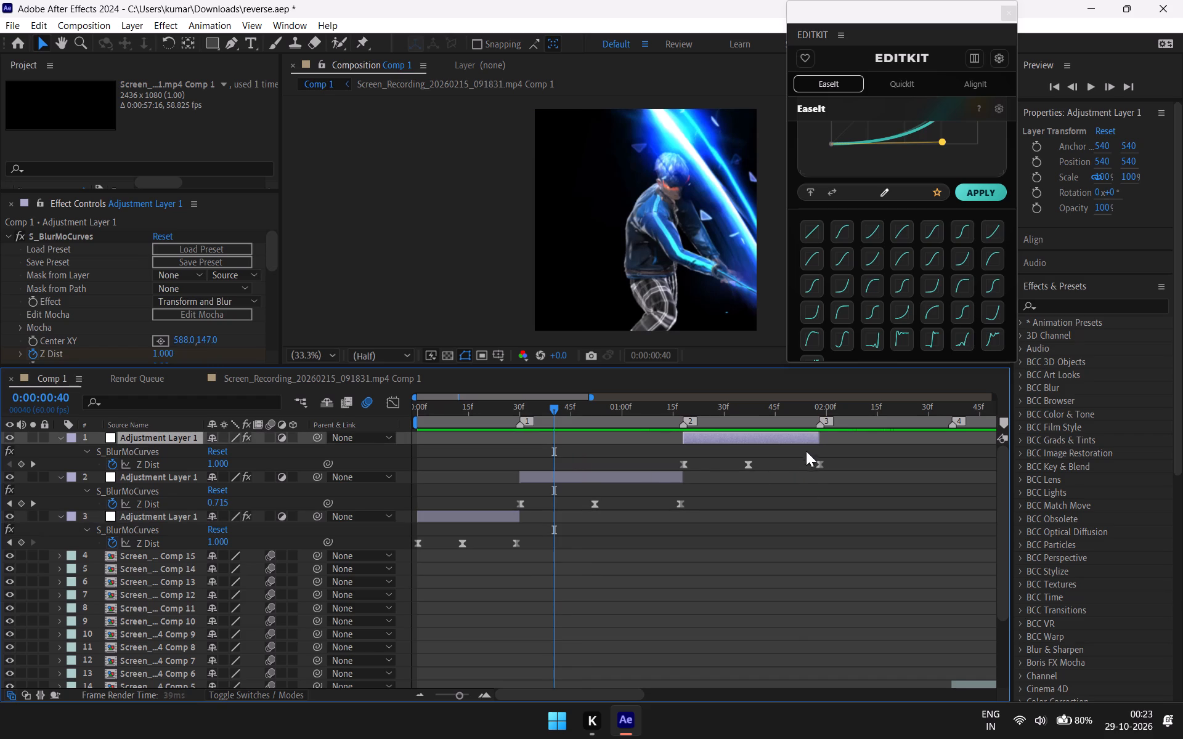
drag(566, 406, 668, 437)
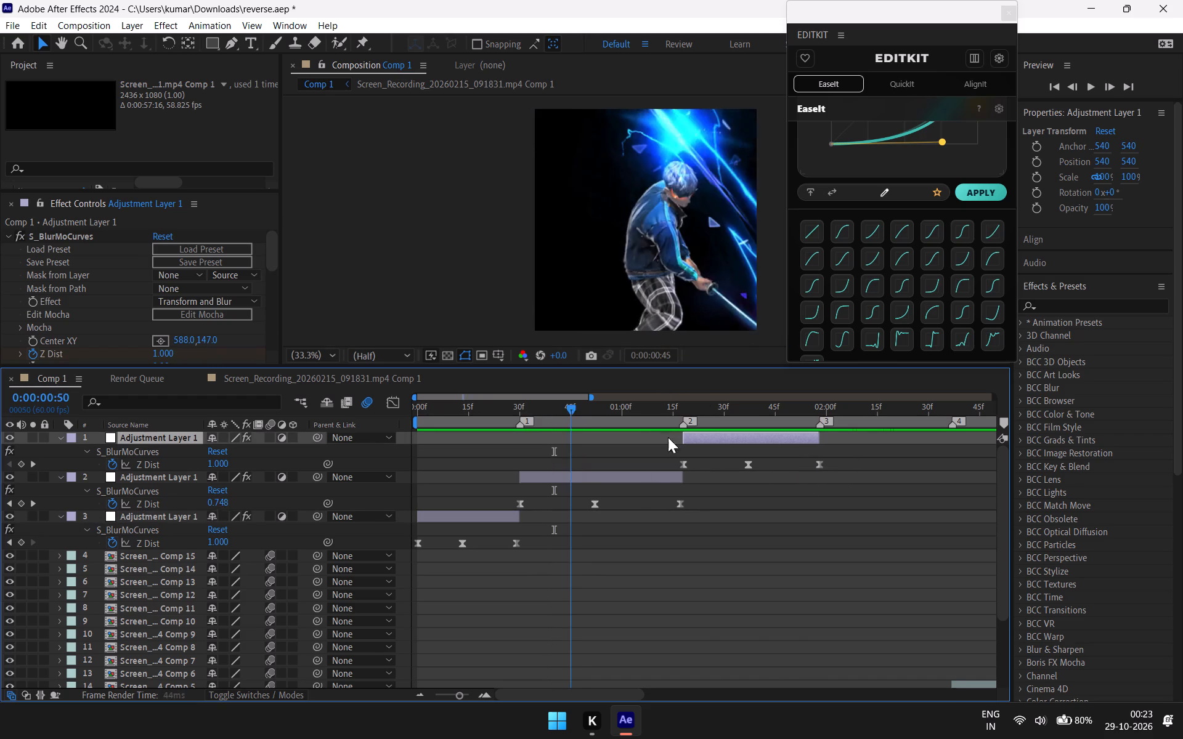
drag(668, 437, 847, 464)
key(ctrl+v)
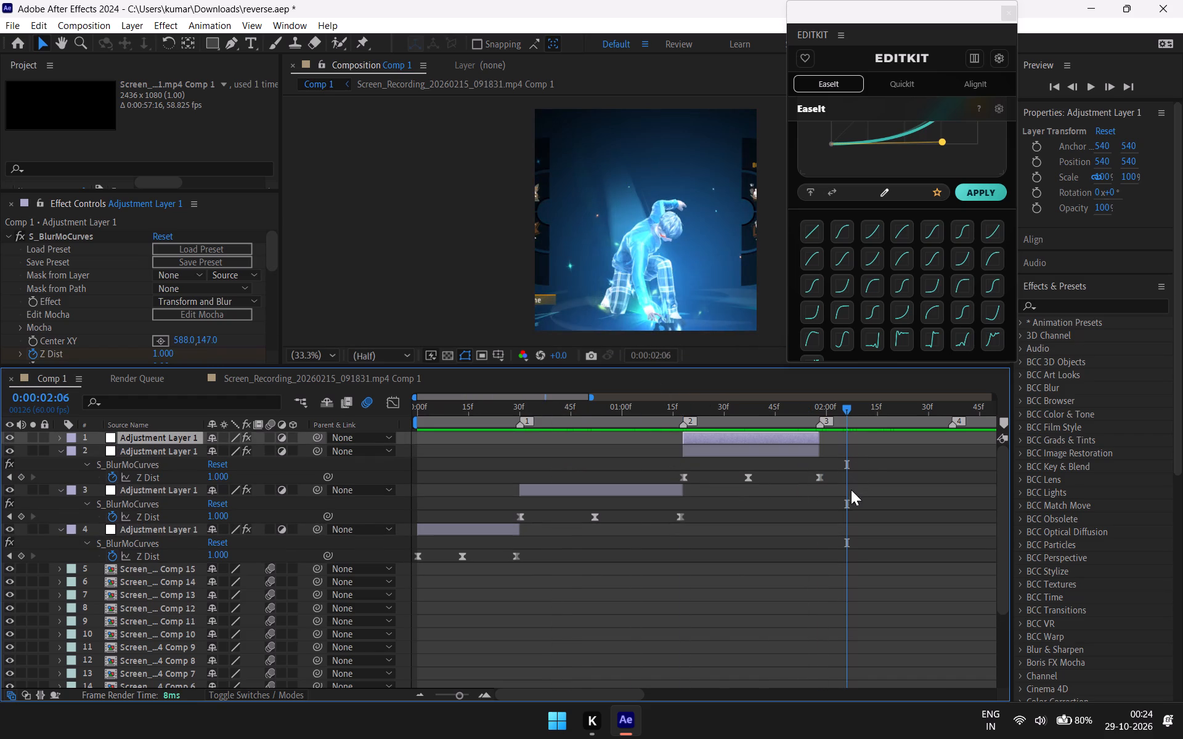
drag(790, 434, 913, 453)
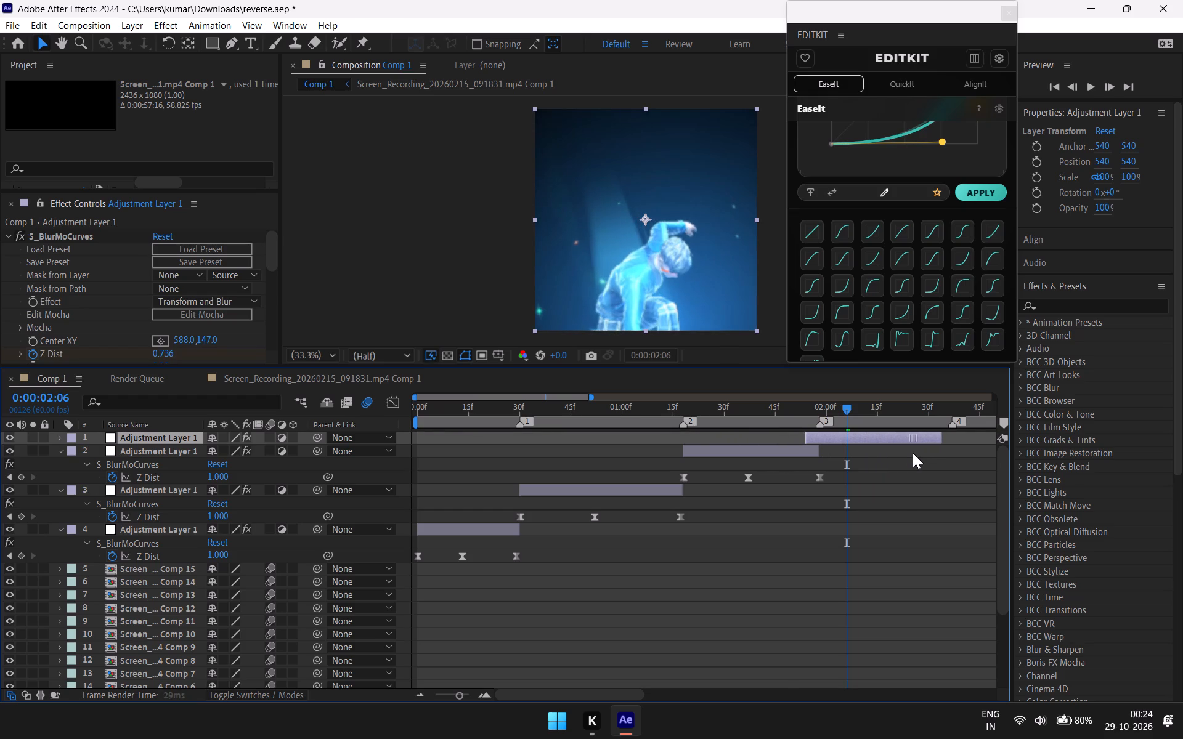
drag(913, 453, 925, 451)
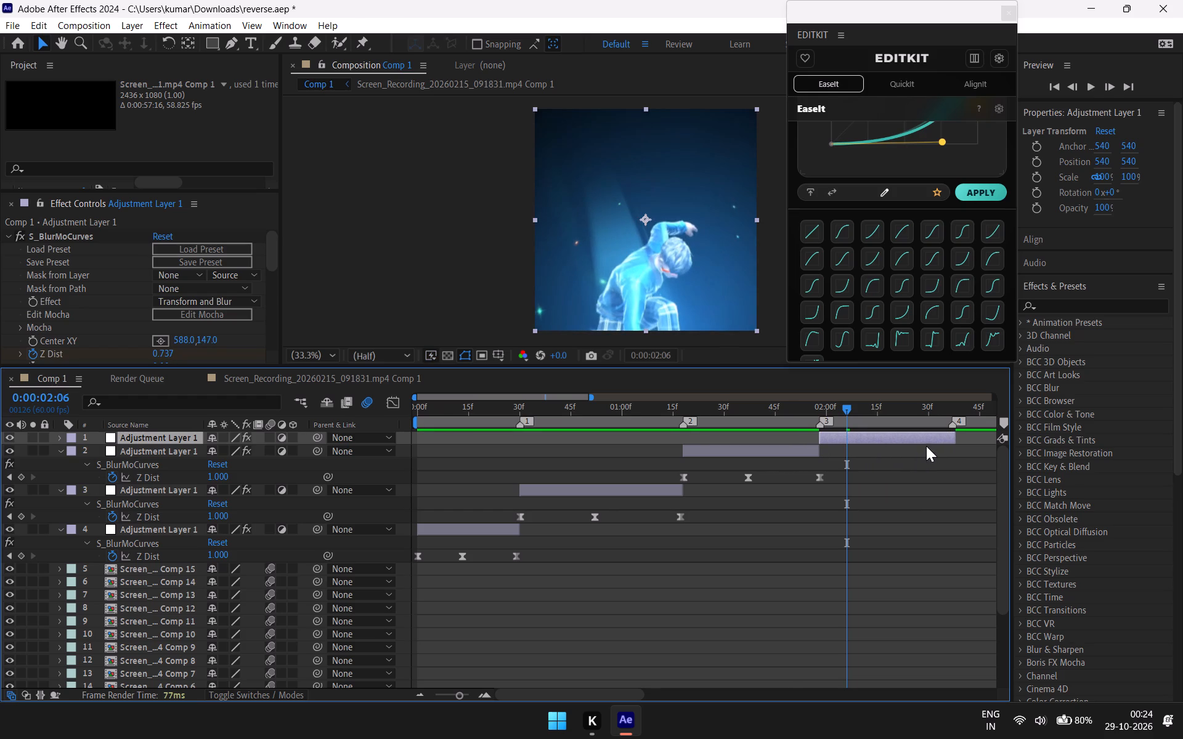
click(954, 439)
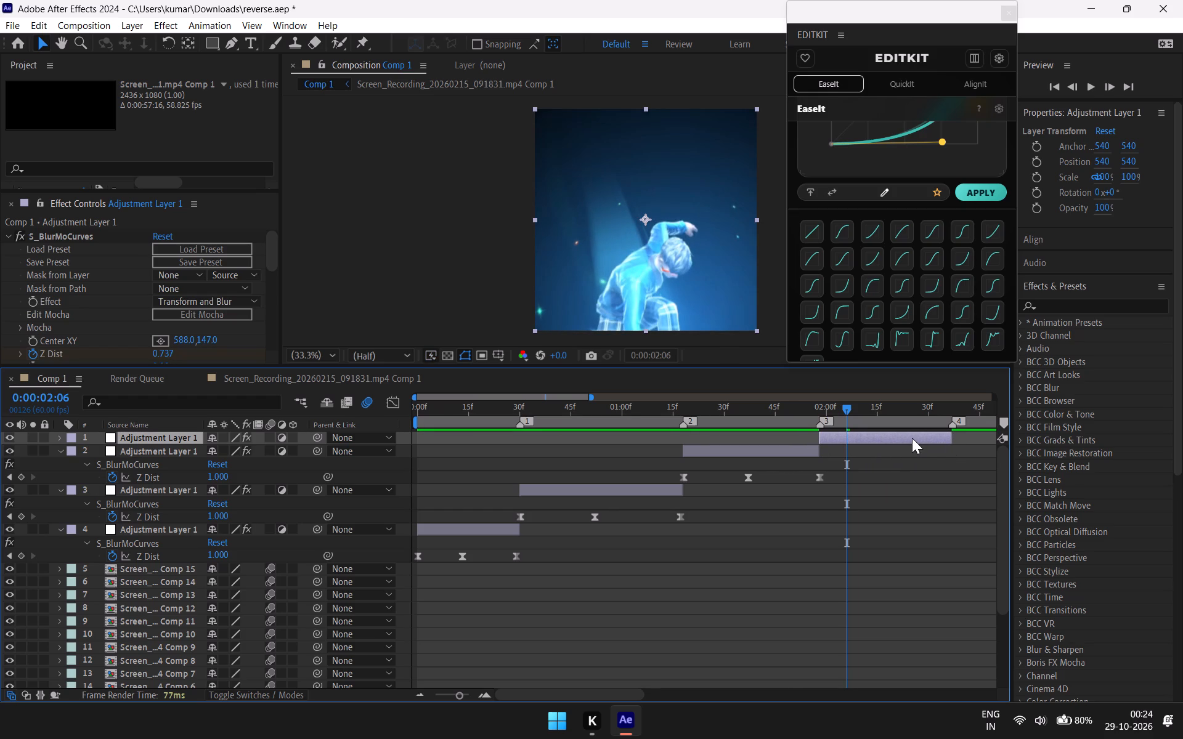
Reveal the new layer's Z Dist keyframes, move the last one to the layer's end and shift the middle one slightly later.
click(911, 437)
key(u)
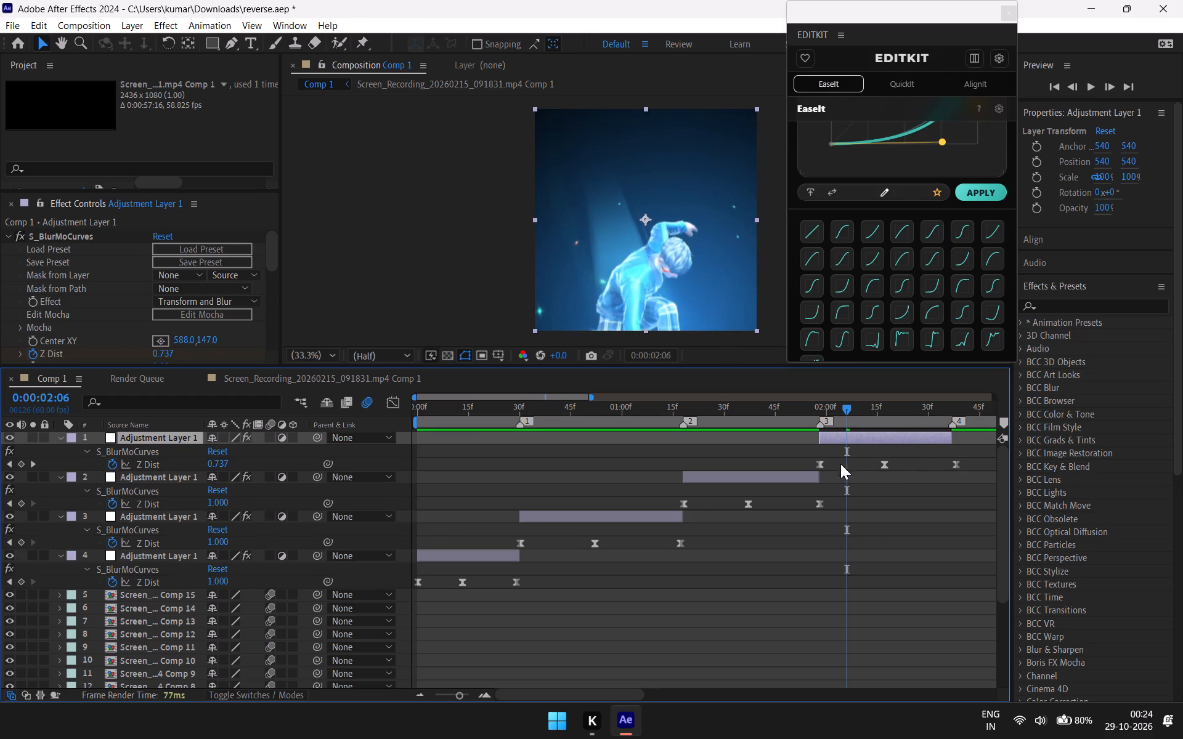
click(958, 466)
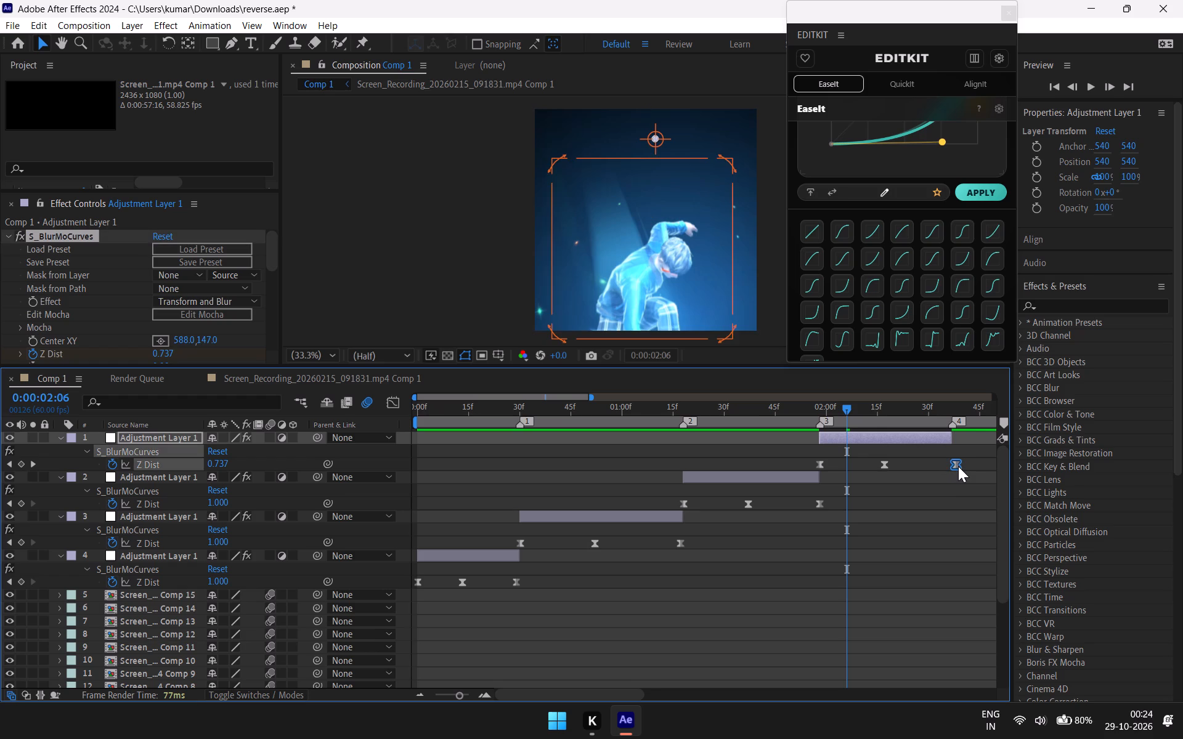
click(882, 464)
At the fourth clip's middle Z Dist keyframe, move the S_BlurMoCurves centre onto the character's head, about 612, 552.
drag(845, 404, 826, 419)
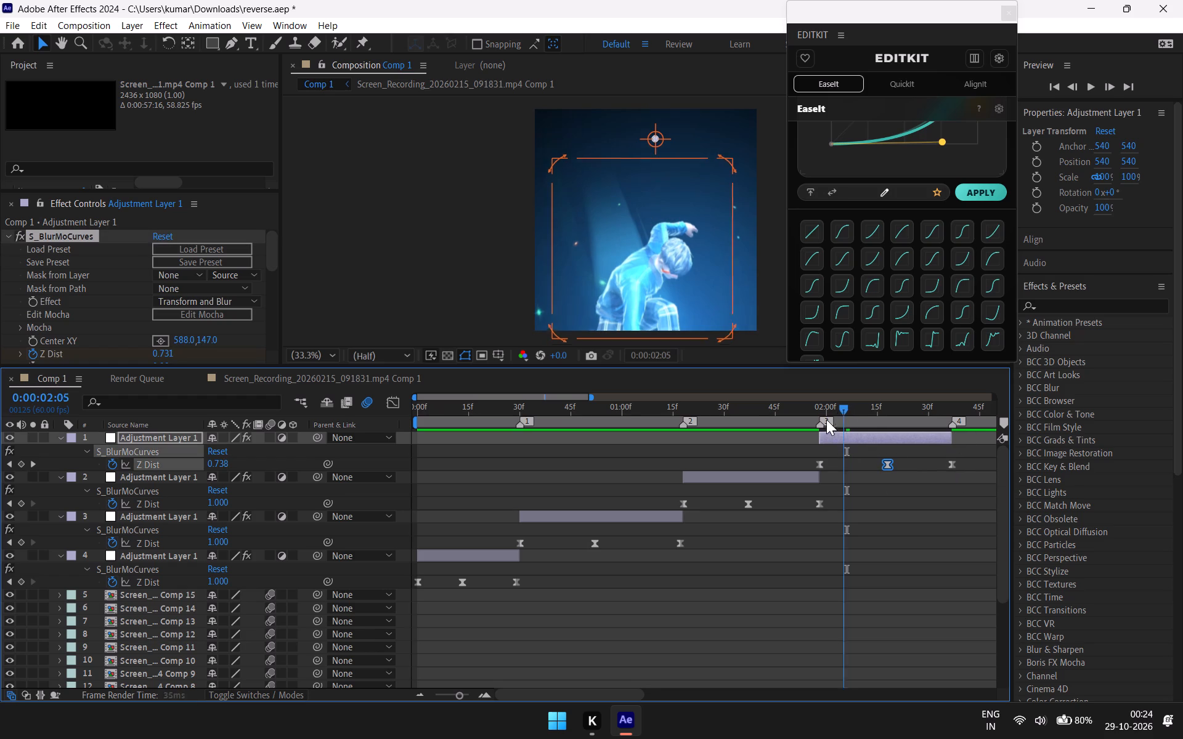
drag(826, 419, 847, 515)
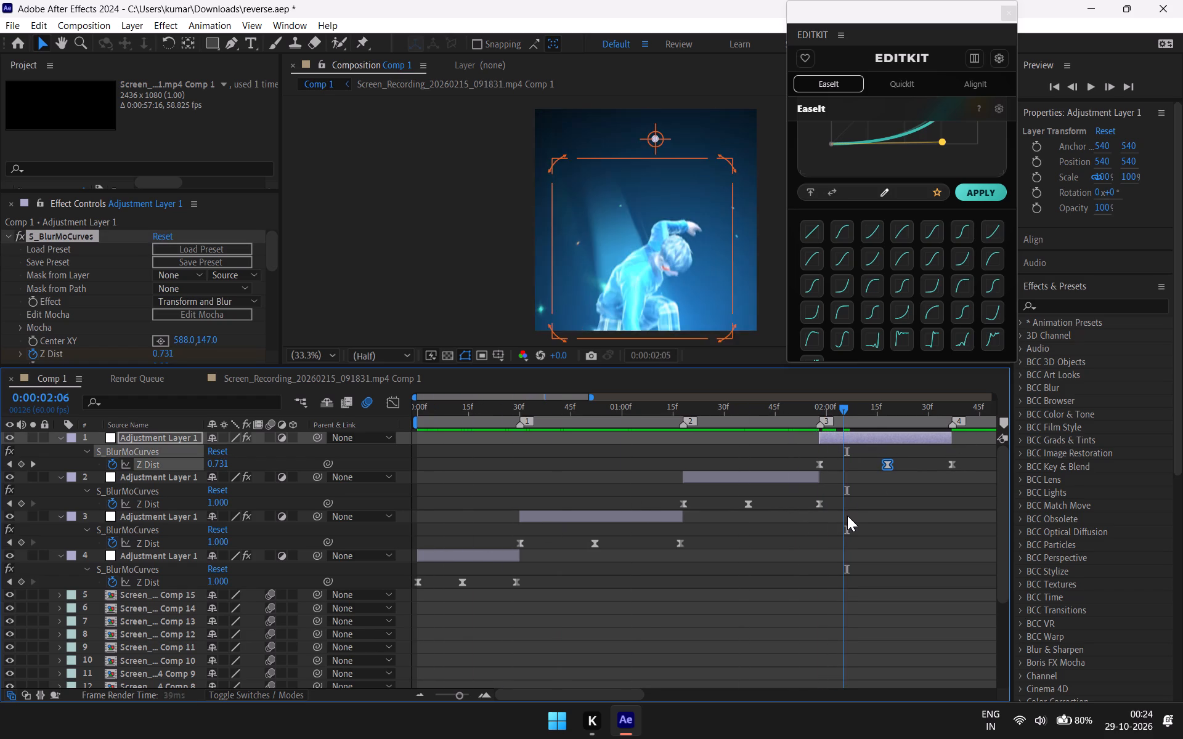
drag(847, 515, 885, 507)
drag(652, 132, 660, 168)
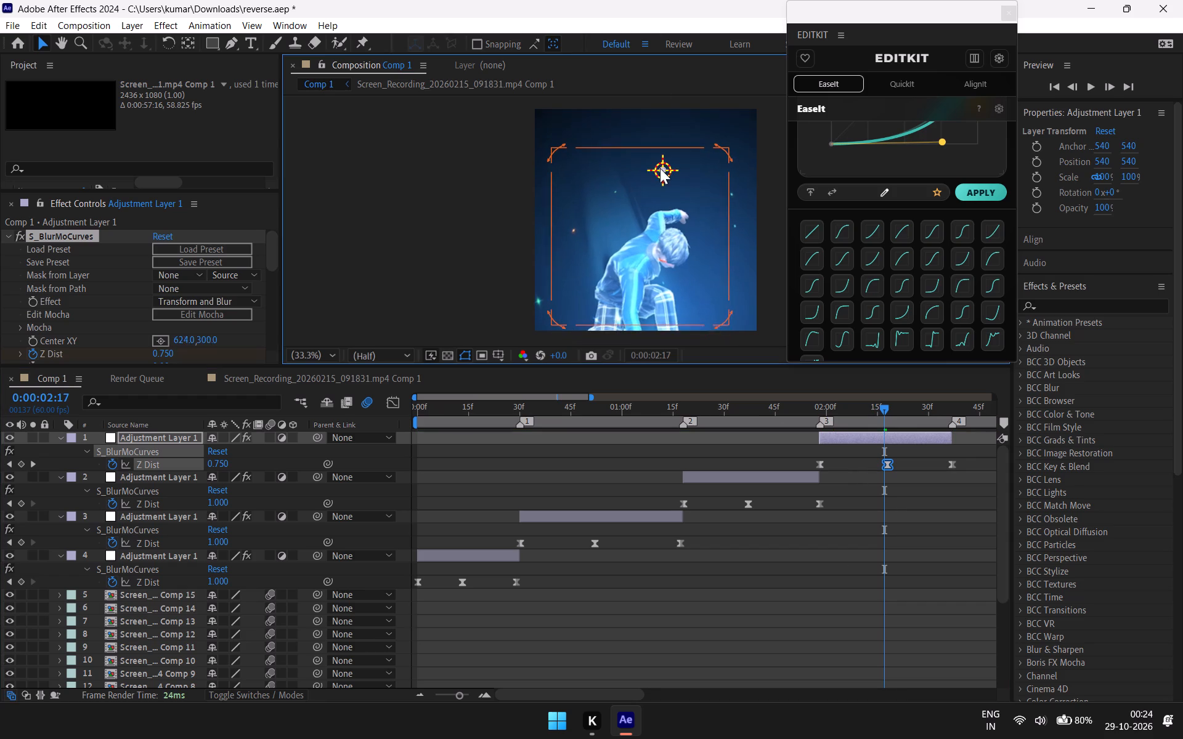
drag(660, 168, 663, 188)
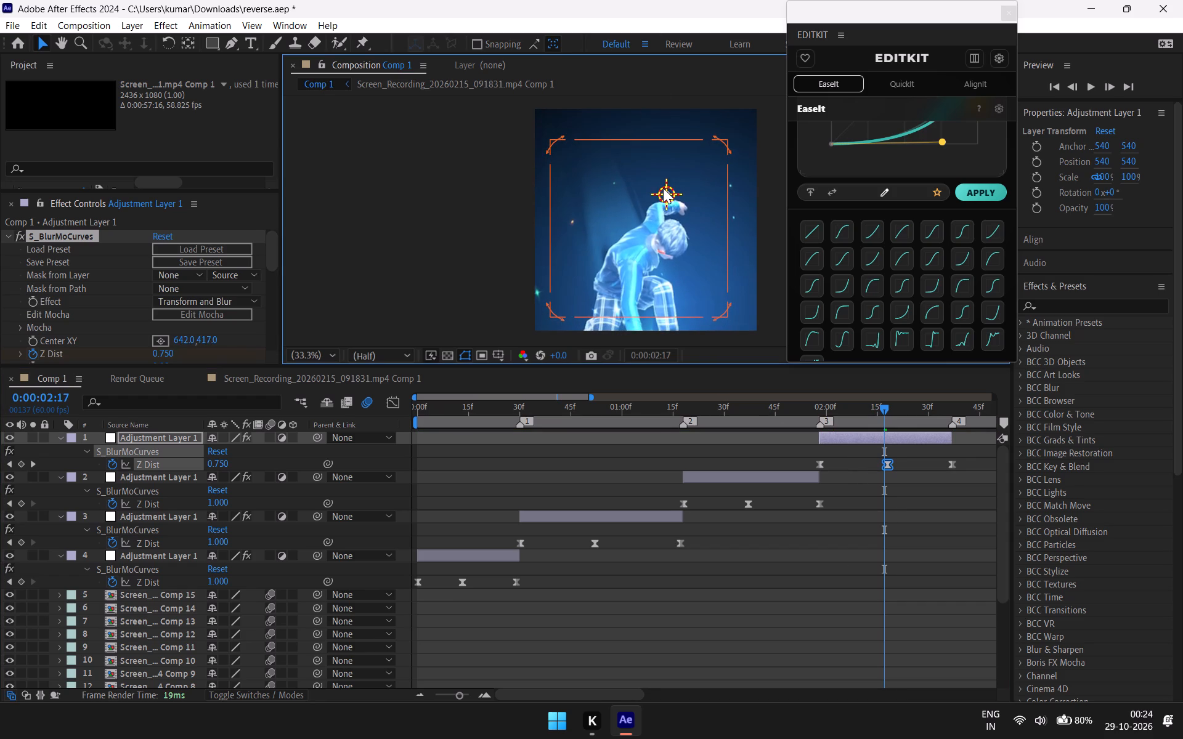
drag(663, 188, 663, 188)
click(880, 402)
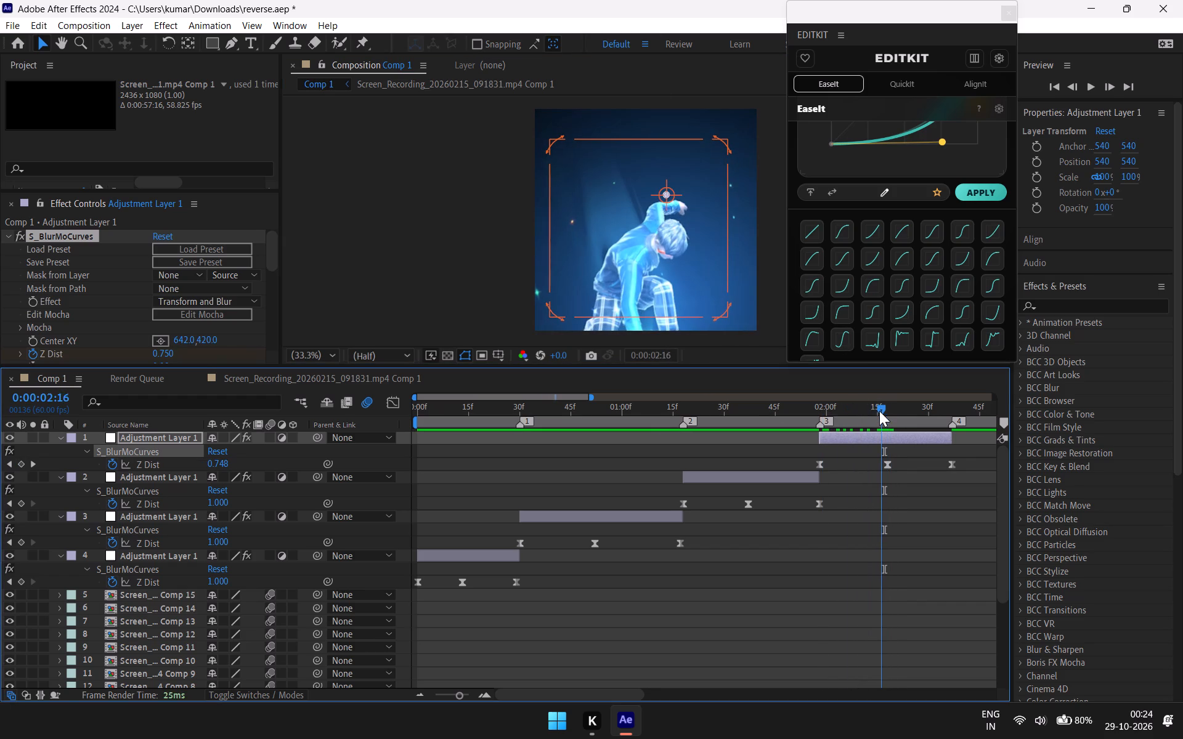
drag(669, 188, 670, 215)
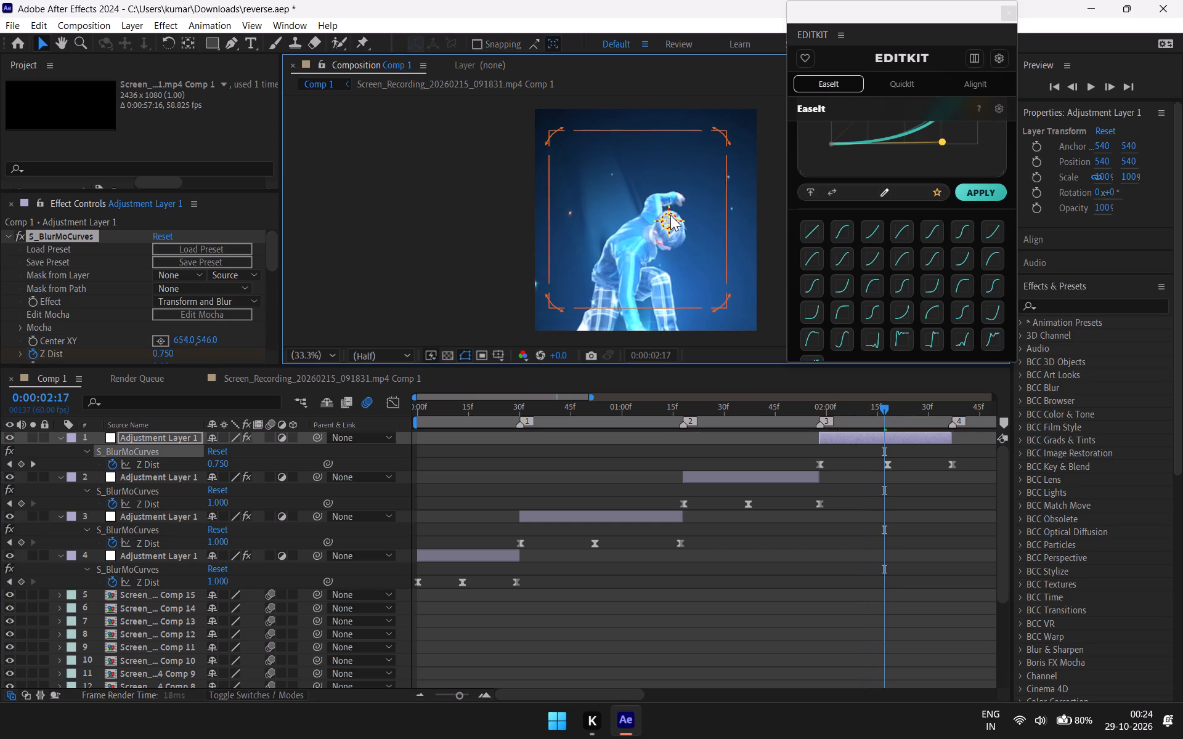
drag(670, 215, 663, 216)
Scrub the fourth clip and play the composition from frame 0 past marker 4 to check the new zoom.
drag(884, 406, 874, 407)
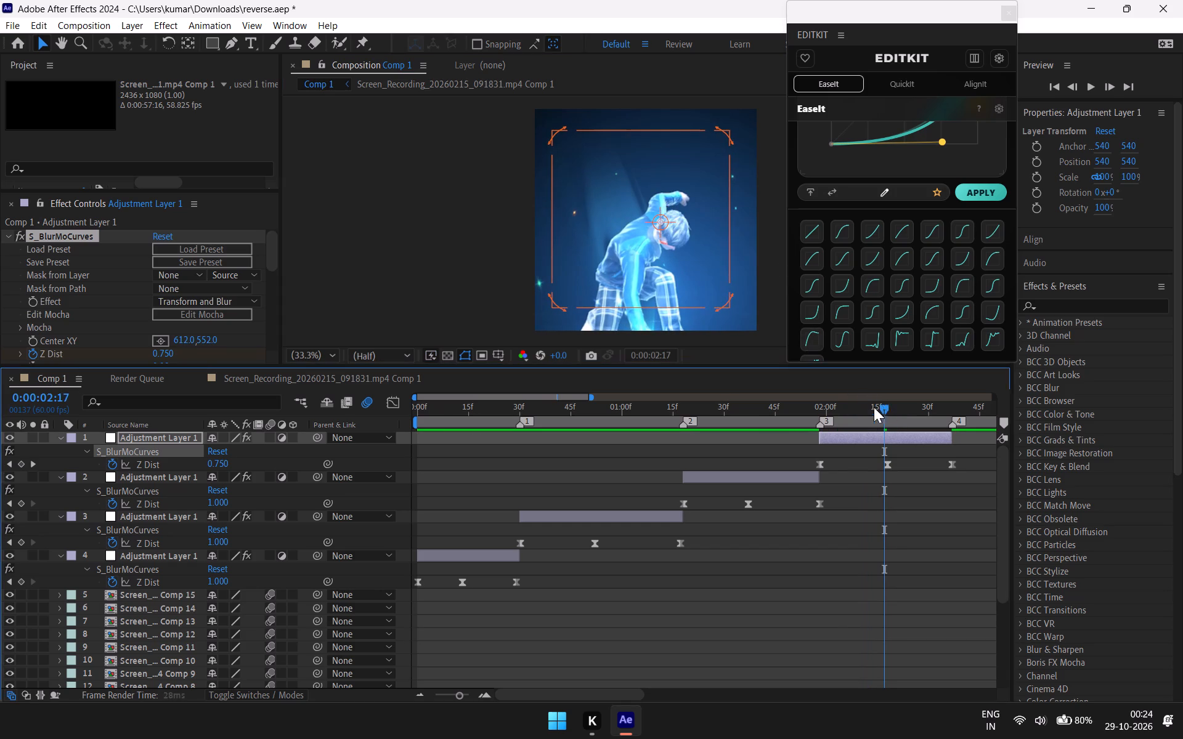
drag(874, 407, 877, 414)
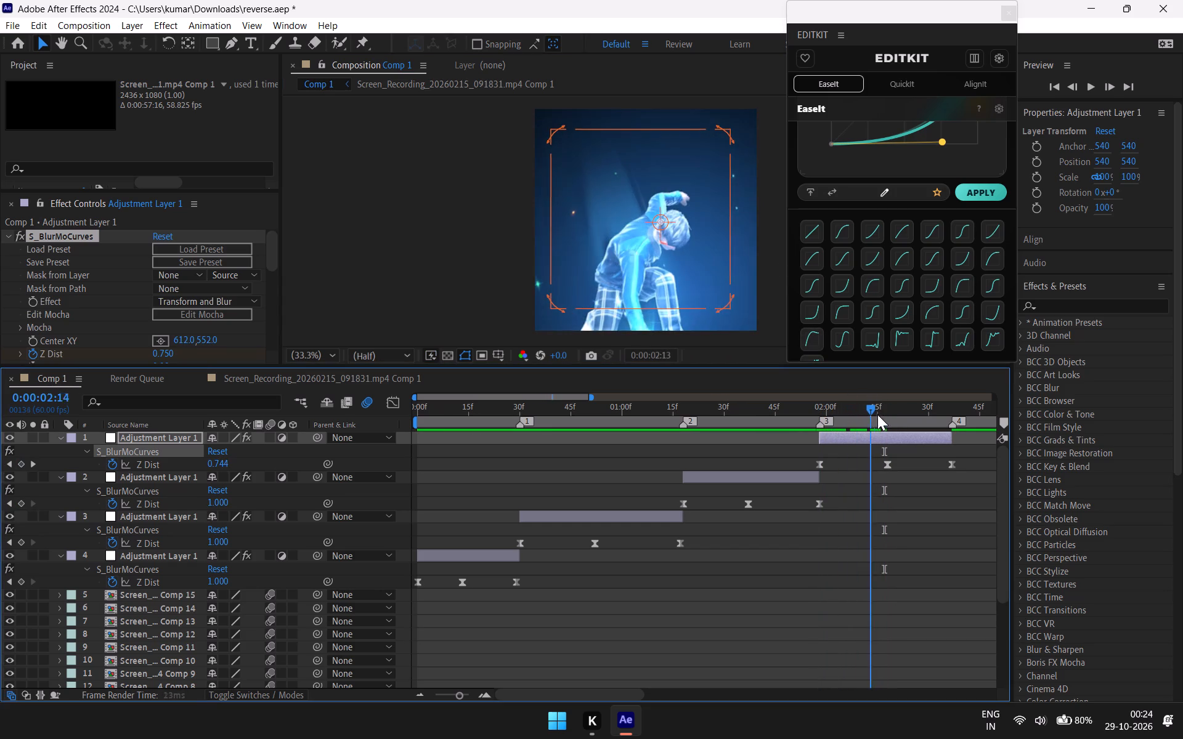
drag(877, 414, 226, 333)
key(space)
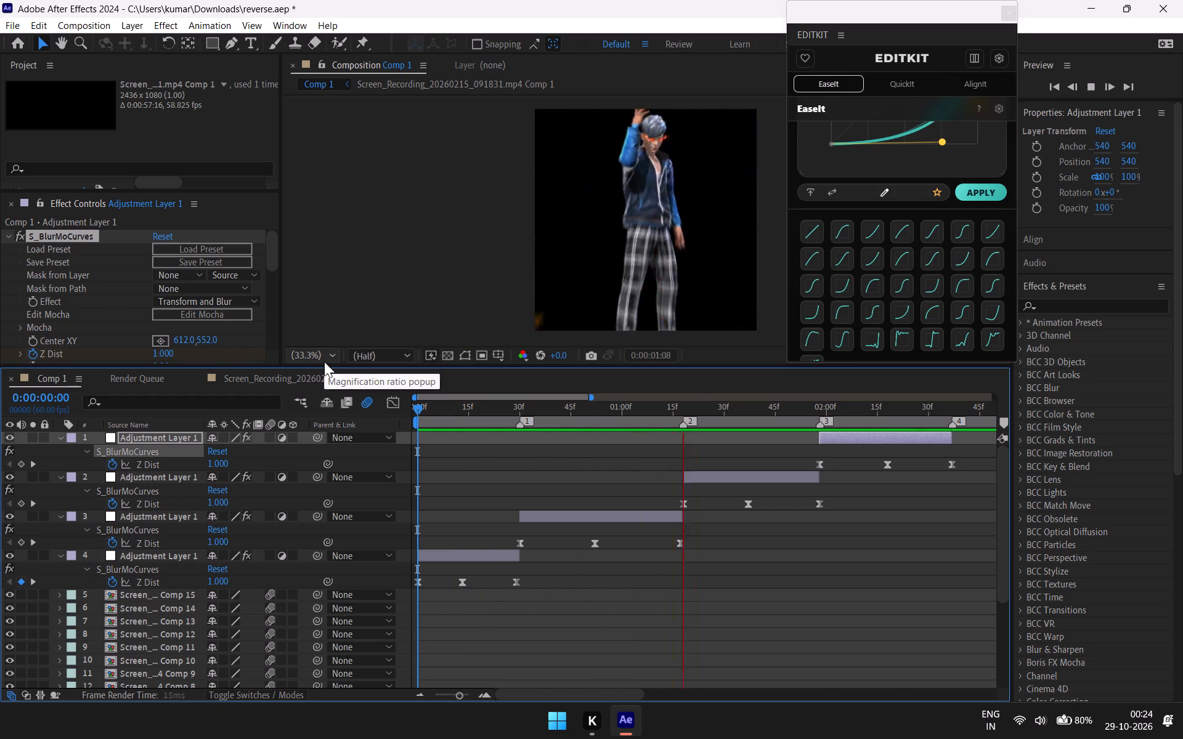
key(space)
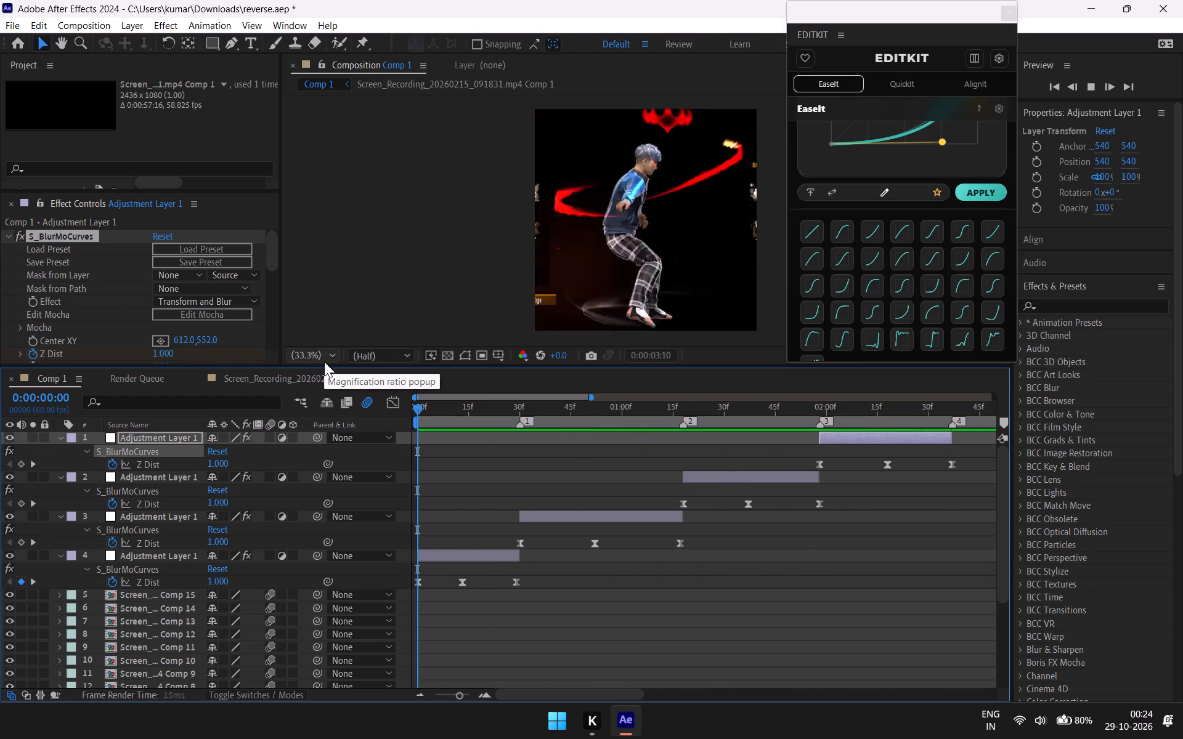
Paste another copy of the adjustment layer over the fifth clip, starting at marker 4 and trimmed to end at marker 5.
drag(703, 410, 687, 429)
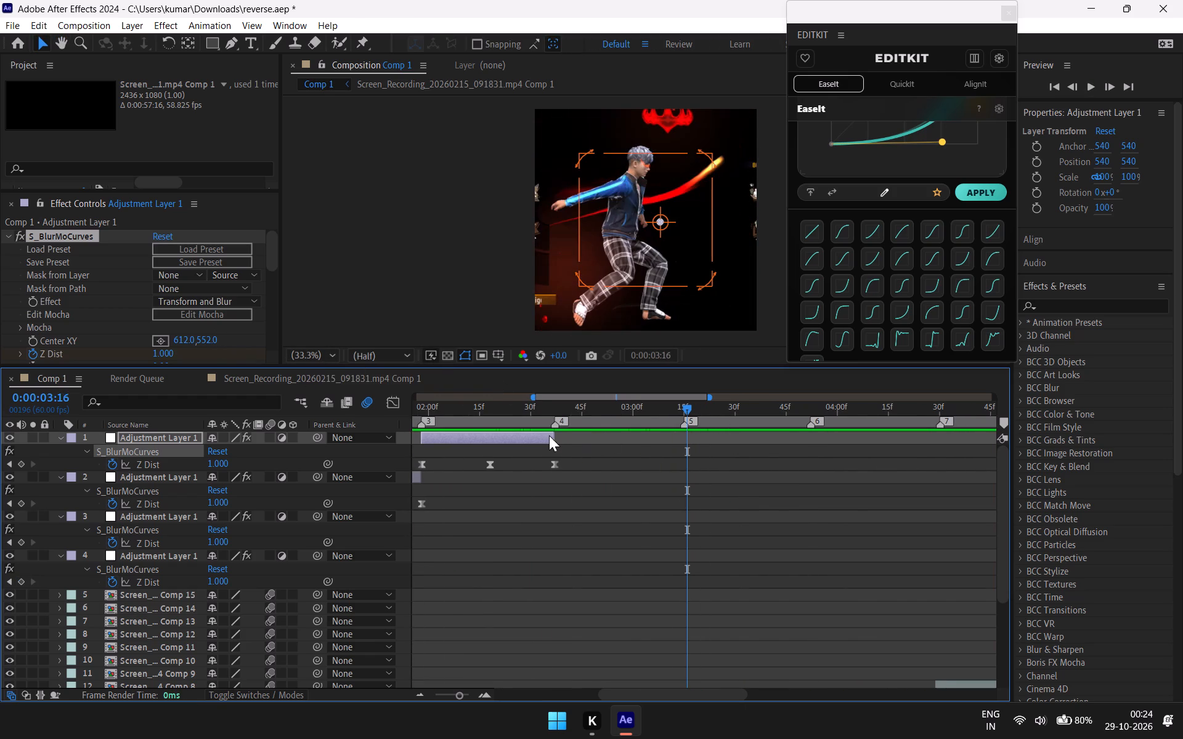
click(627, 442)
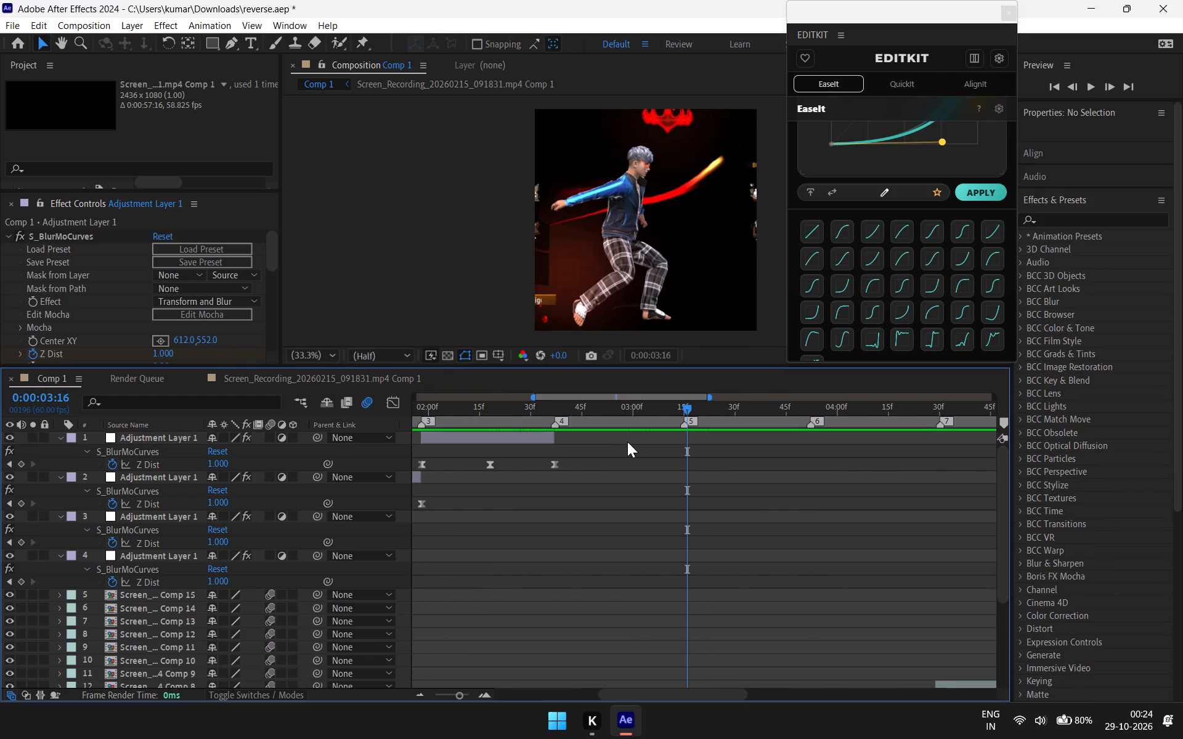
key(ctrl+v)
scroll(609, 442, up, 1)
drag(413, 437, 733, 461)
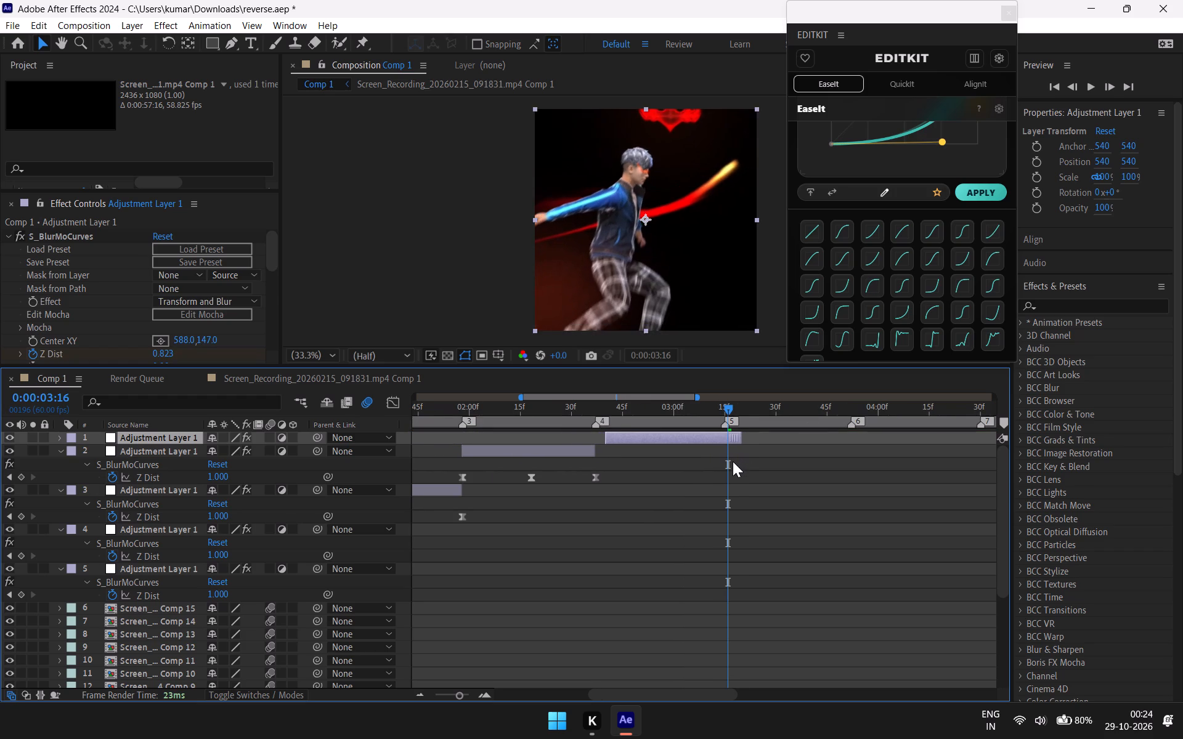
drag(733, 461, 723, 474)
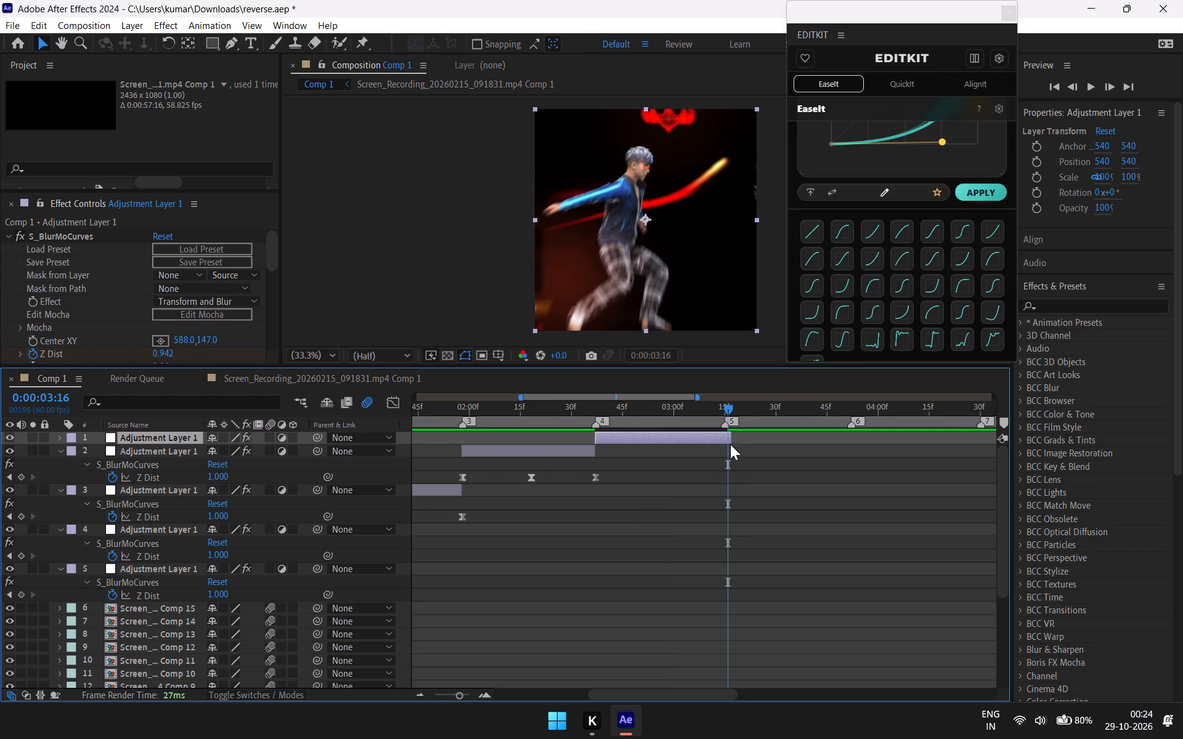
drag(731, 440, 725, 443)
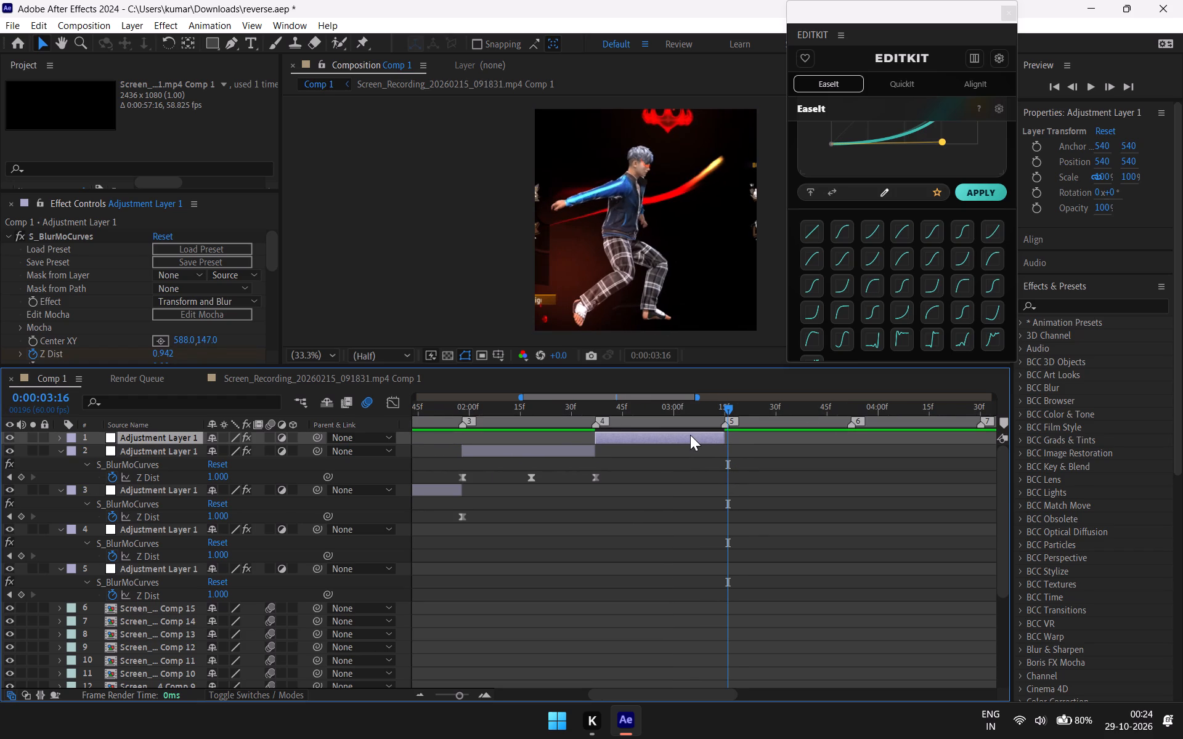
Reveal the fifth clip's Z Dist keyframes and move the last one to the adjustment layer's end at marker 5.
key(u)
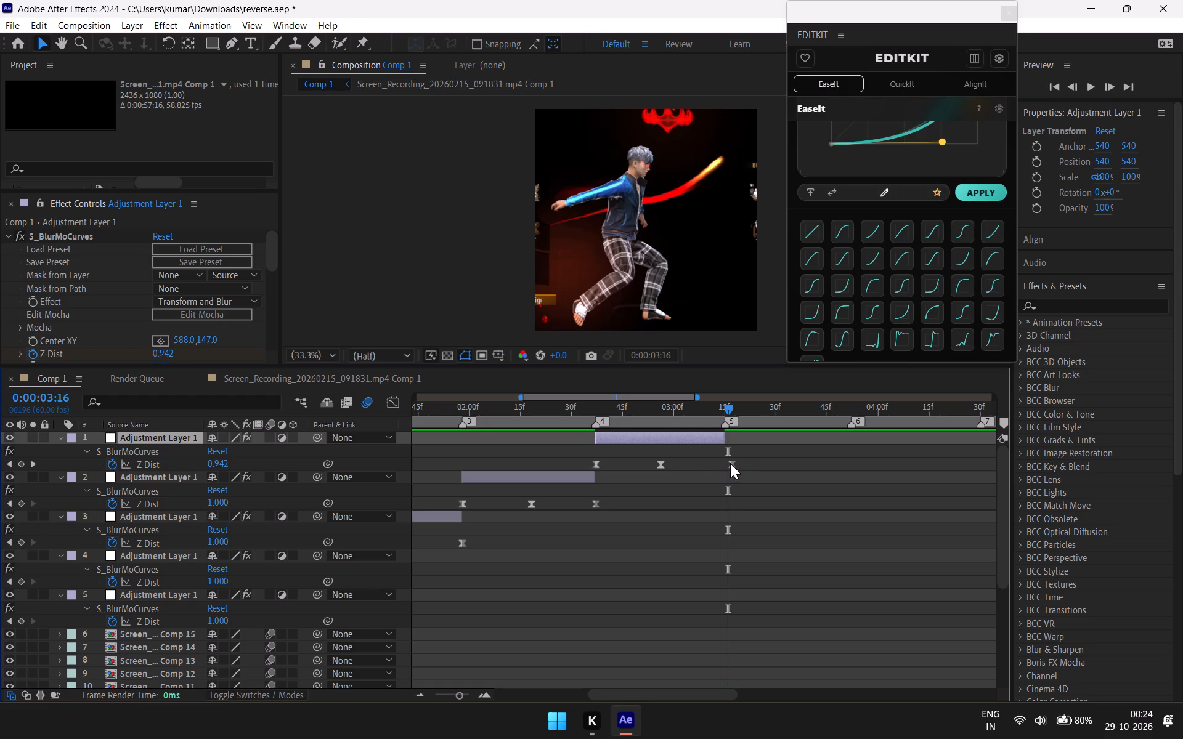
drag(730, 463, 723, 467)
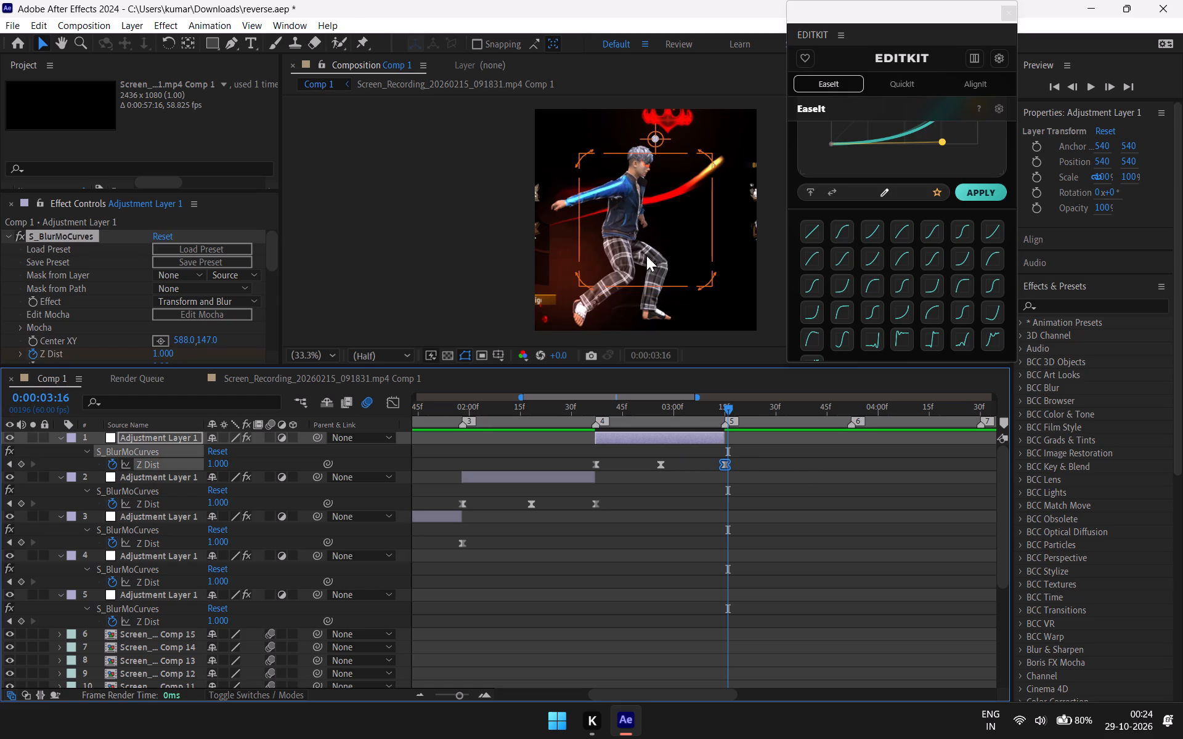
At the fifth clip's middle Z Dist keyframe, move the S_BlurMoCurves centre onto the character's head, about 555, 222.
drag(728, 407, 694, 430)
drag(694, 430, 659, 446)
drag(657, 139, 656, 142)
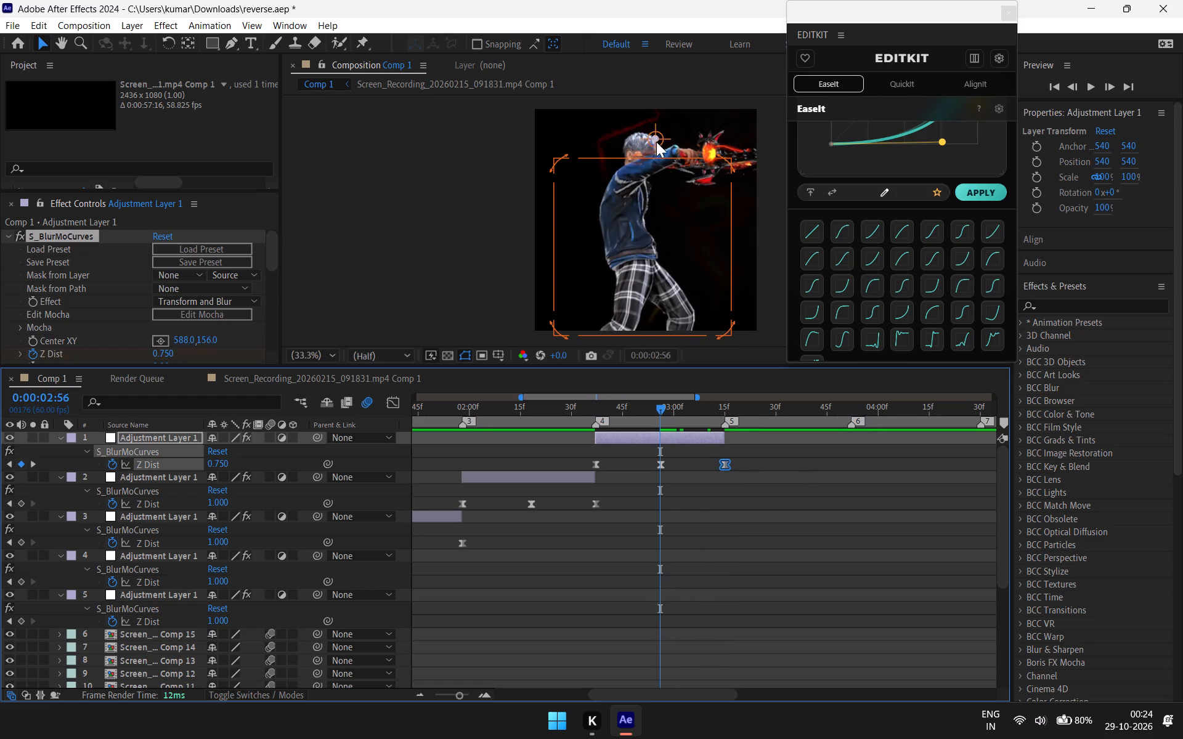
drag(656, 142, 650, 154)
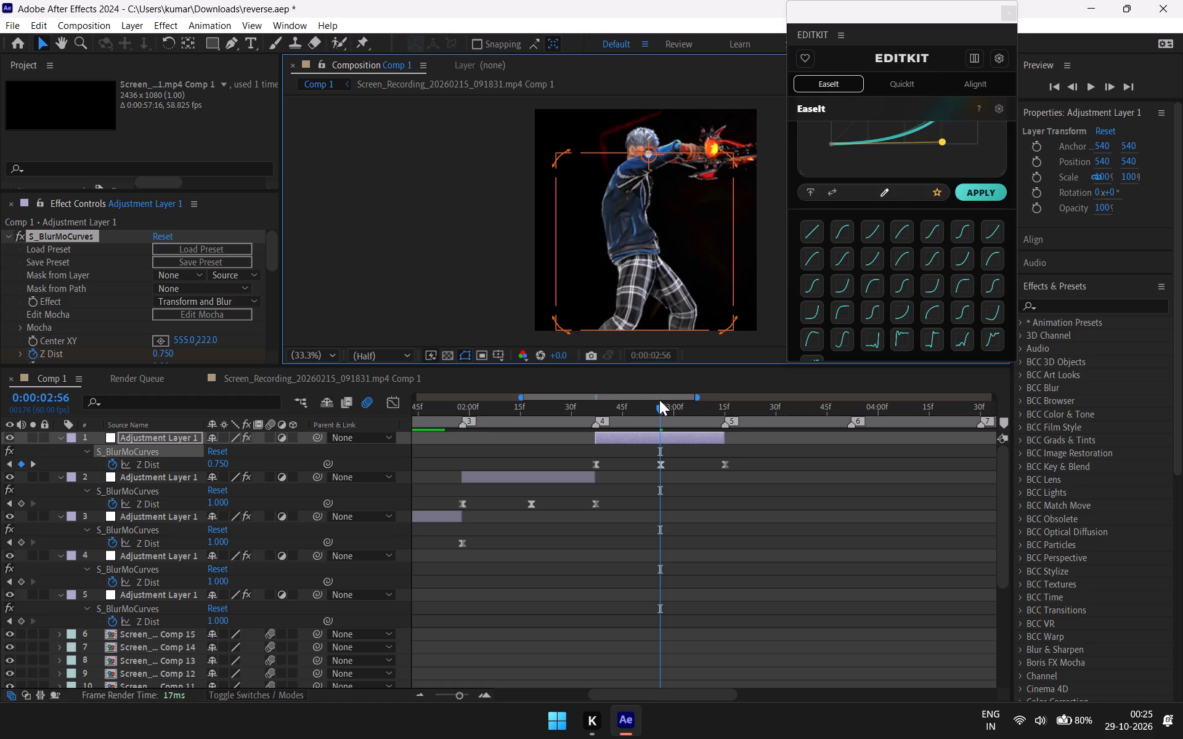
Start the work area at frame 0 and play the composition past marker 5 to check the zooms.
drag(660, 403, 370, 461)
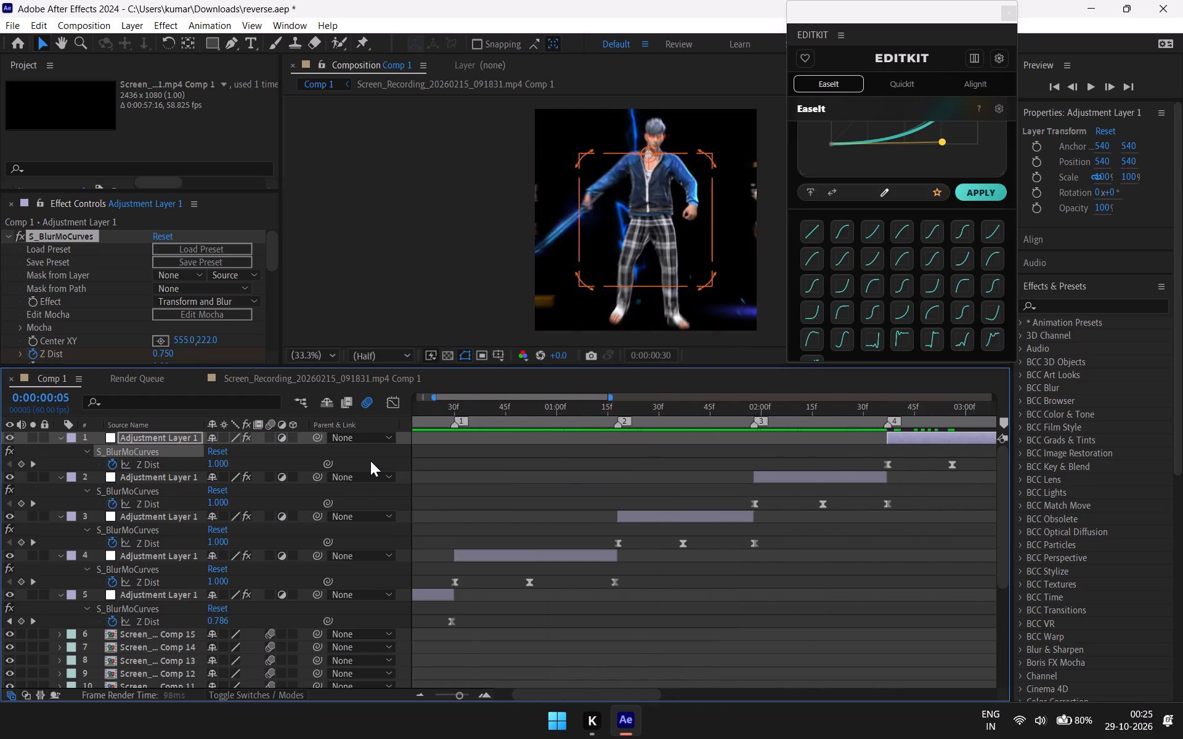
drag(370, 461, 341, 451)
key(b)
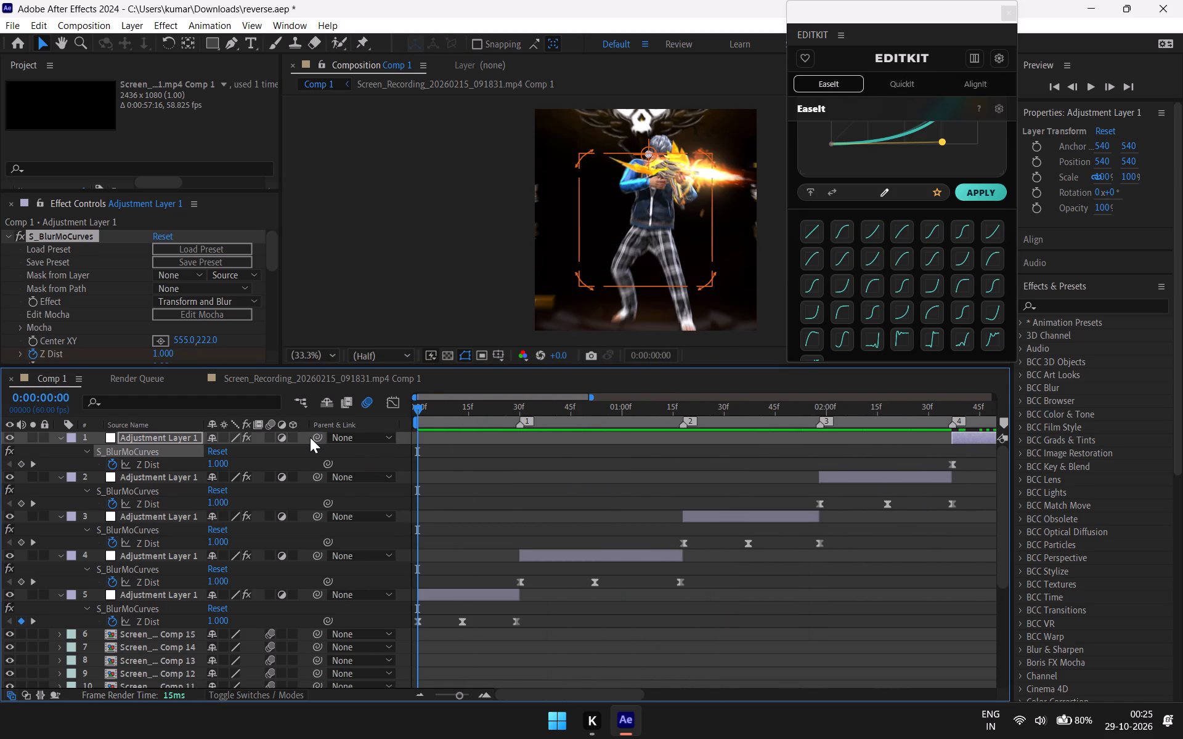
key(space)
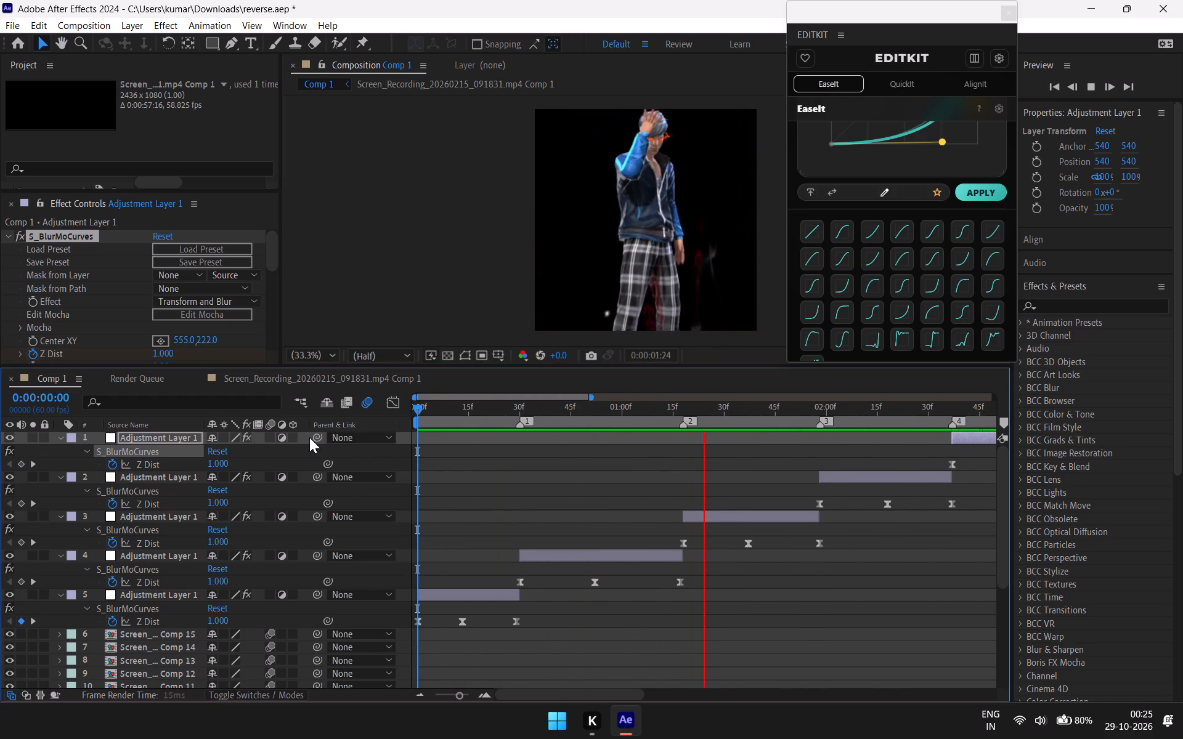
key(space)
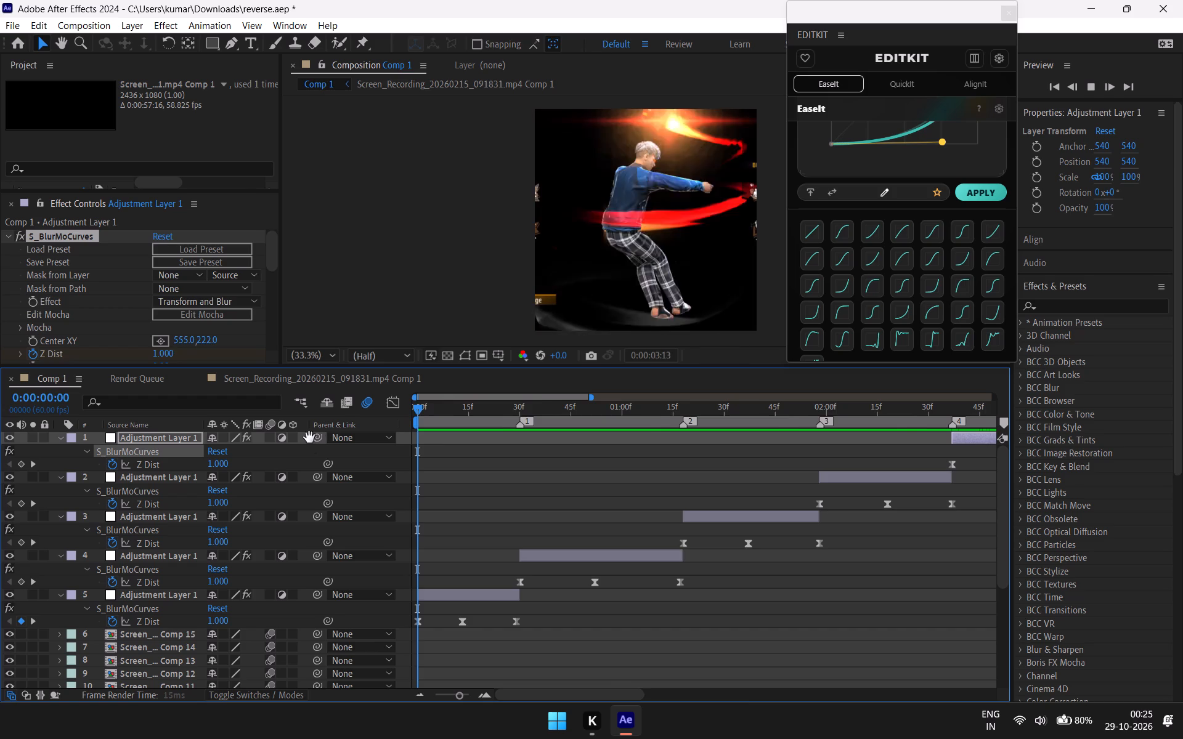
scroll(692, 473, up, 3)
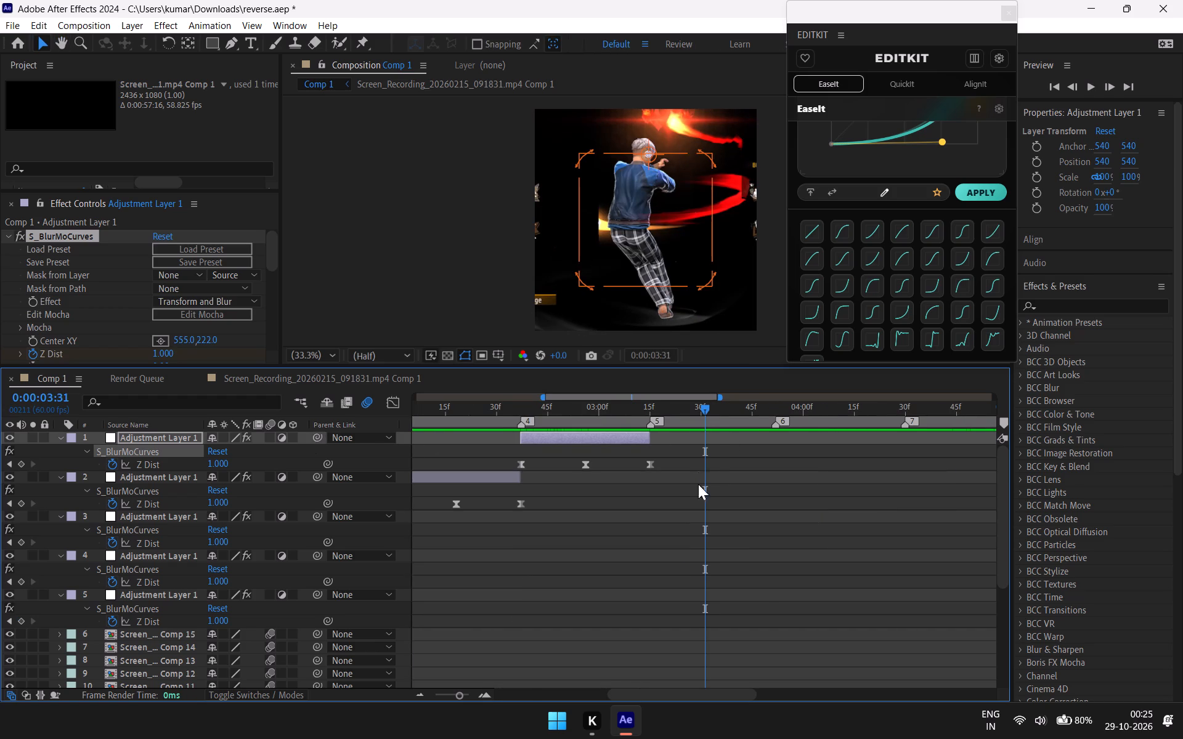
Play the composition from frame 0 through about 0:00:04:43 to check the zooms on the finished clips.
key(minus)
key(minus)
key(minus)
key(minus)
key(minus)
key(minus)
key(minus)
key(minus)
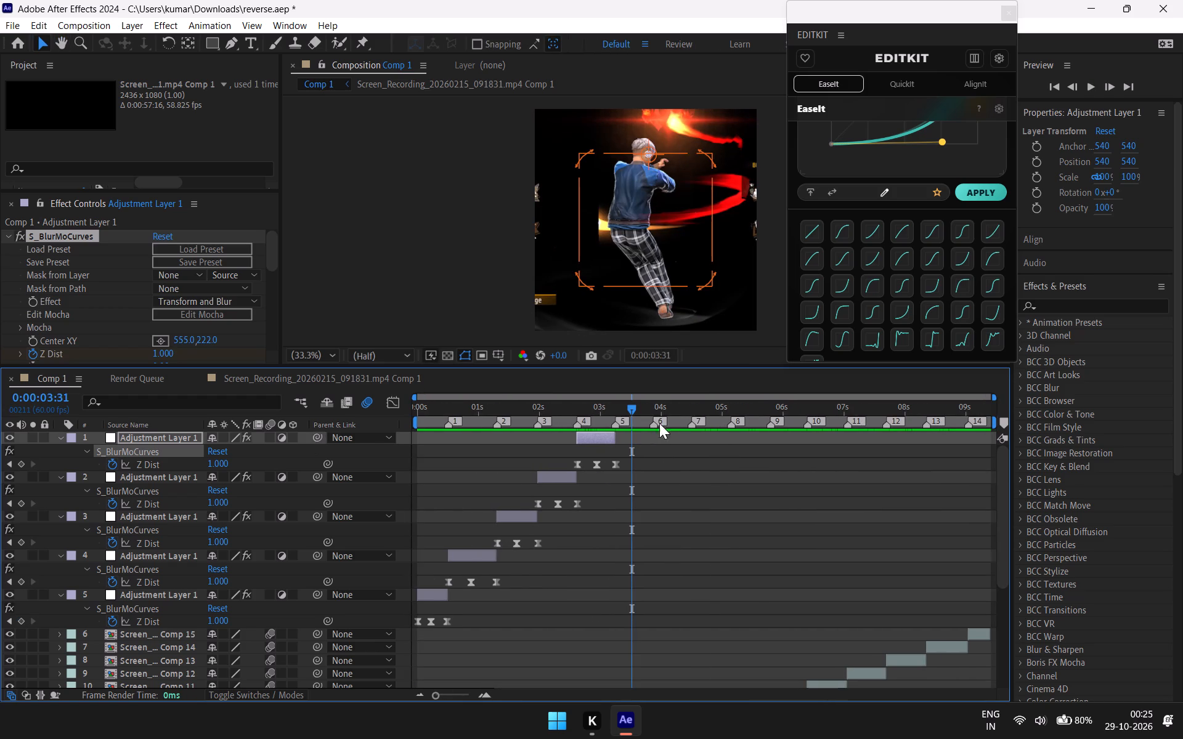
drag(635, 408, 325, 504)
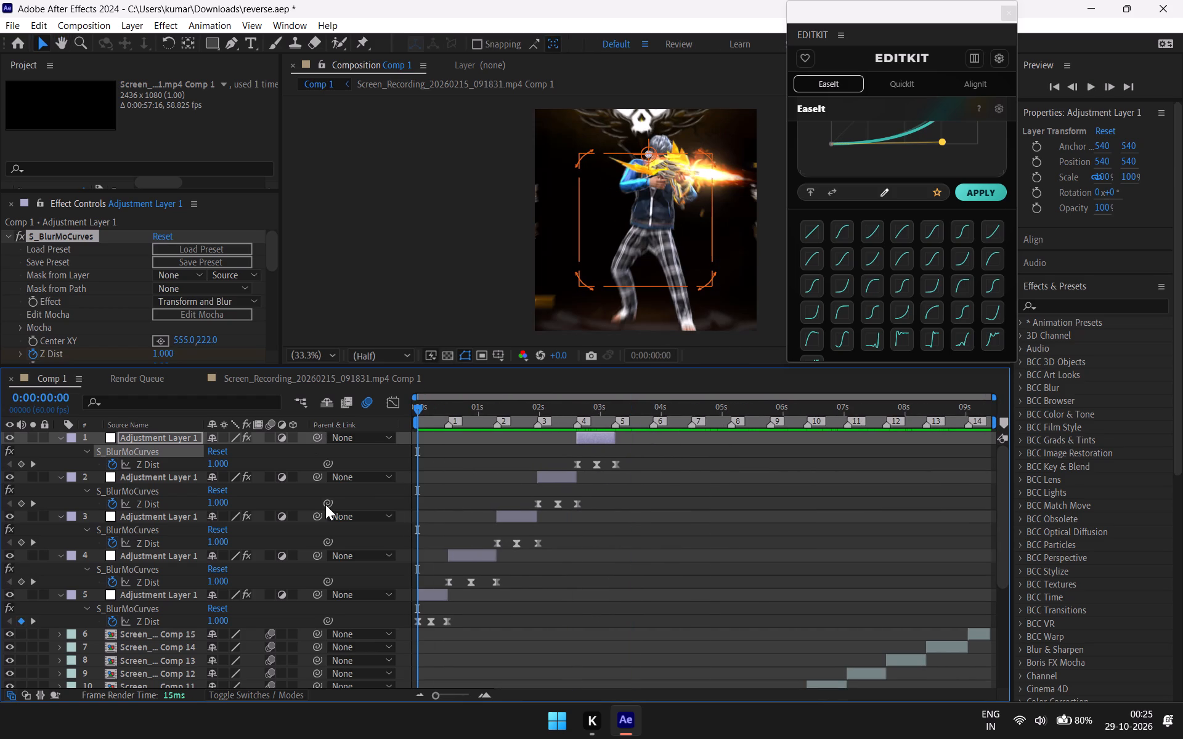
key(space)
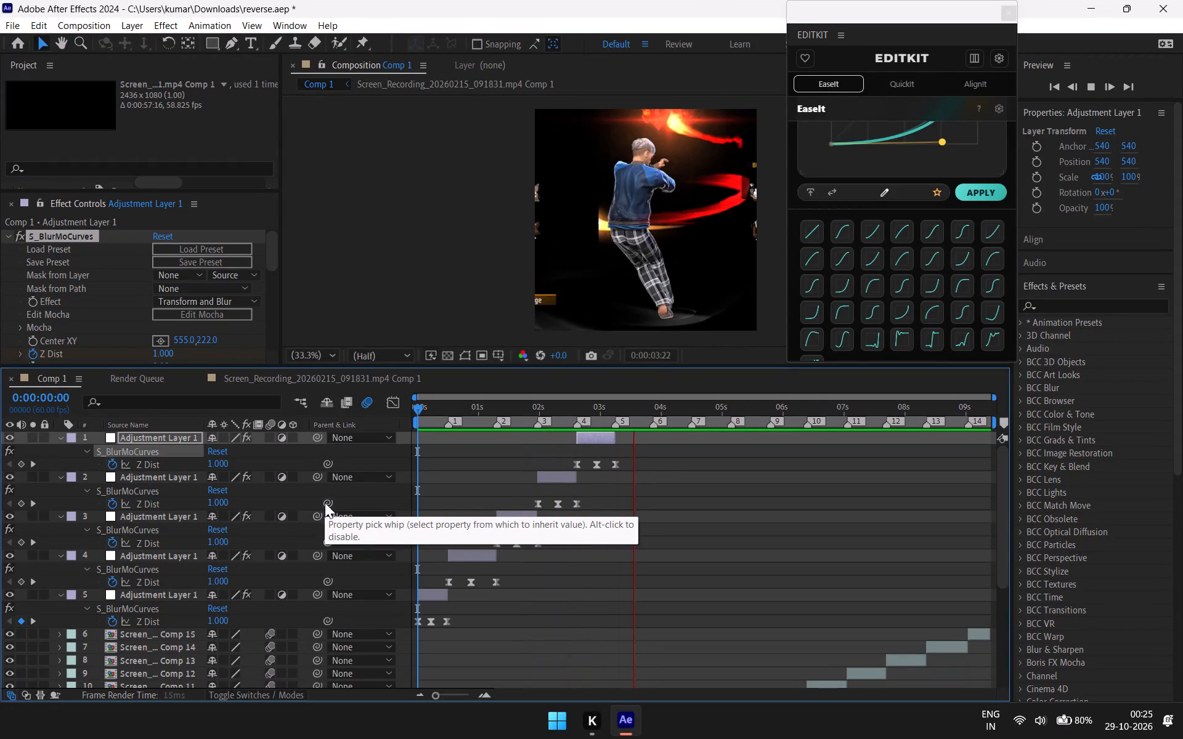
key(space)
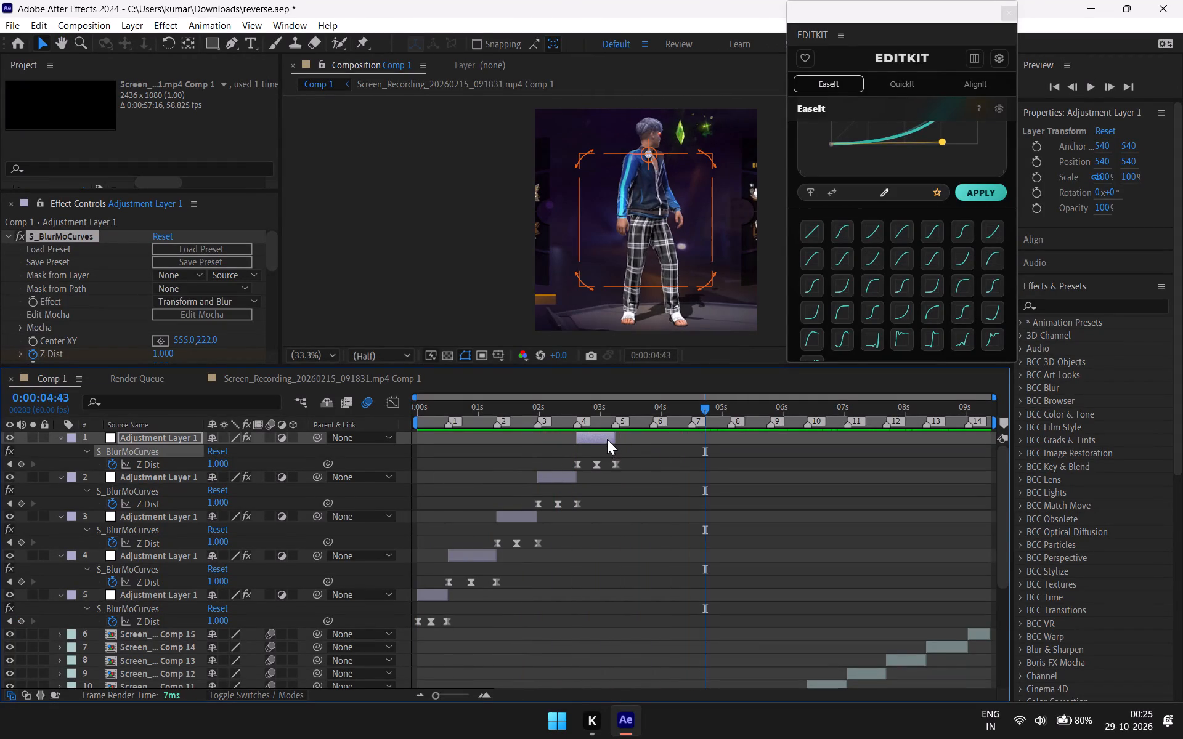
Copy the fifth clip's adjustment layer and paste it over the sixth clip, starting at marker 5 and trimmed to end at marker 6.
click(607, 438)
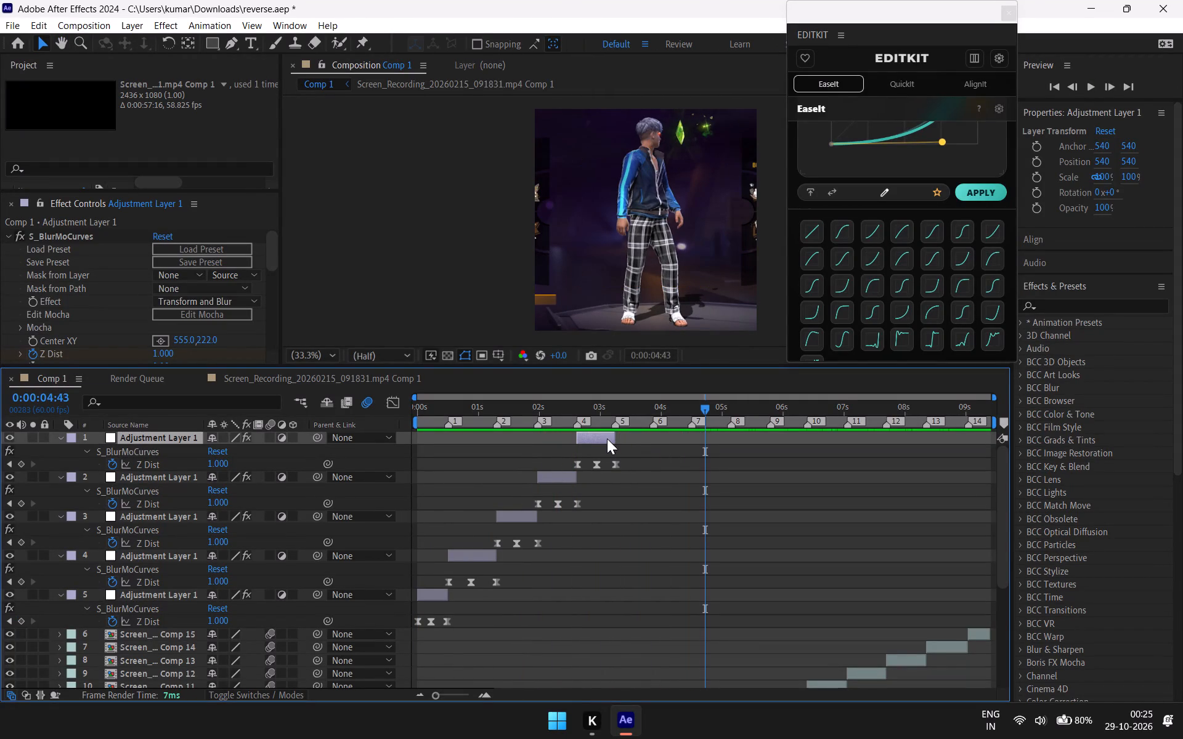
key(ctrl+c)
click(627, 437)
key(ctrl+v)
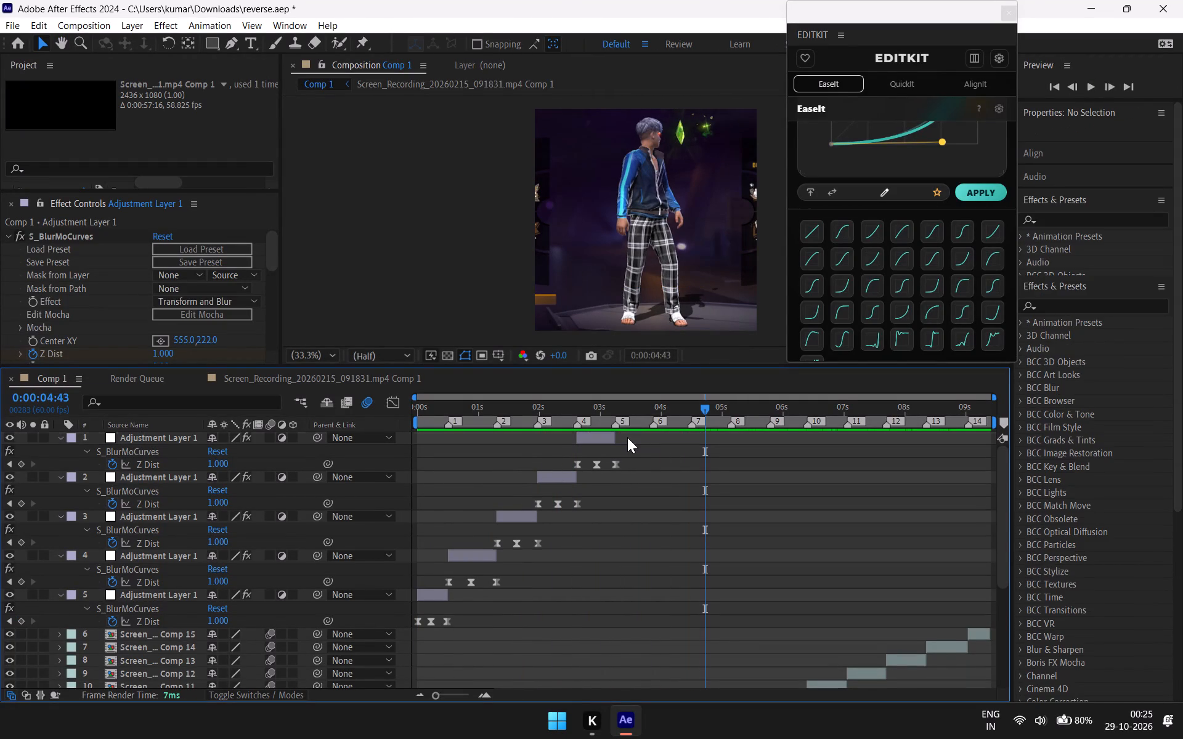
drag(596, 435, 629, 437)
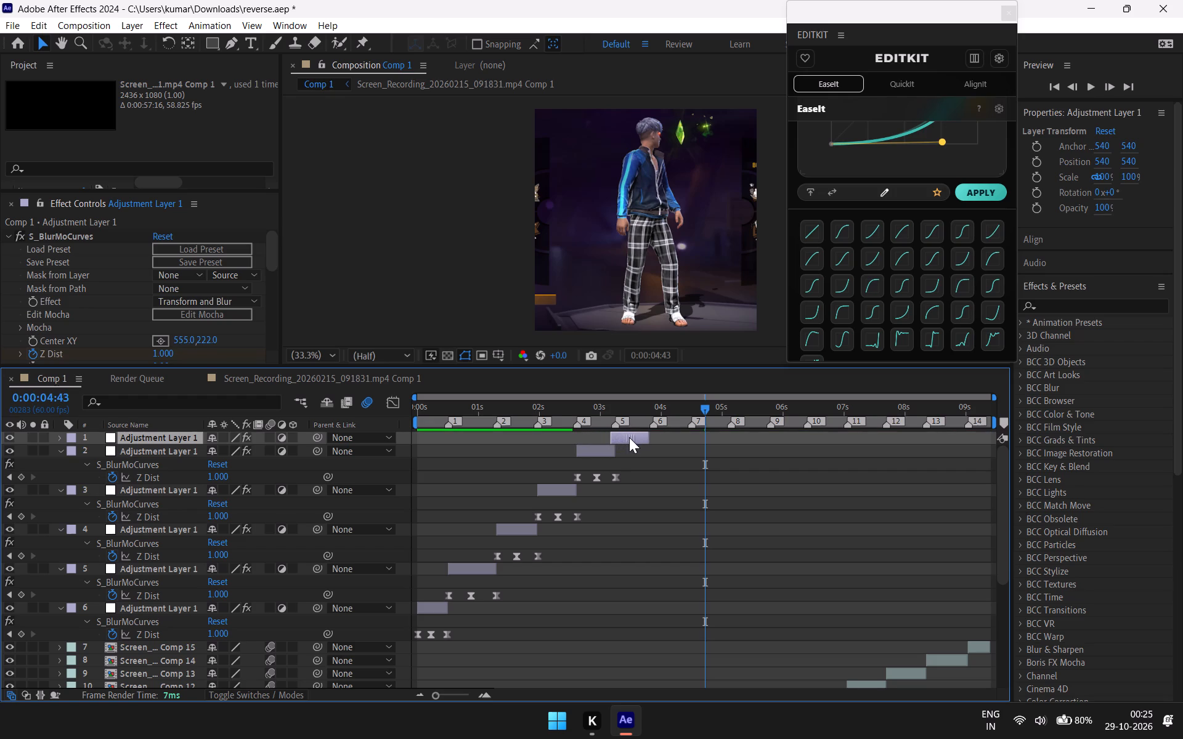
drag(629, 437, 634, 435)
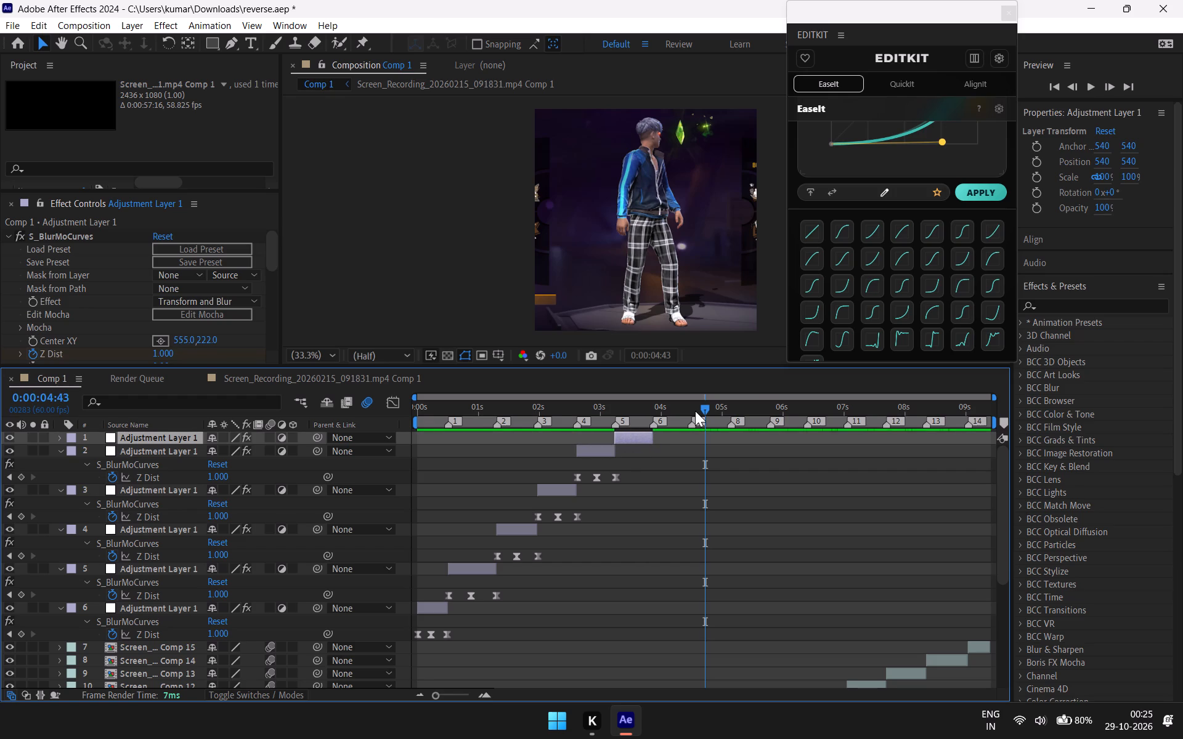
text(===)
drag(711, 406, 566, 453)
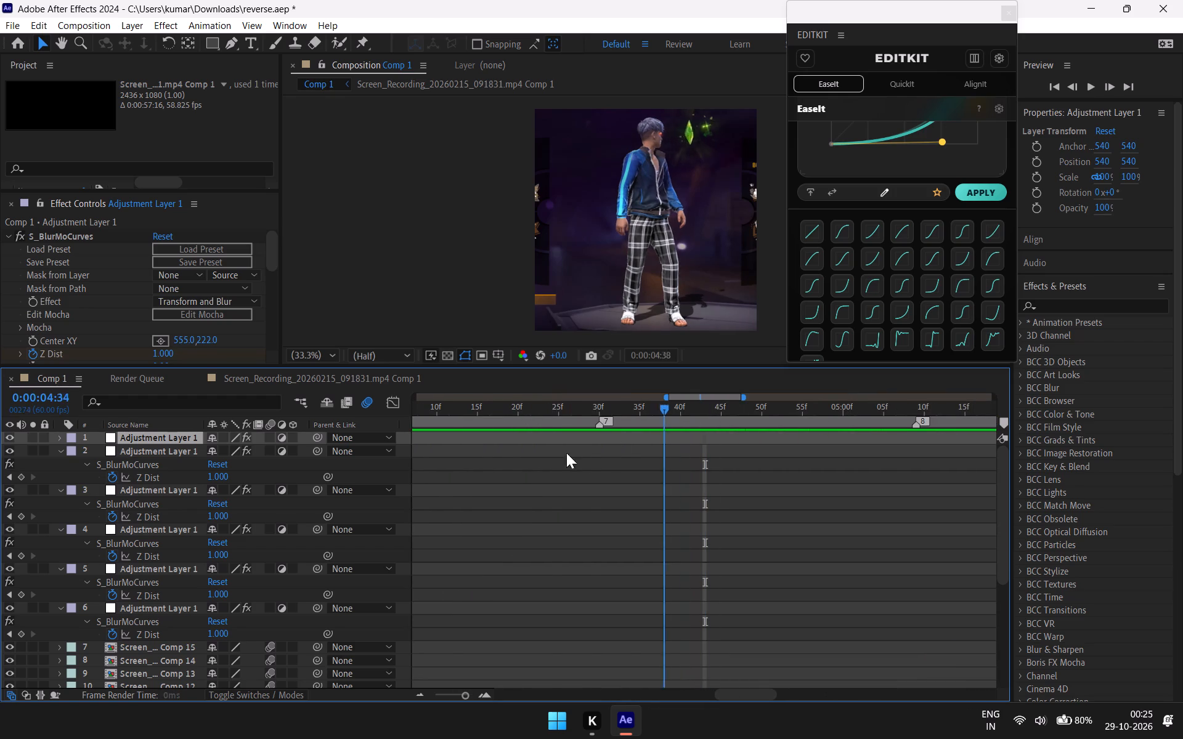
drag(566, 453, 502, 498)
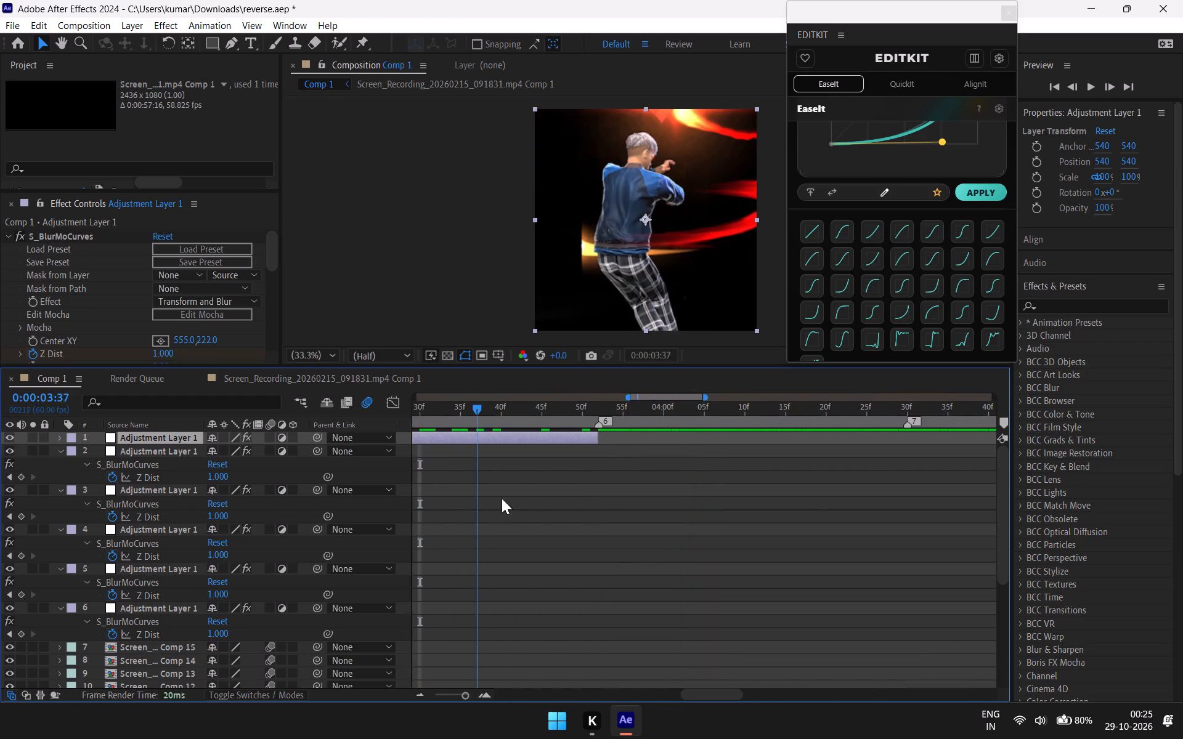
drag(502, 498, 404, 516)
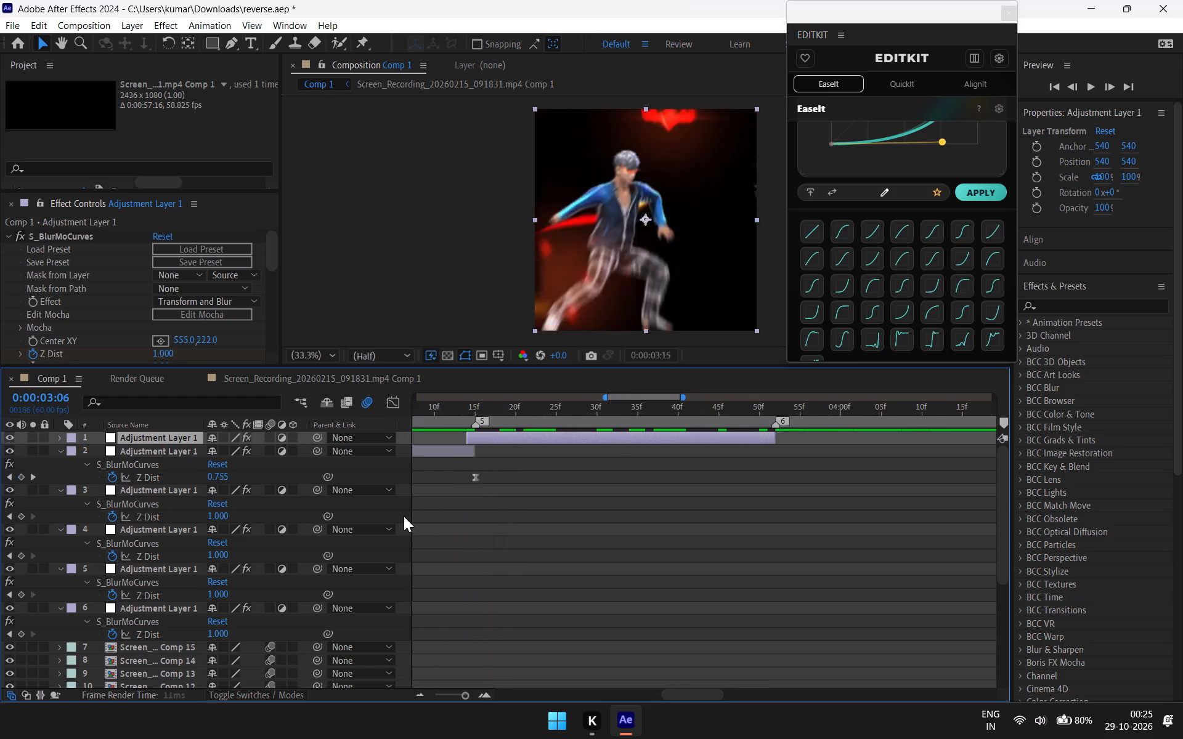
drag(404, 516, 452, 514)
click(673, 440)
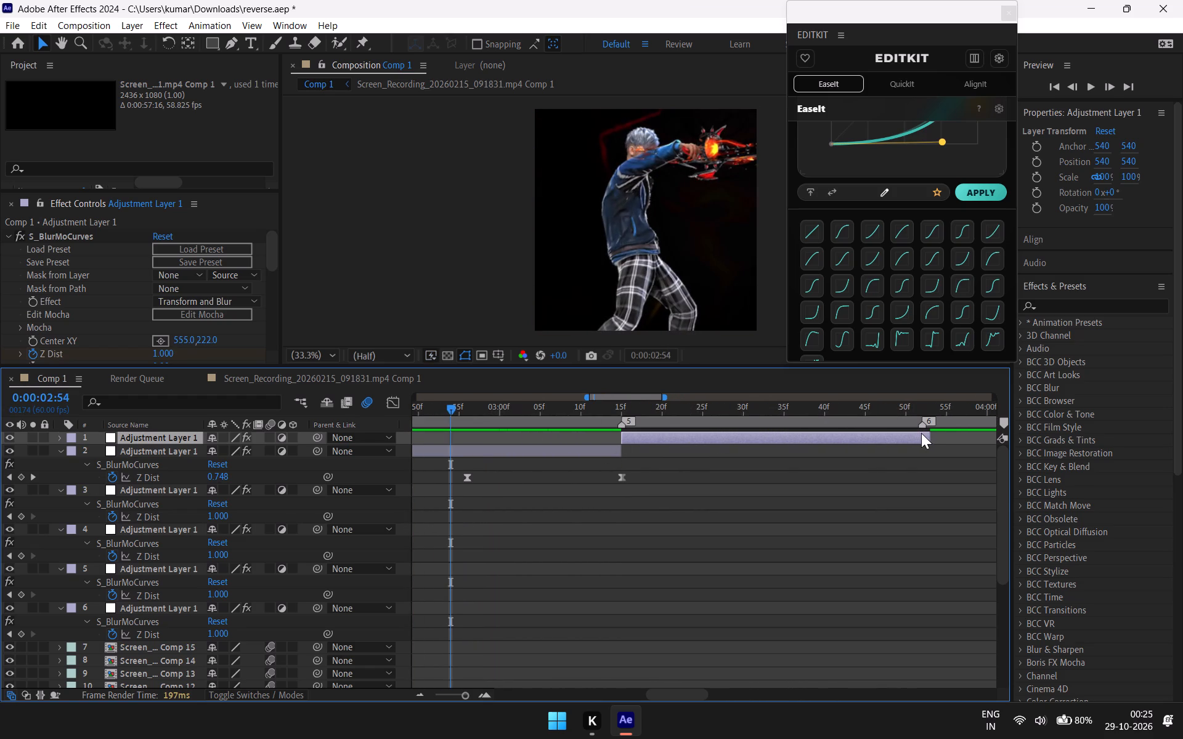
drag(927, 434, 922, 440)
drag(922, 440, 922, 441)
Reveal the sixth clip's Z Dist keyframes and move the last one to the adjustment layer's end at marker 6.
key(u)
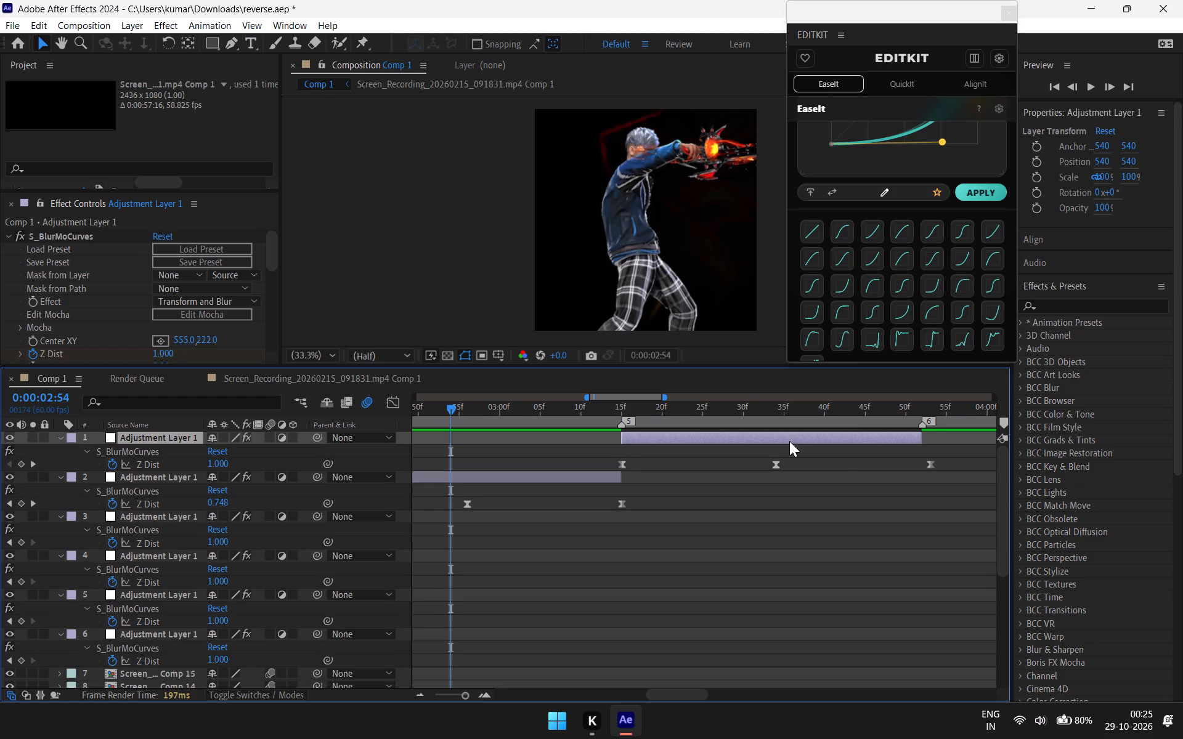
drag(930, 462, 922, 466)
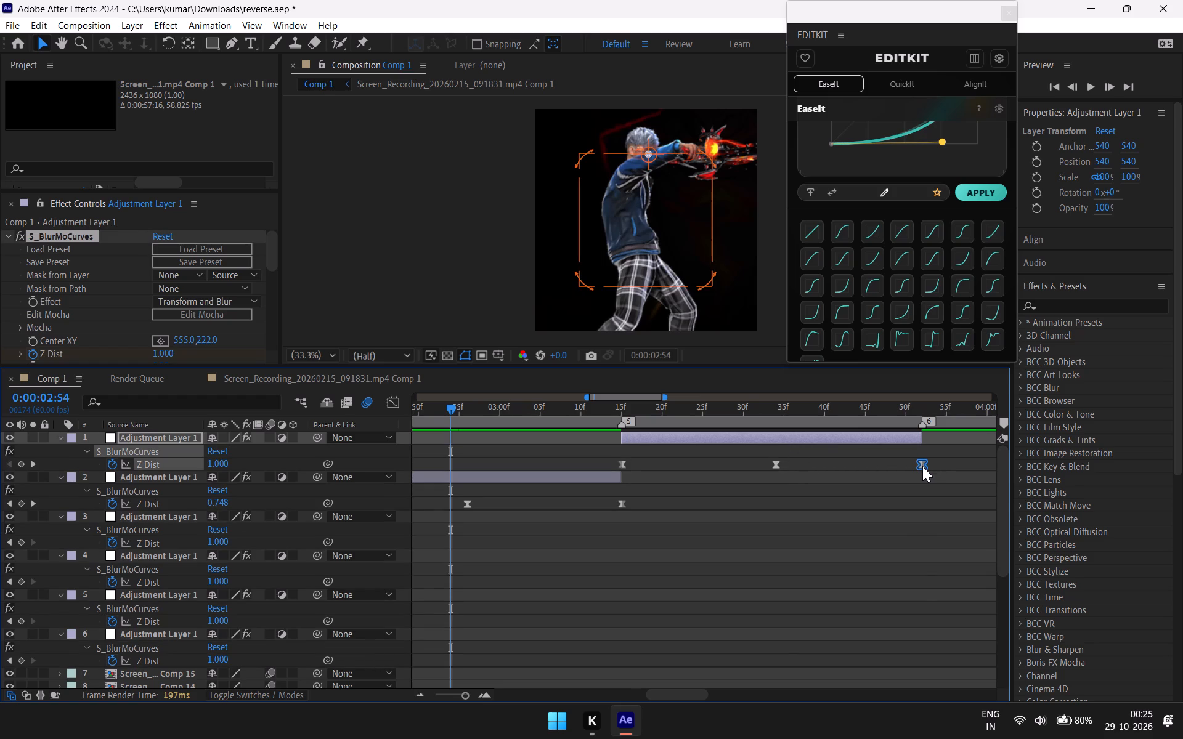
drag(922, 466, 919, 466)
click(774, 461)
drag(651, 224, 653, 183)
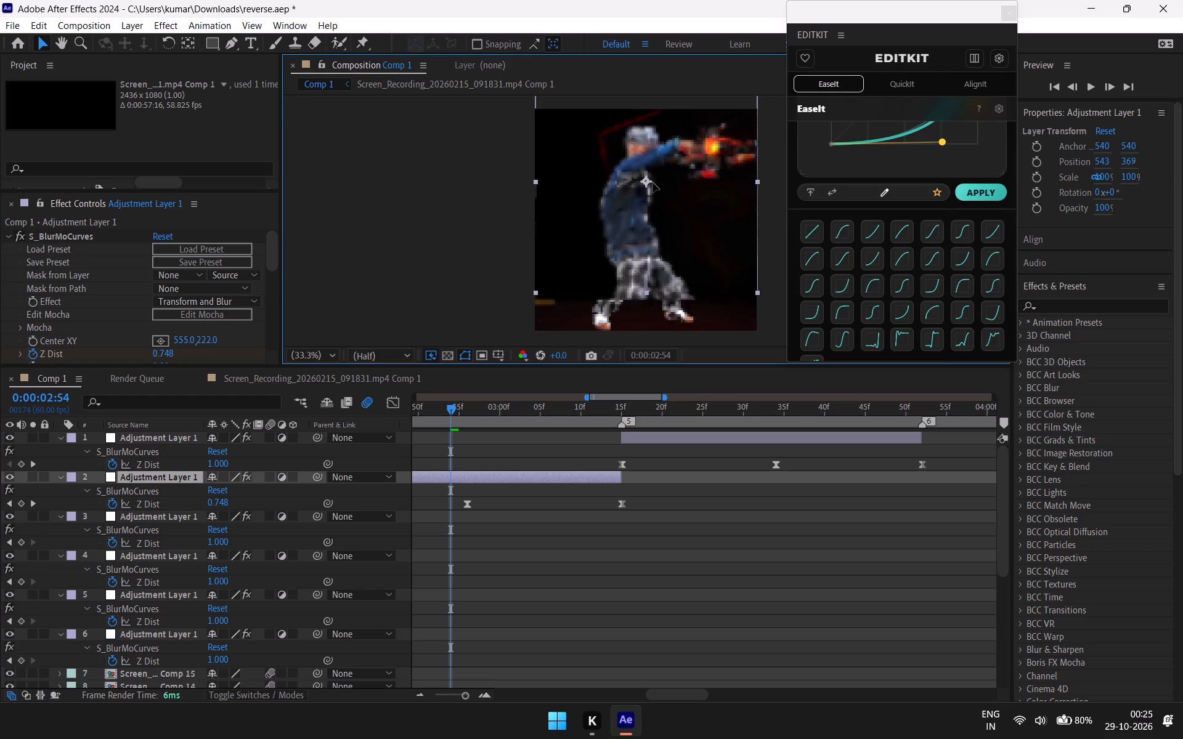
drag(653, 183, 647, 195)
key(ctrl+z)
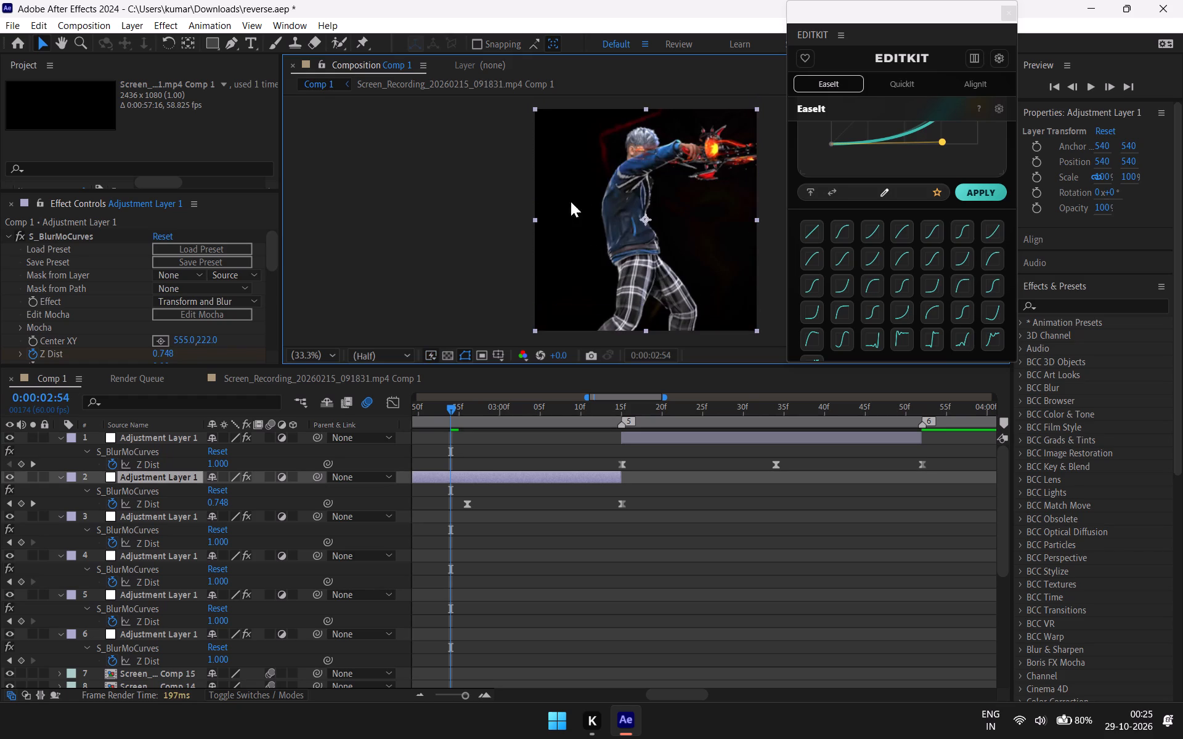
At the sixth clip's middle Z Dist keyframe, 0:00:03:34, shift the adjustment layer's position slightly to about 540, 531.
drag(451, 406, 717, 421)
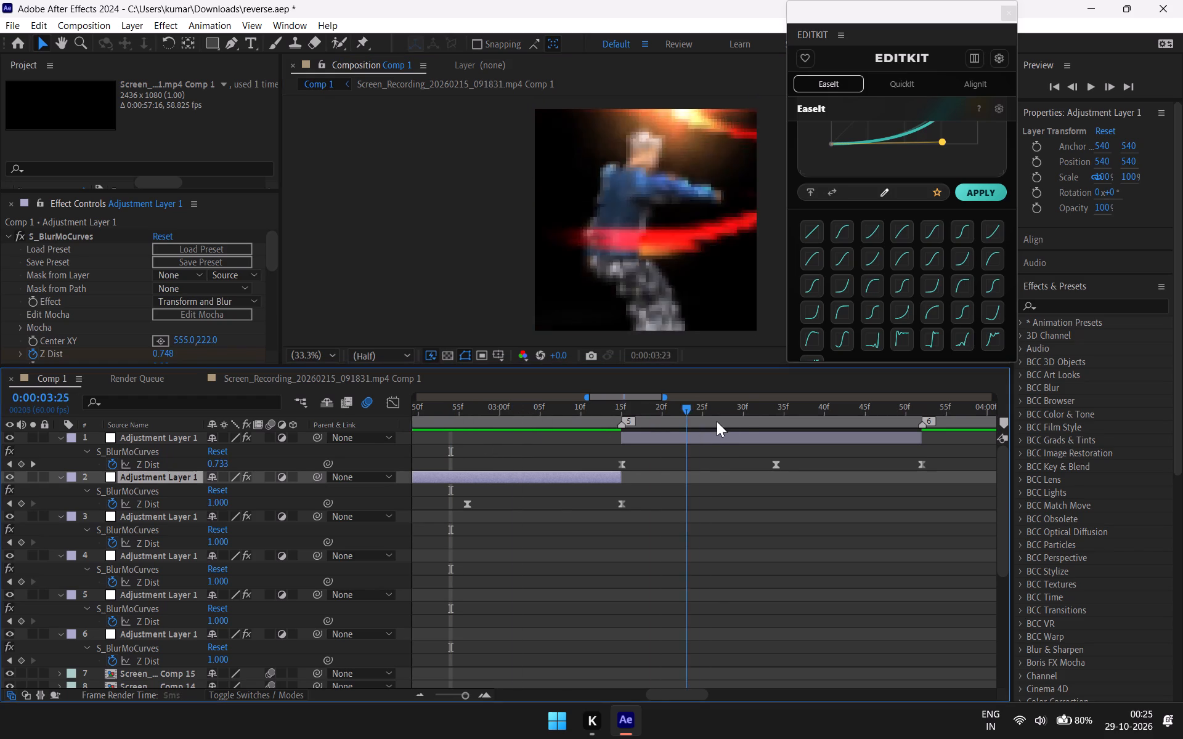
drag(717, 421, 777, 432)
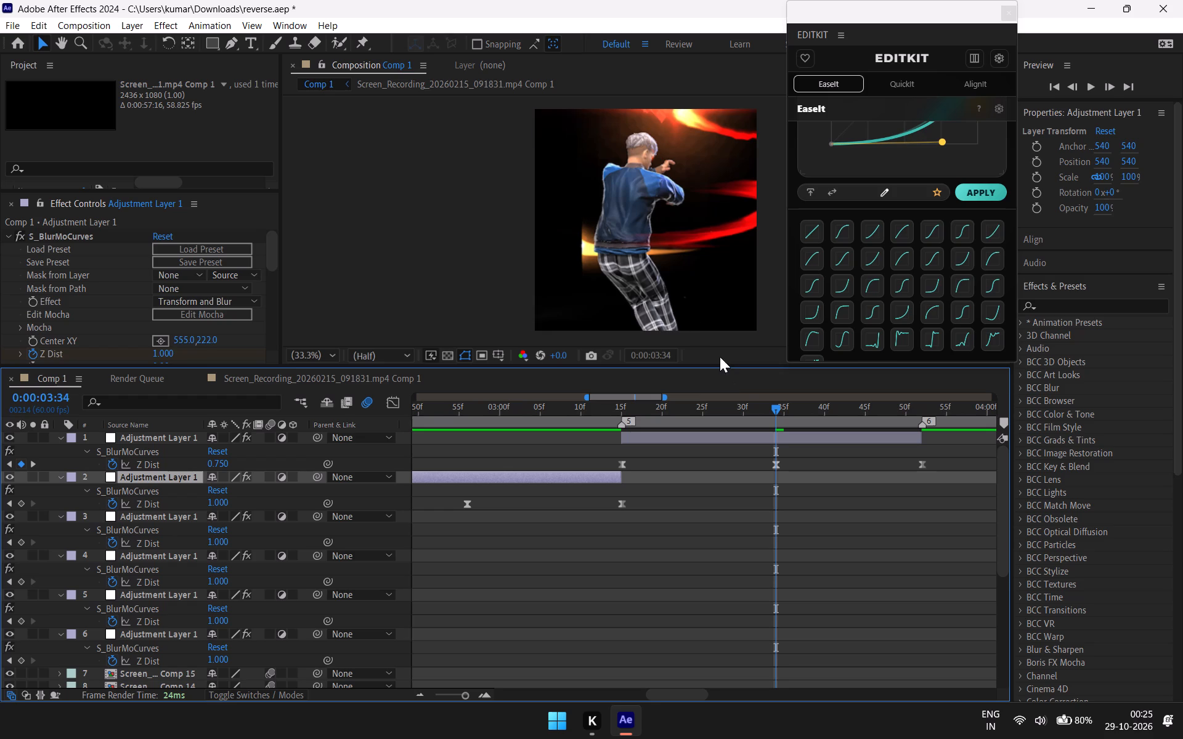
click(776, 460)
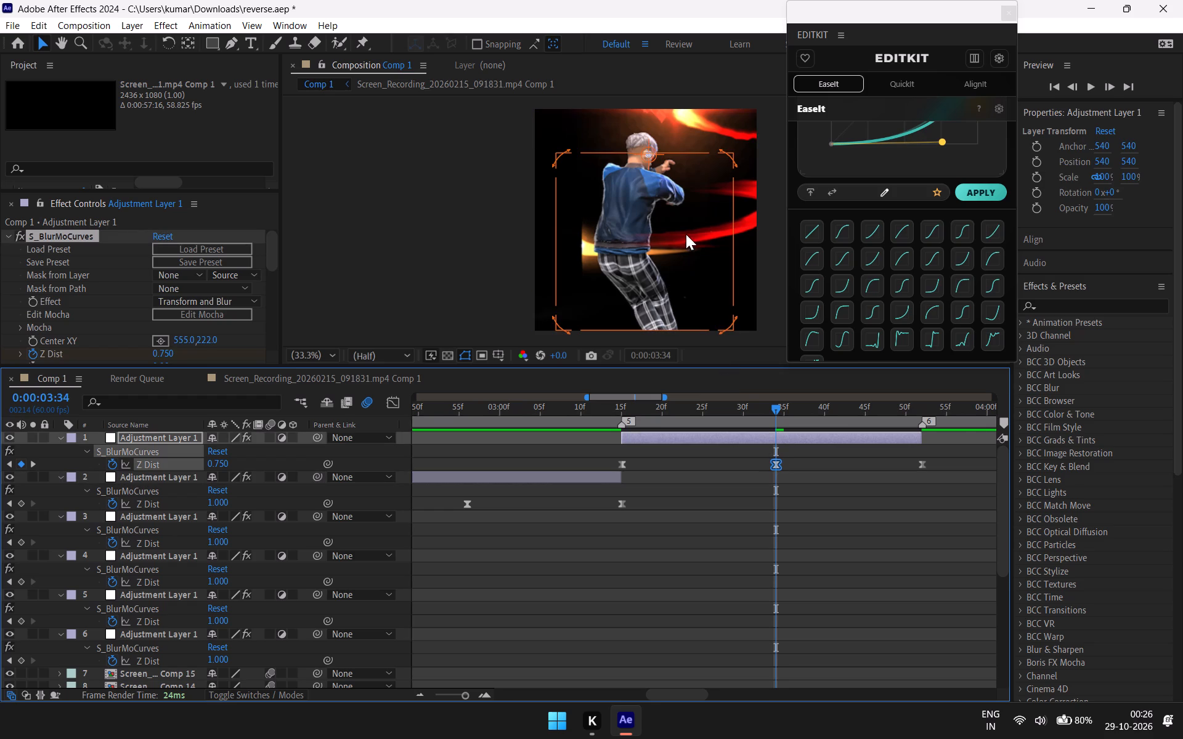
click(656, 207)
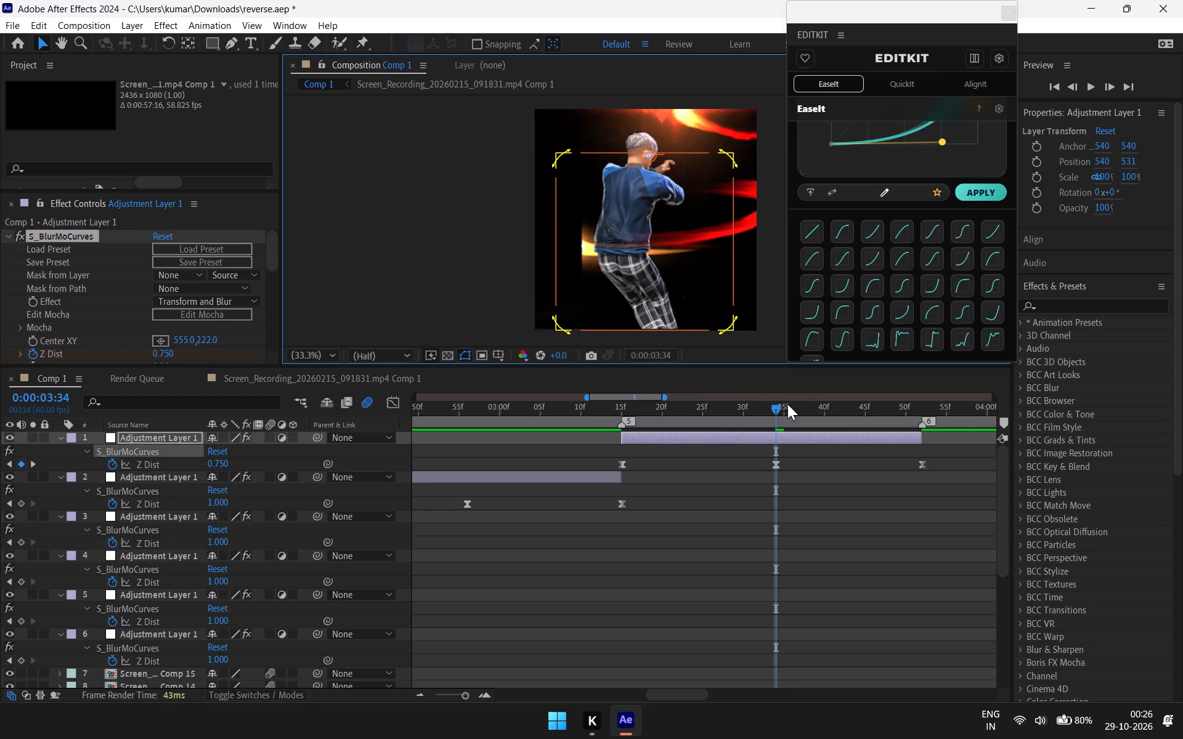
Play the composition from about 0:00:02:07 and scrub back and forth around marker 6 to check the sixth clip's zoom and transition.
drag(765, 399, 640, 422)
drag(774, 410, 683, 430)
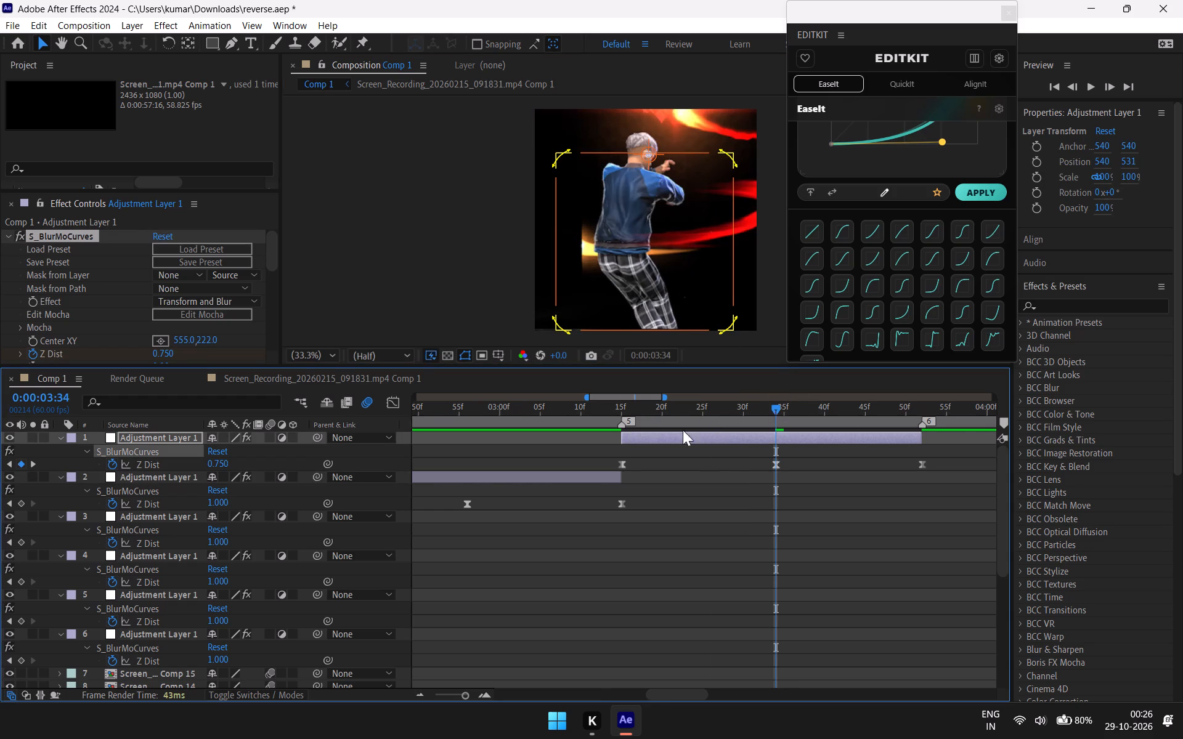
drag(683, 430, 400, 459)
key(space)
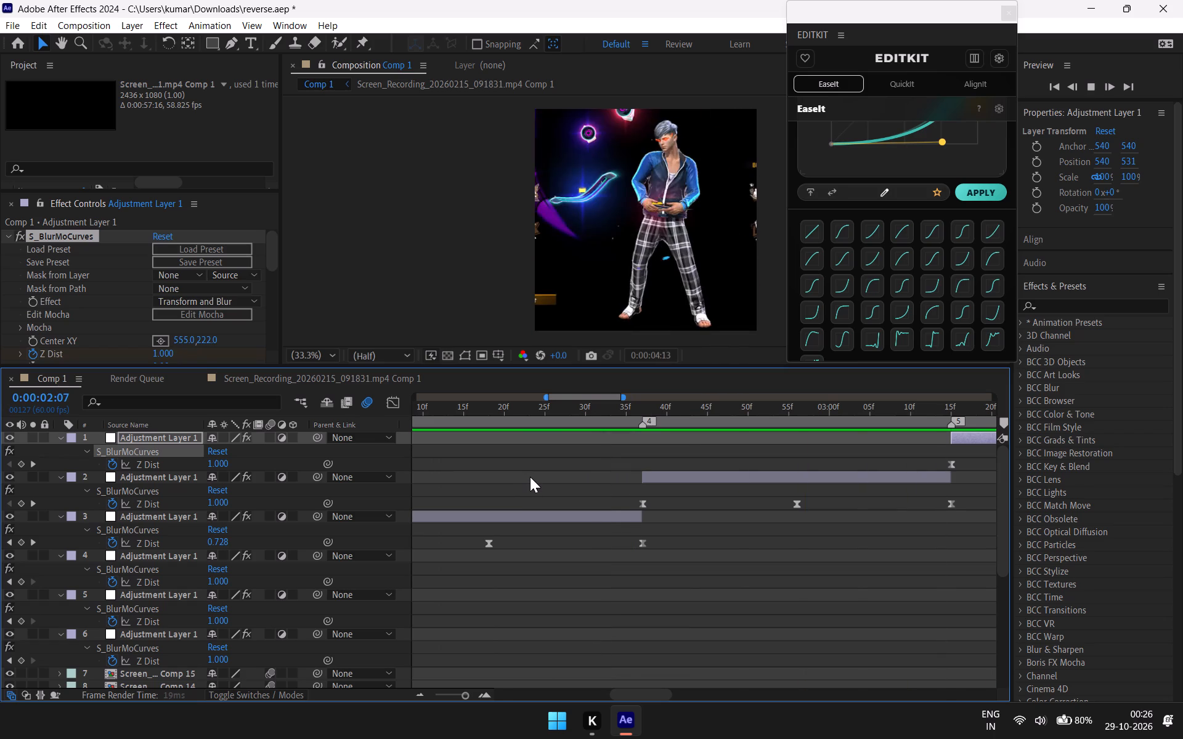
key(space)
drag(702, 411, 566, 495)
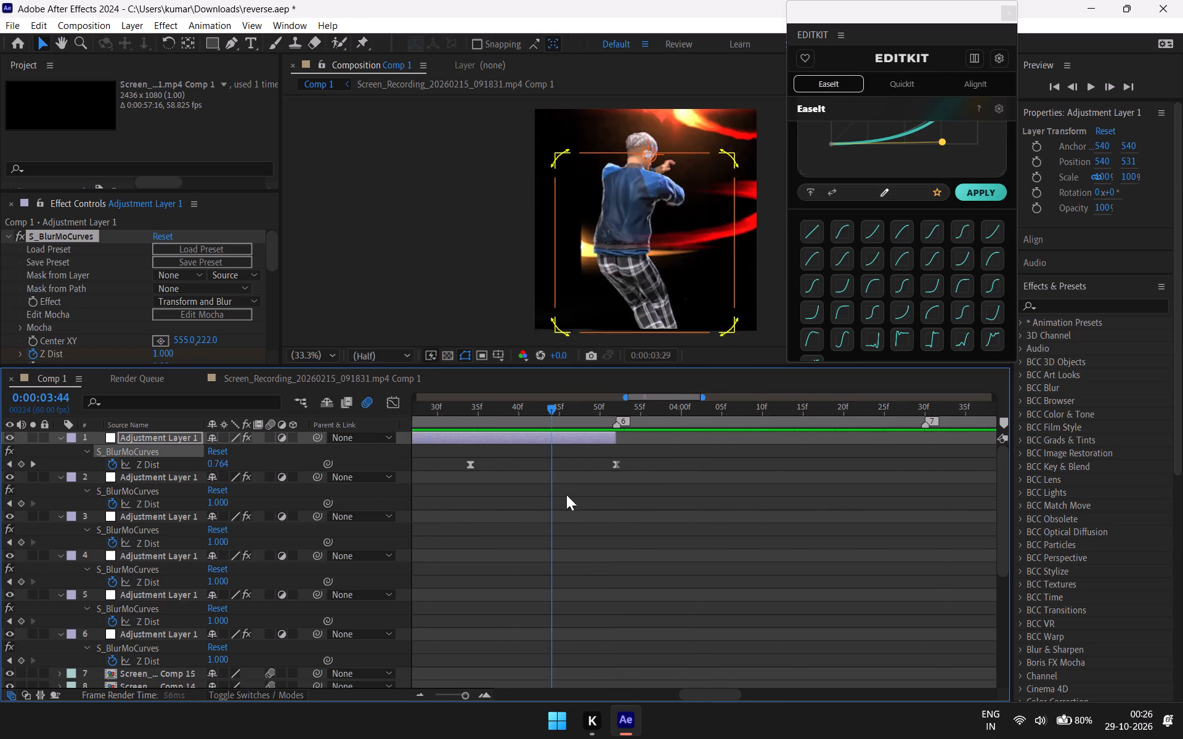
drag(566, 495, 615, 482)
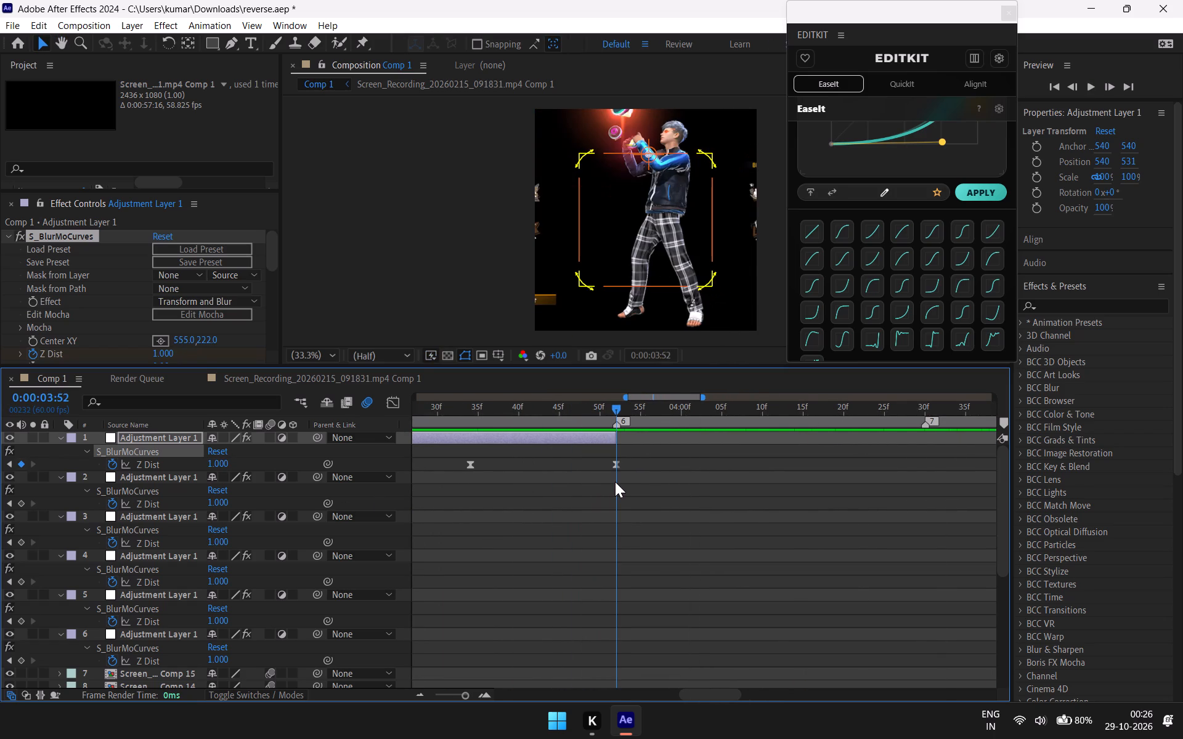
drag(615, 482, 549, 499)
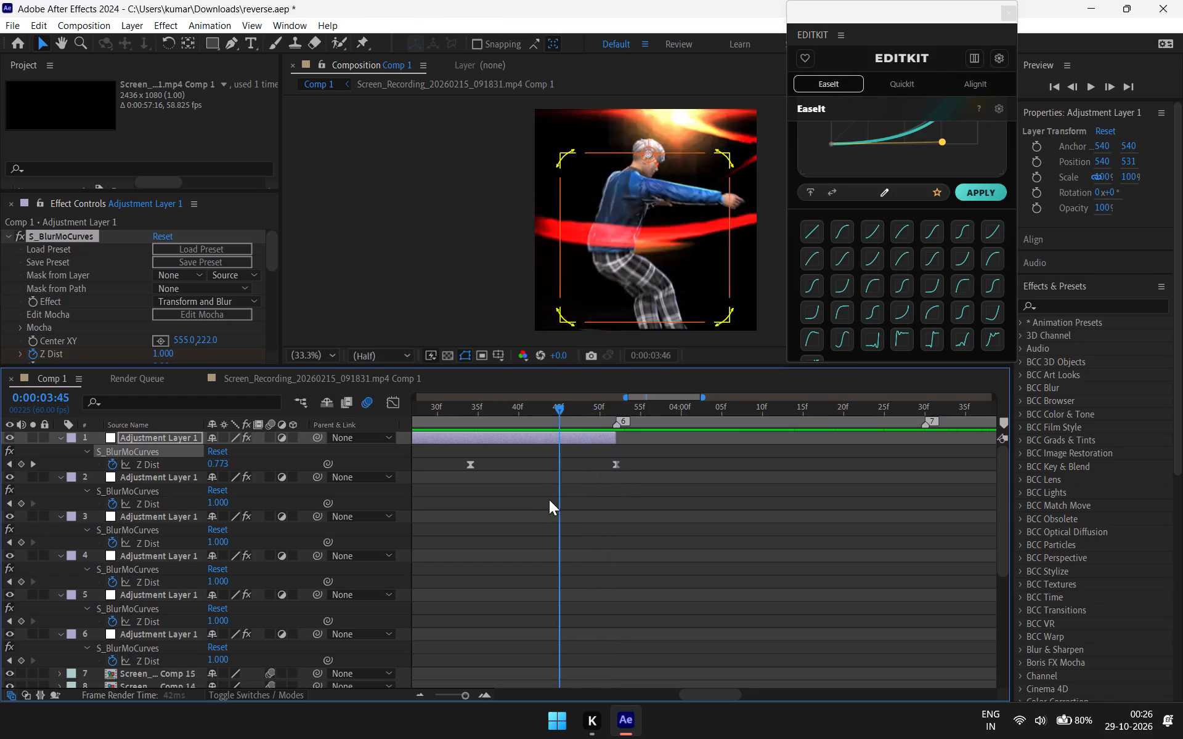
drag(549, 499, 622, 475)
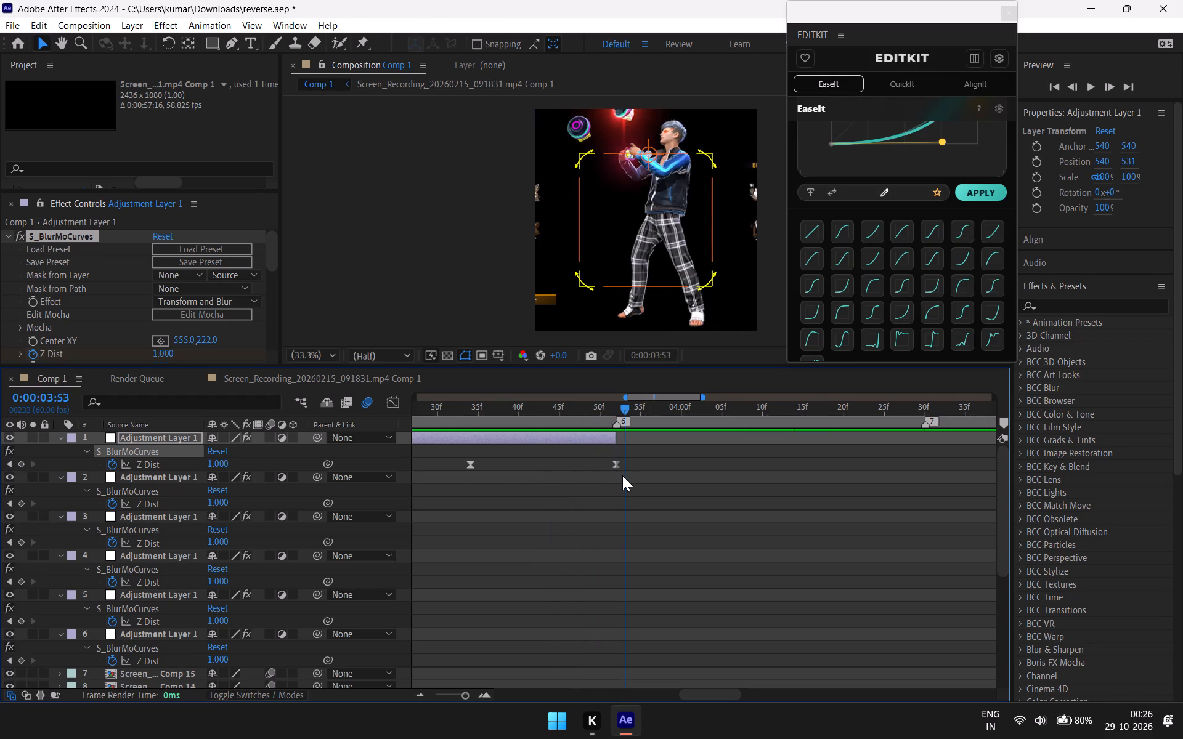
drag(622, 475, 619, 480)
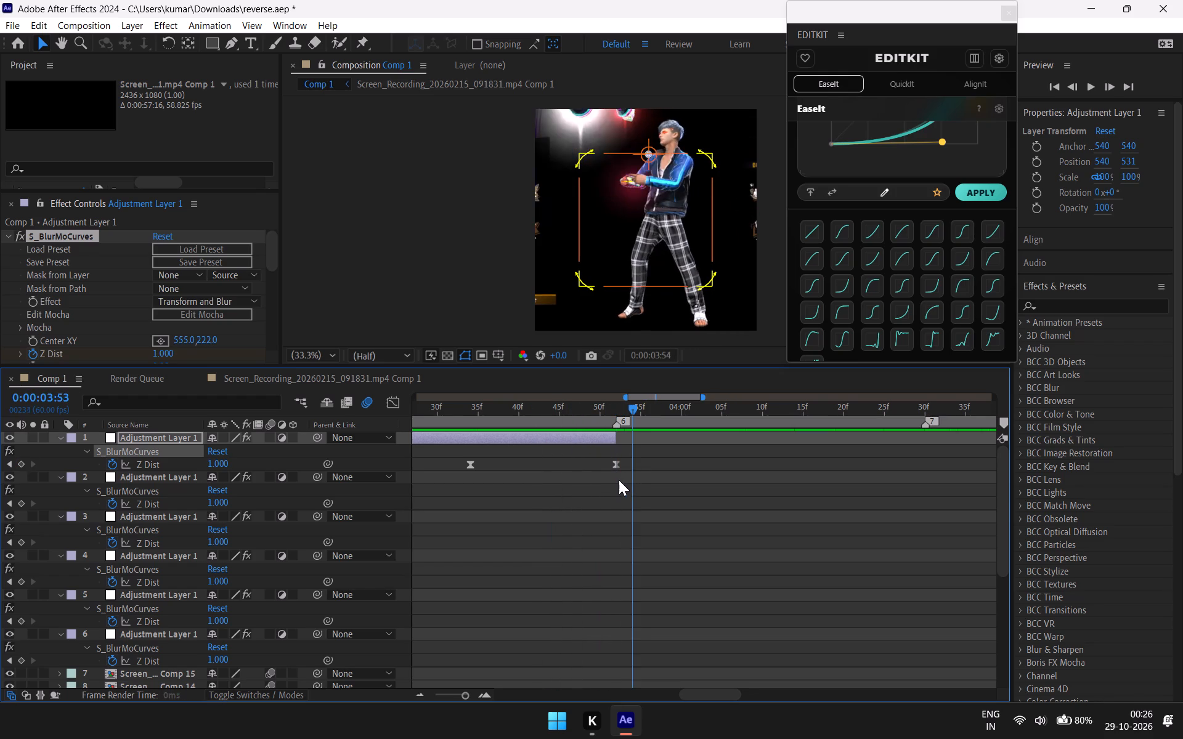
drag(619, 480, 664, 476)
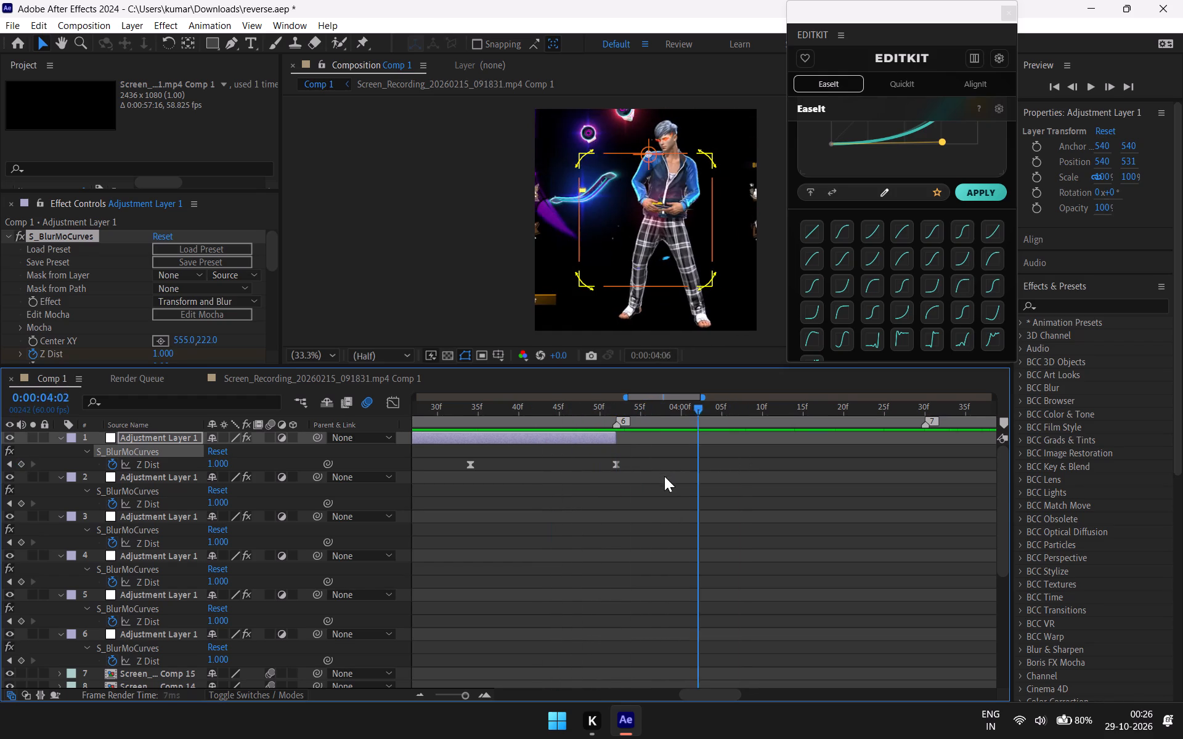
drag(664, 476, 659, 475)
Paste another copy of the adjustment layer over the seventh clip, spanning marker 6 to marker 7.
key(ctrl+v)
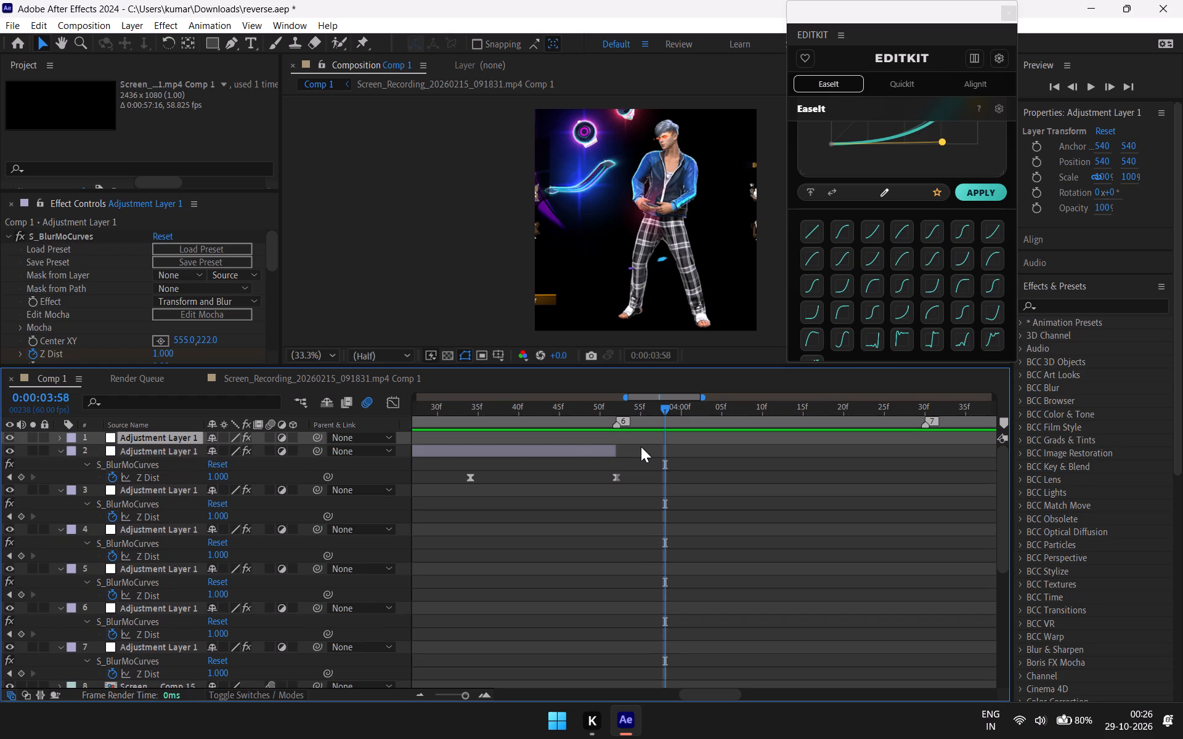
drag(644, 397, 630, 397)
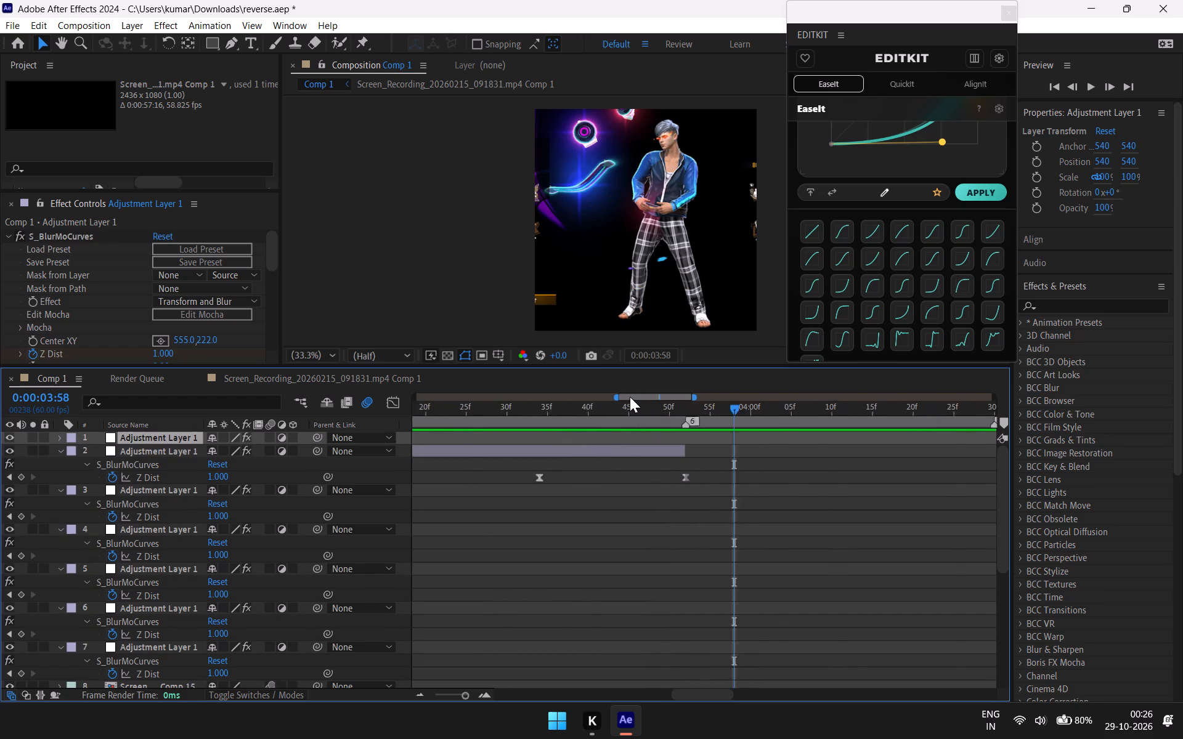
drag(630, 397, 585, 404)
drag(575, 438, 982, 418)
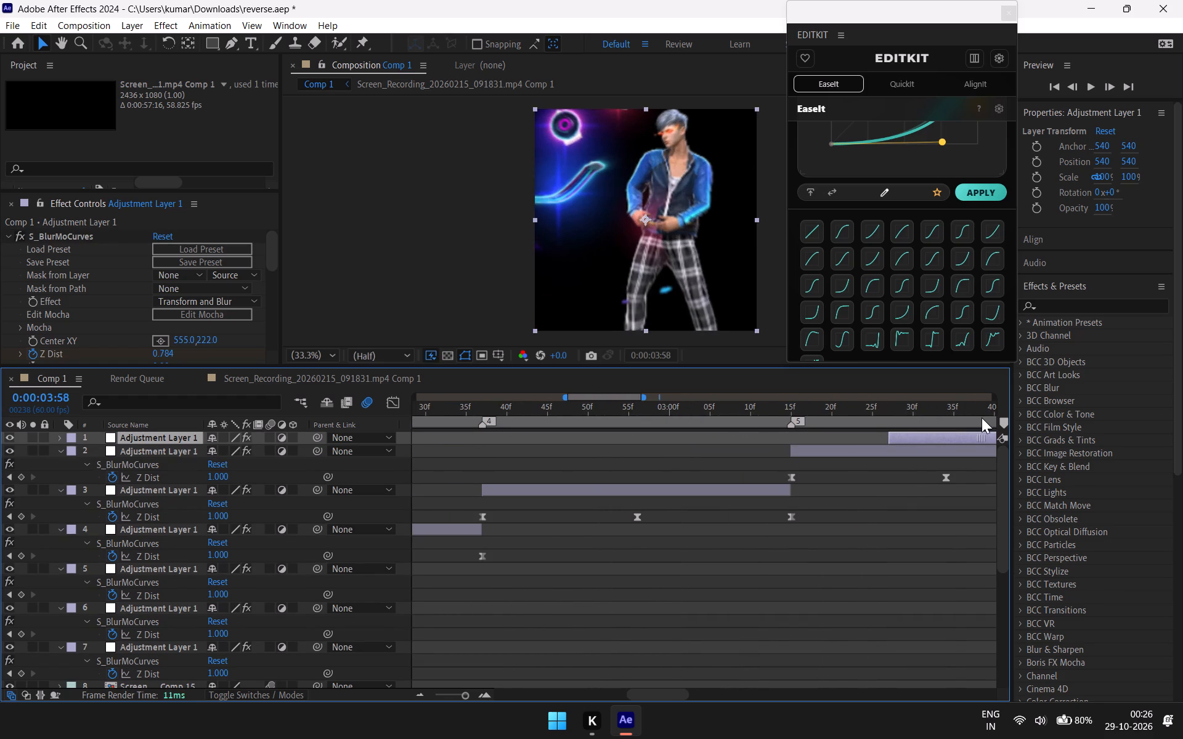
drag(982, 418, 756, 473)
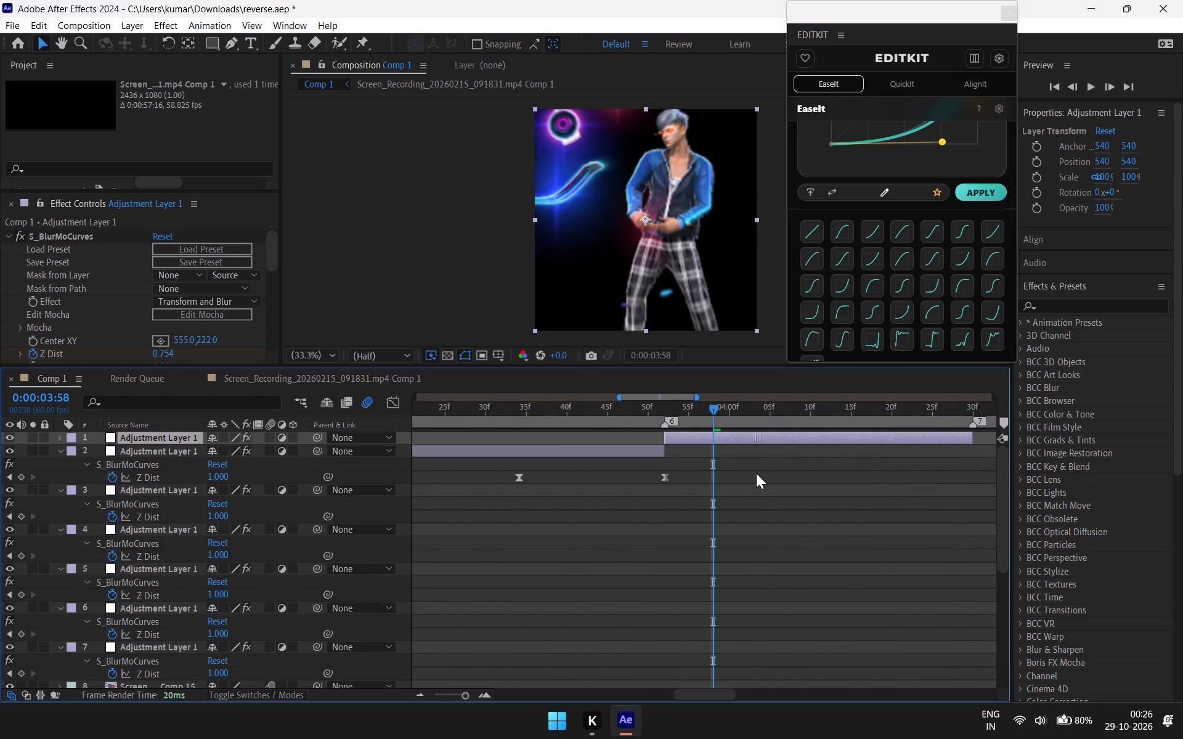
drag(756, 473, 757, 473)
Reveal the seventh clip's Z Dist keyframes and, at the middle one, 0:00:04:11, move the S_BlurMoCurves center to about 657, 180.
drag(711, 405, 944, 438)
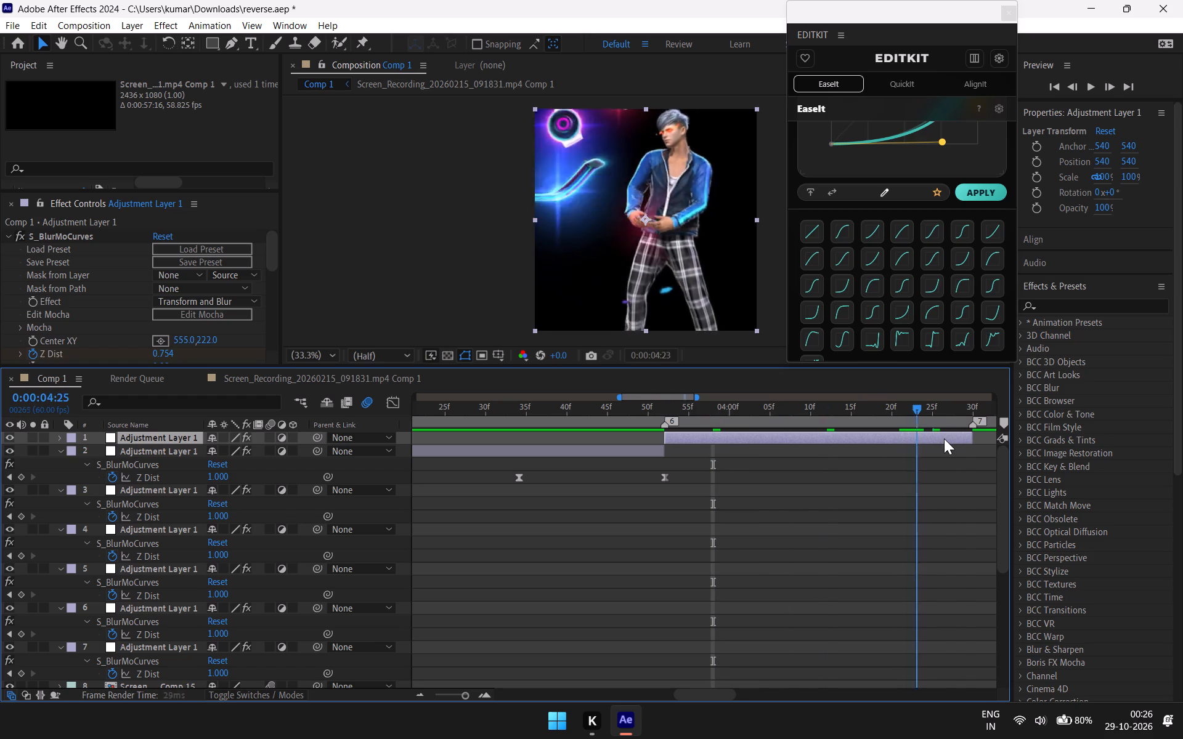
drag(944, 438, 960, 438)
click(972, 437)
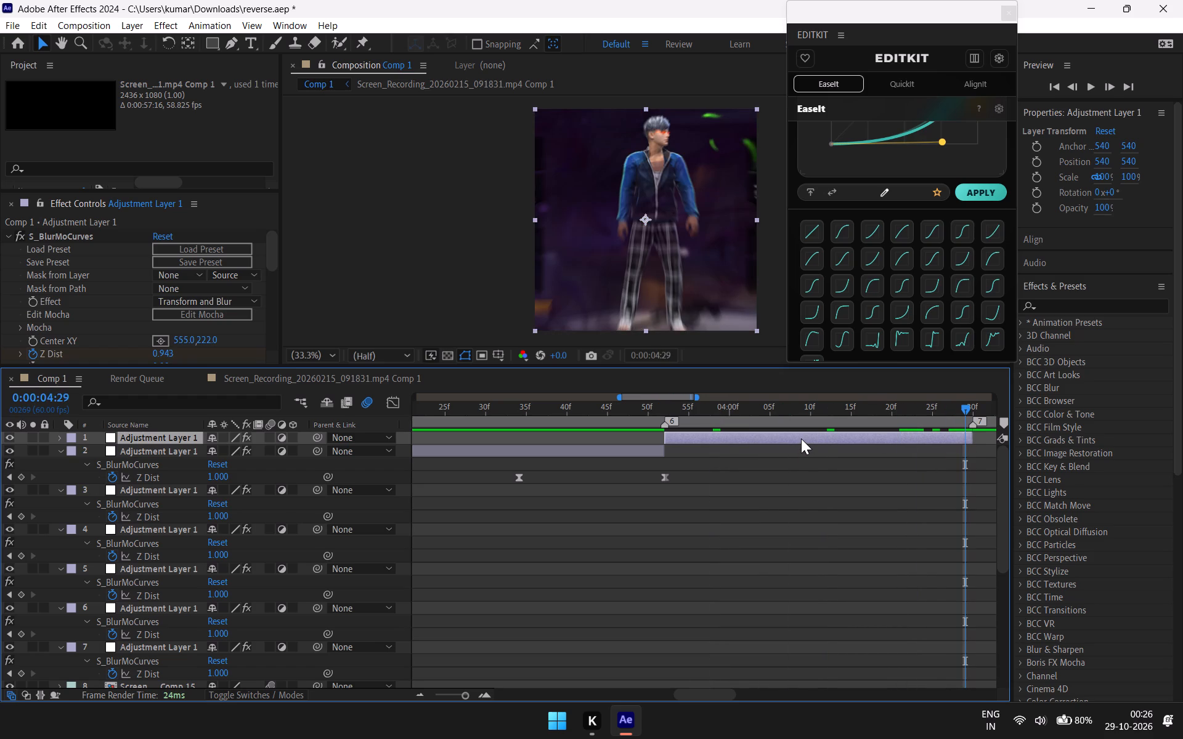
key(u)
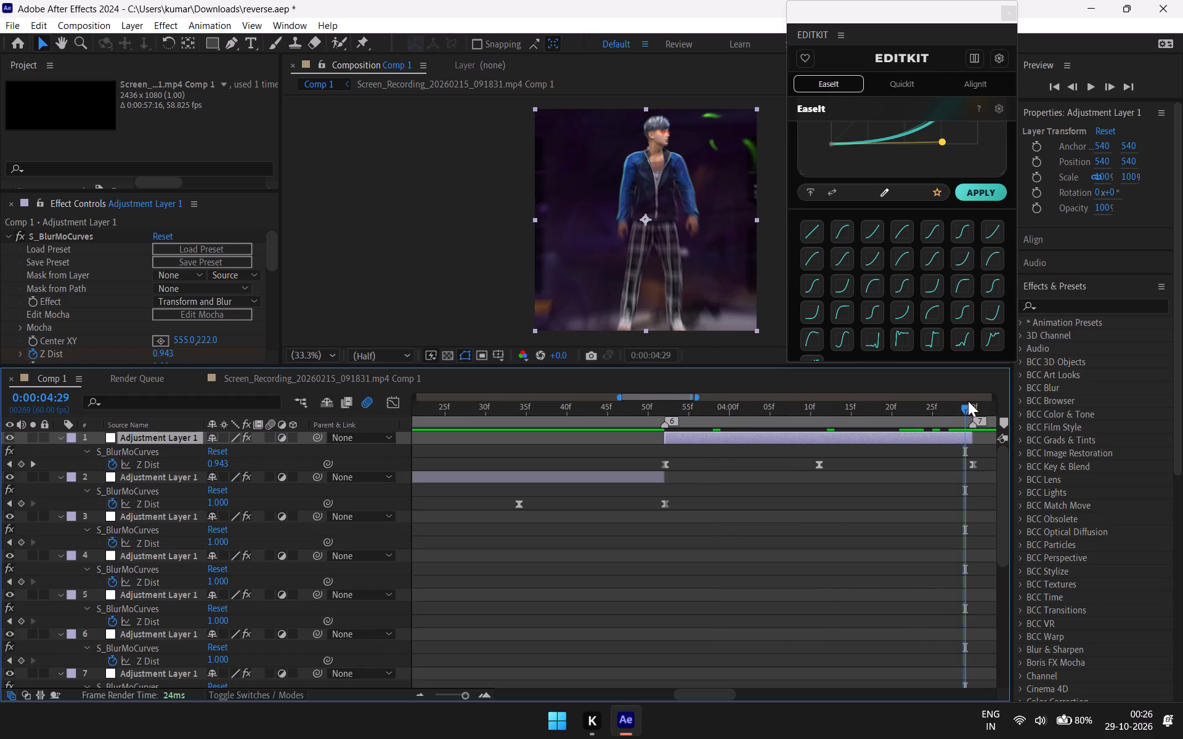
drag(967, 400, 874, 437)
drag(966, 405, 840, 421)
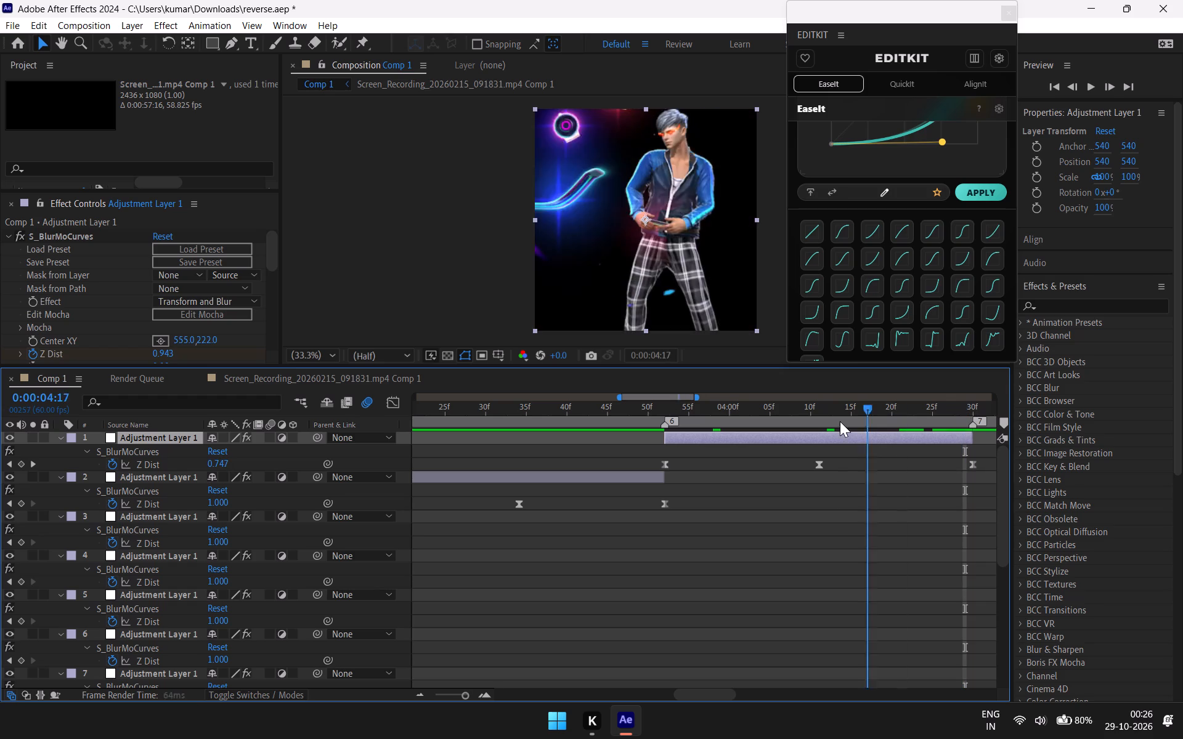
drag(840, 421, 821, 450)
click(818, 466)
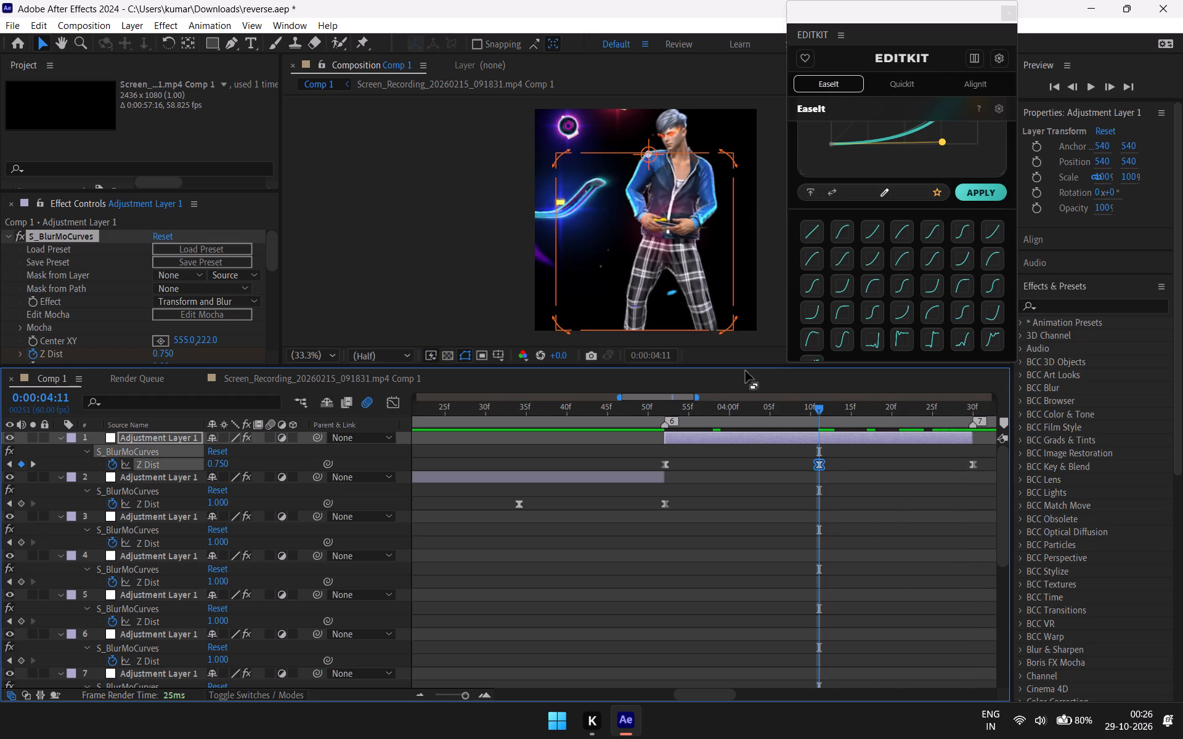
drag(643, 151, 665, 140)
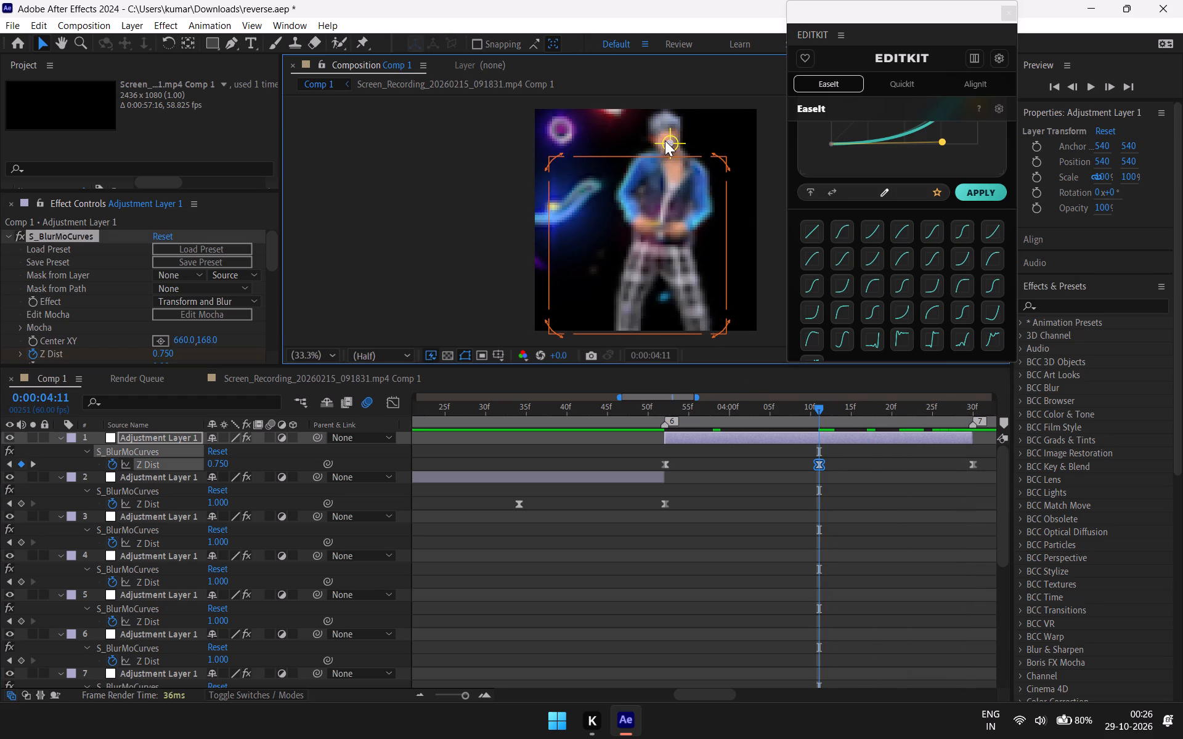
drag(665, 140, 664, 143)
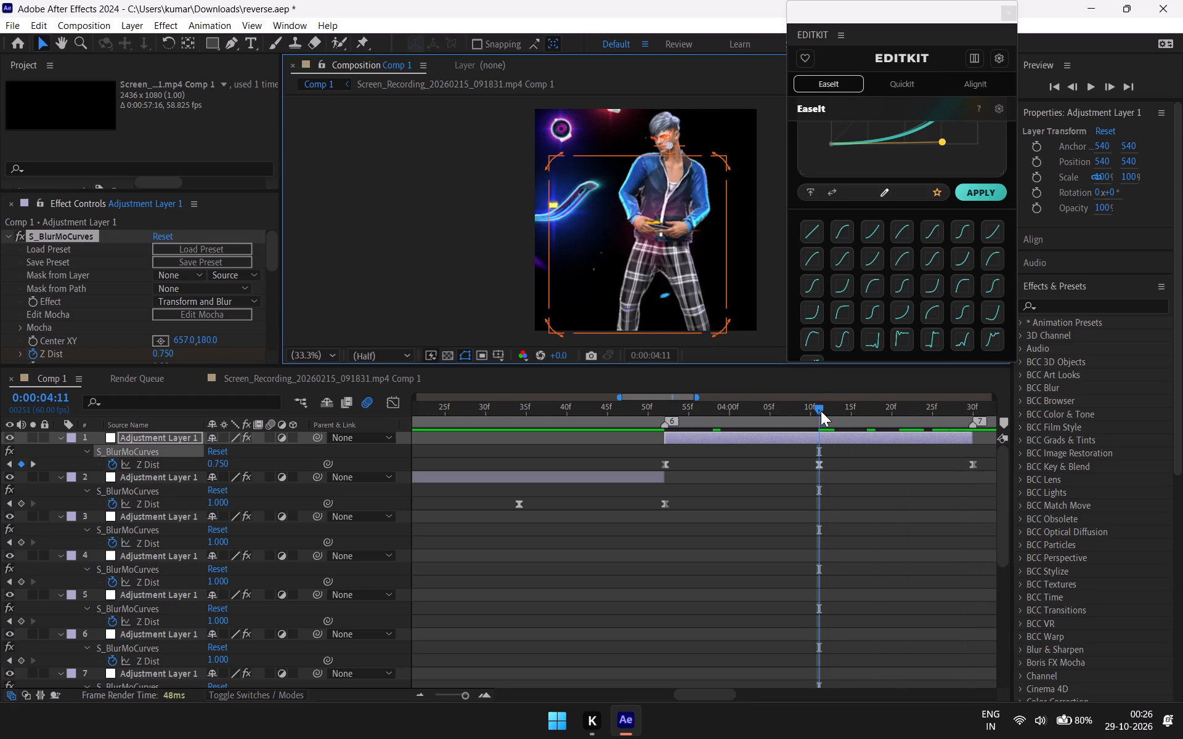
Paste a copy of the adjustment layer over the eighth clip and extend it to span marker 7 to marker 8.
drag(813, 403, 893, 421)
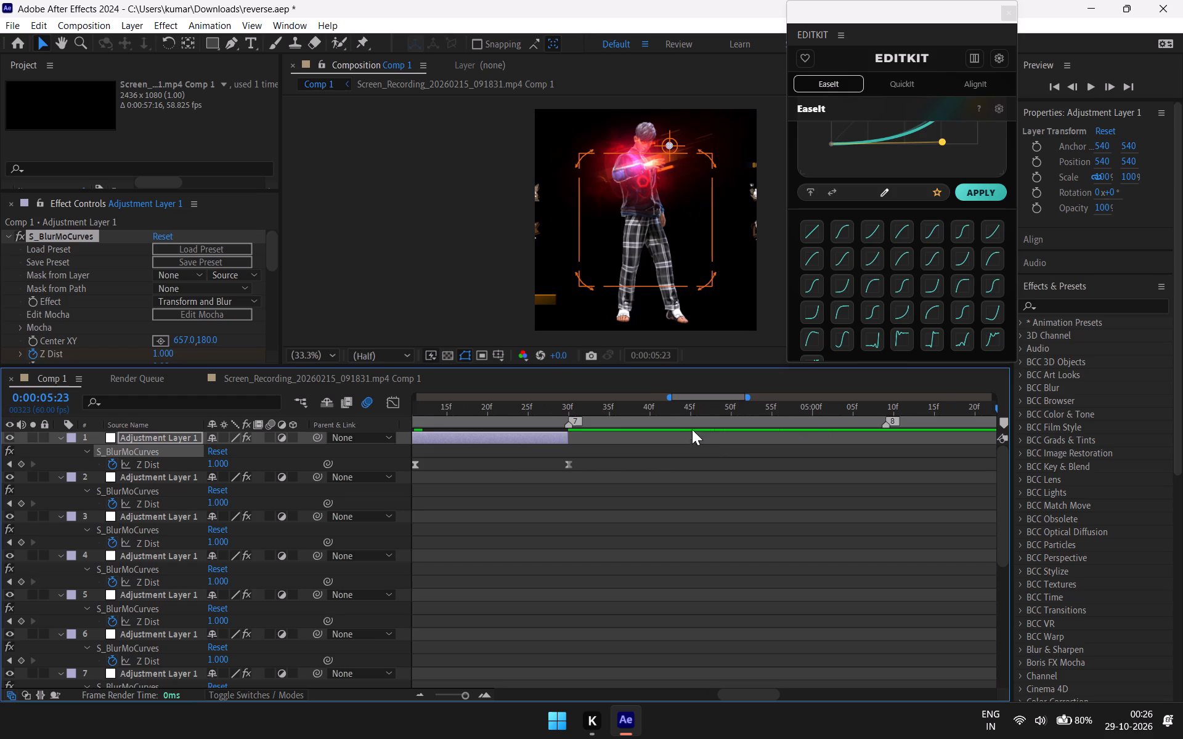
click(558, 435)
key(ctrl+c)
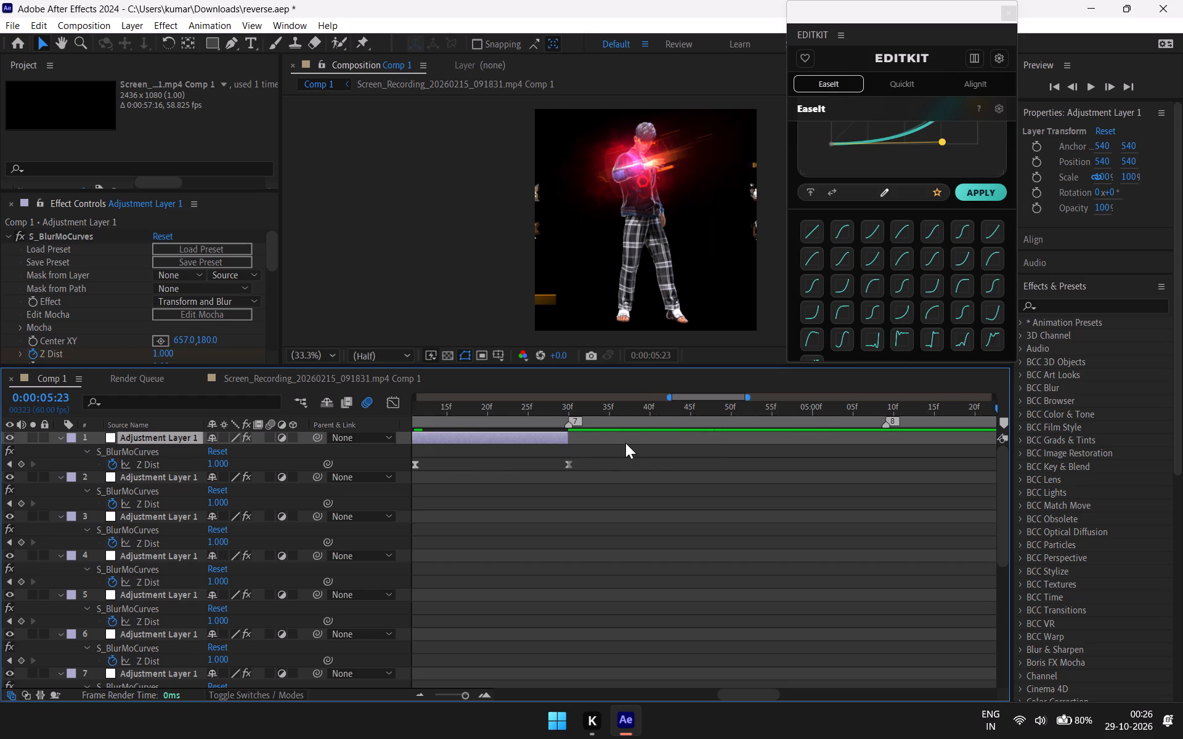
click(625, 443)
ctrl+click(626, 437)
key(ctrl+v)
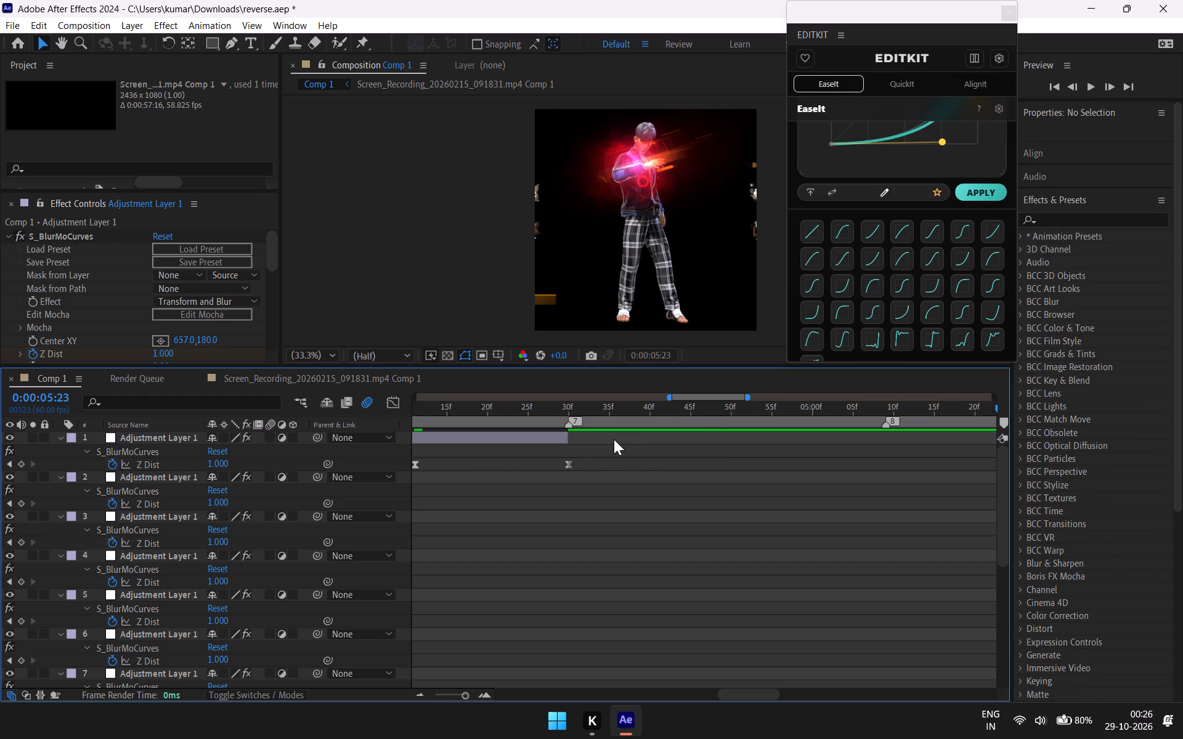
ctrl+click(613, 440)
click(570, 437)
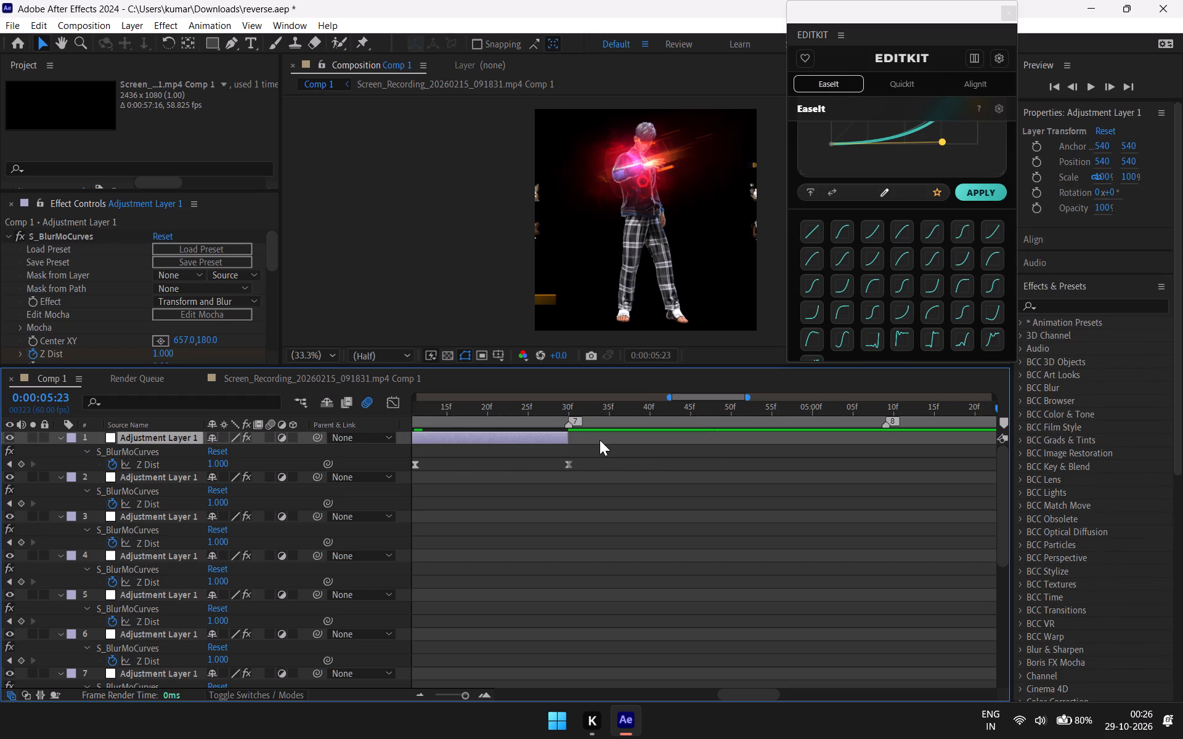
key(ctrl+c)
key(ctrl+v)
drag(551, 434, 872, 451)
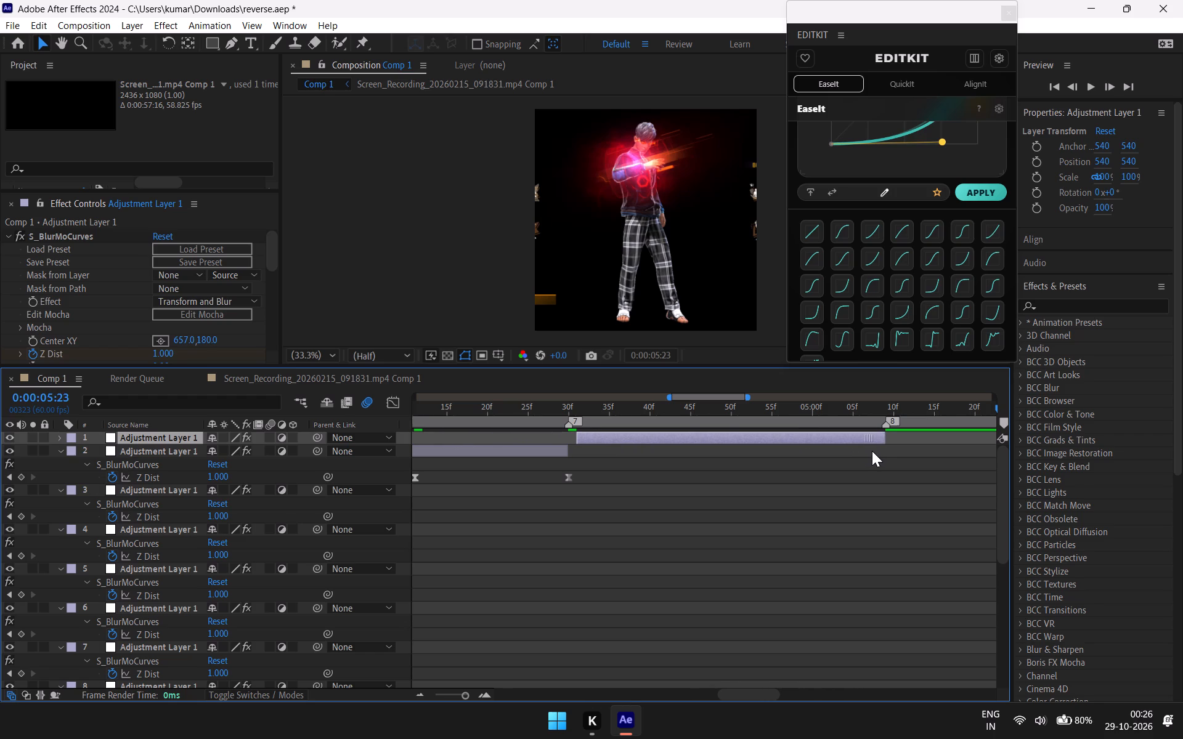
drag(872, 451, 863, 455)
drag(873, 438, 882, 437)
drag(882, 437, 882, 440)
Reveal the eighth clip's Z Dist keyframes, moving the last one to marker 8 and the middle one to 0:00:04:50.
key(u)
drag(873, 462, 874, 462)
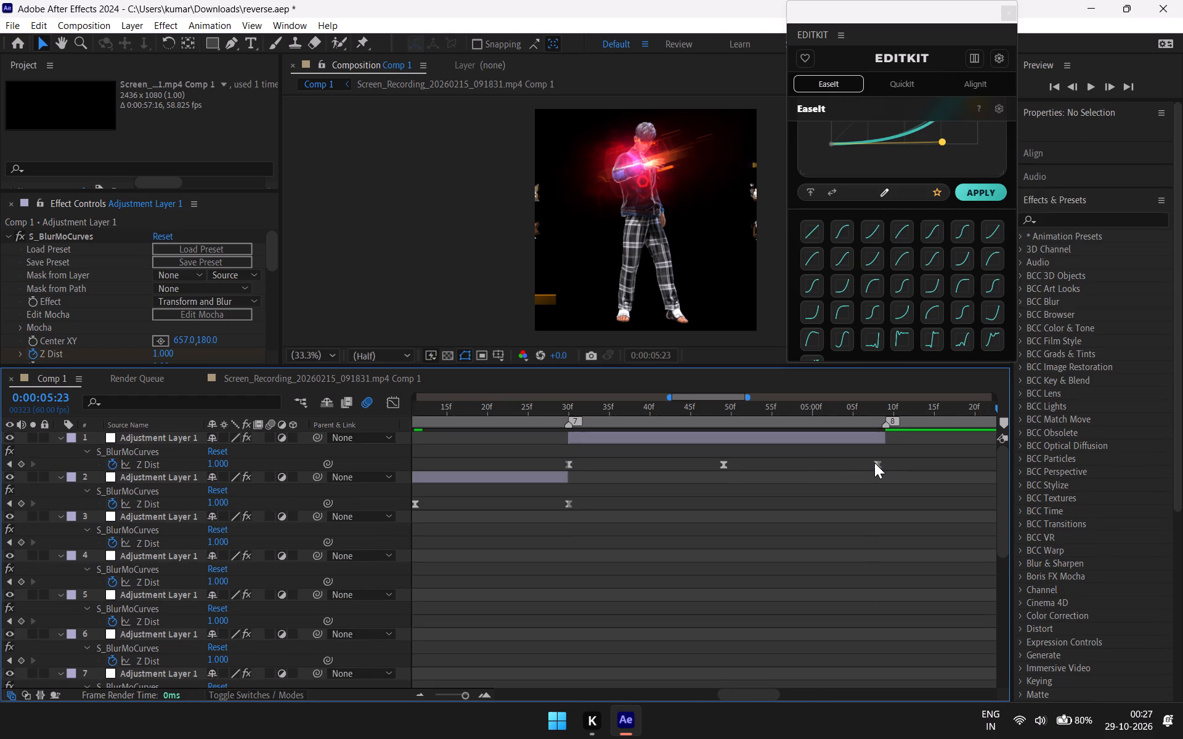
drag(874, 462, 884, 465)
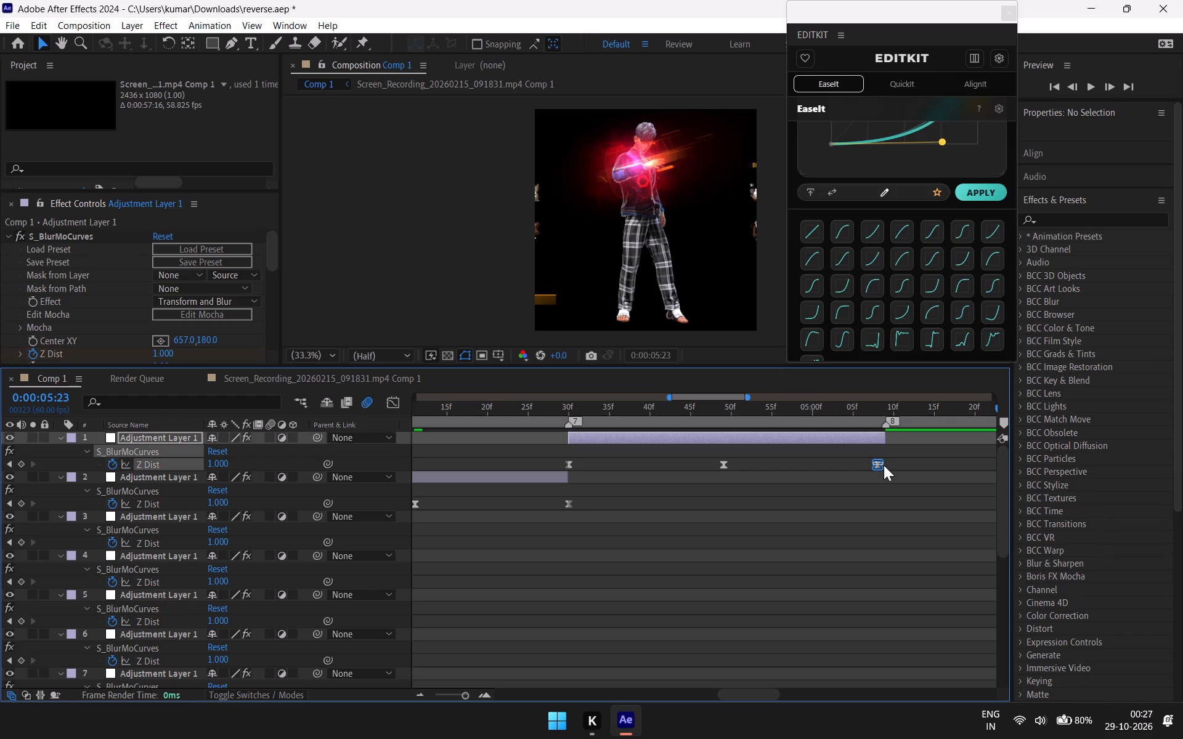
drag(884, 465, 890, 466)
click(878, 466)
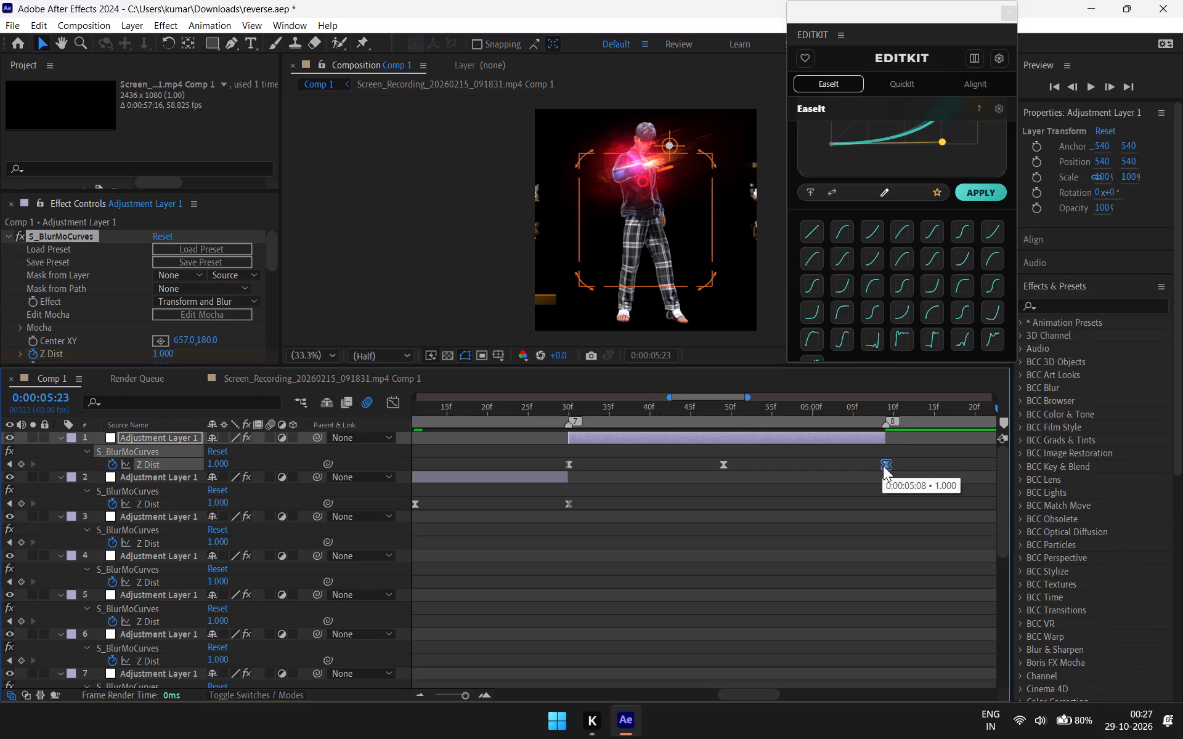
drag(725, 466, 732, 466)
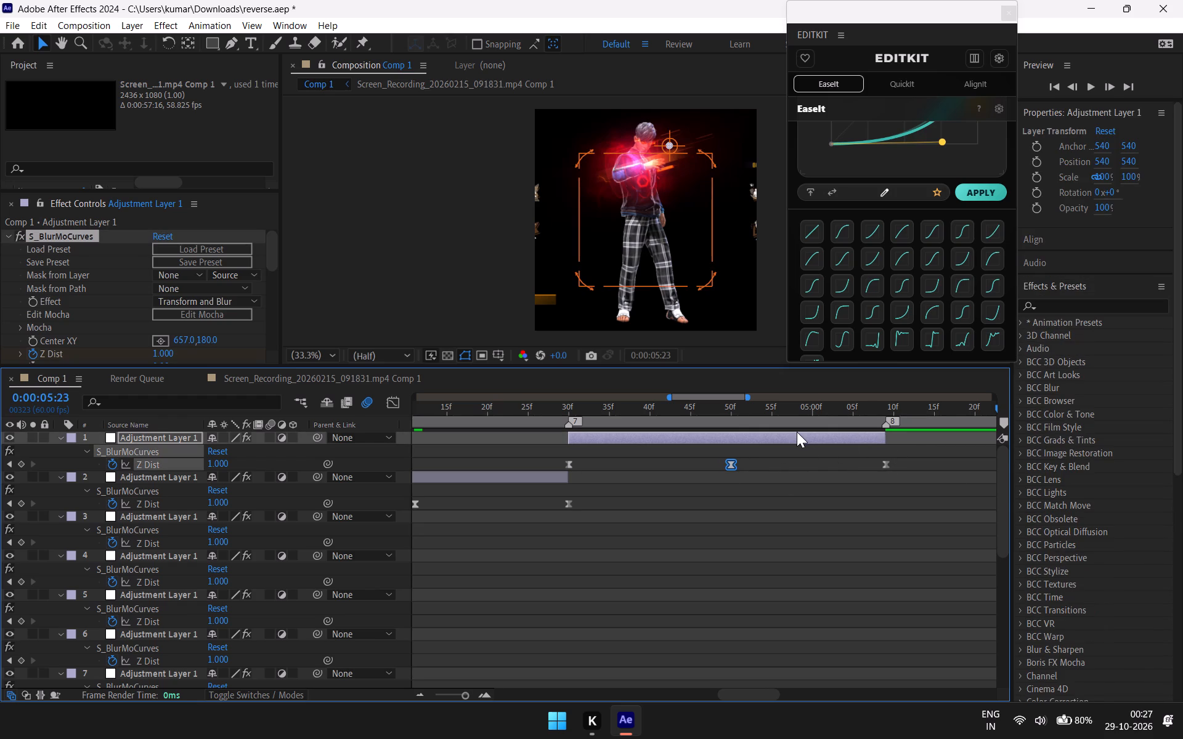
Paste another copy of the adjustment layer over the ninth clip and trim it to span marker 8 to marker 9.
click(797, 432)
key(ctrl+c)
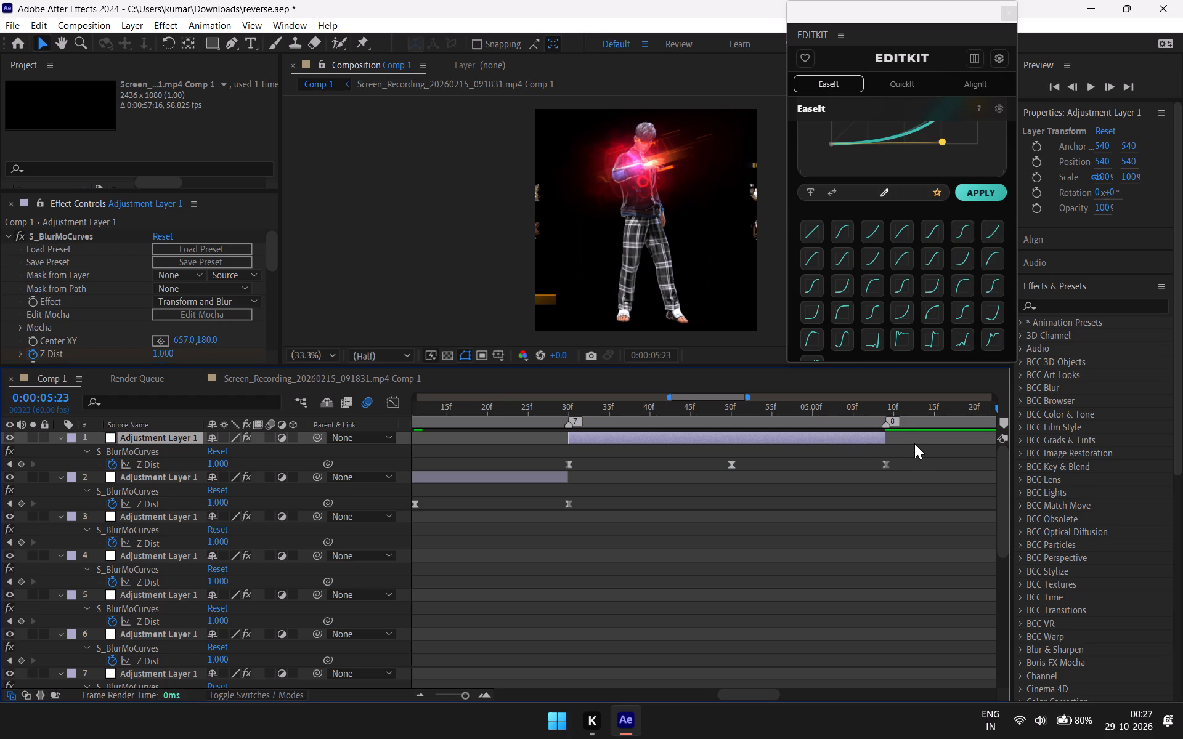
key(ctrl+v)
drag(851, 429, 916, 444)
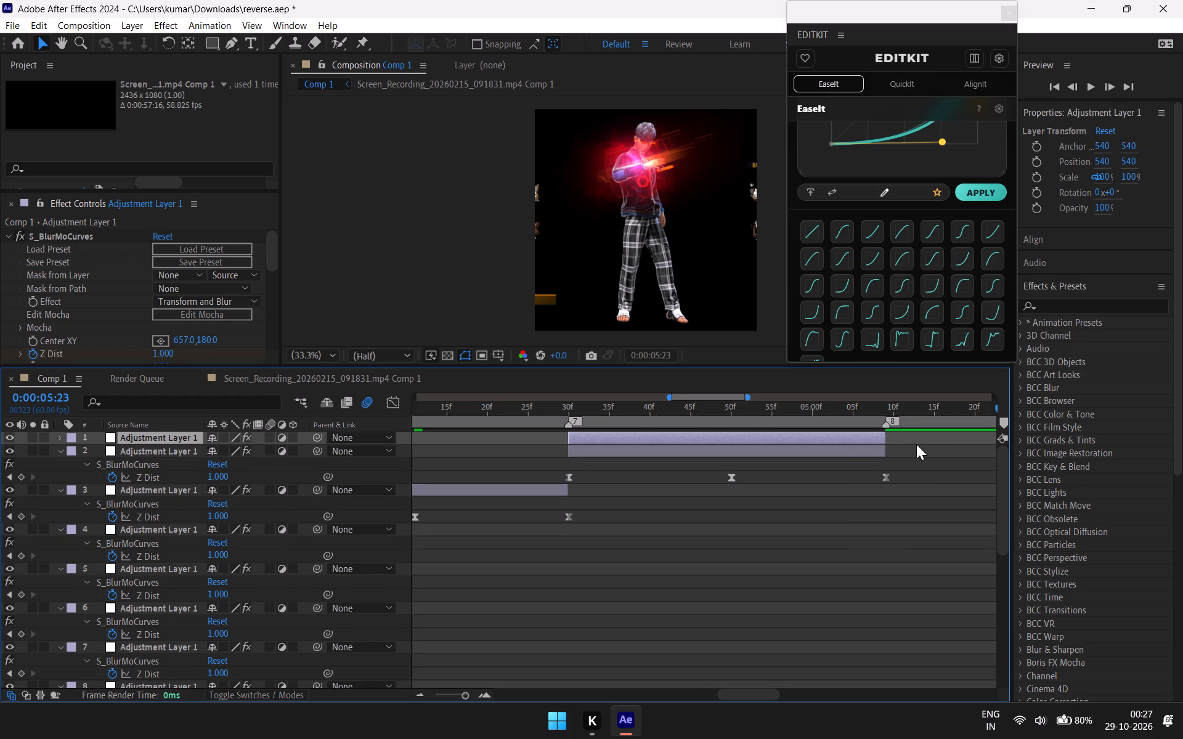
drag(916, 444, 919, 443)
drag(920, 444, 892, 448)
drag(738, 395, 773, 403)
drag(580, 435, 580, 435)
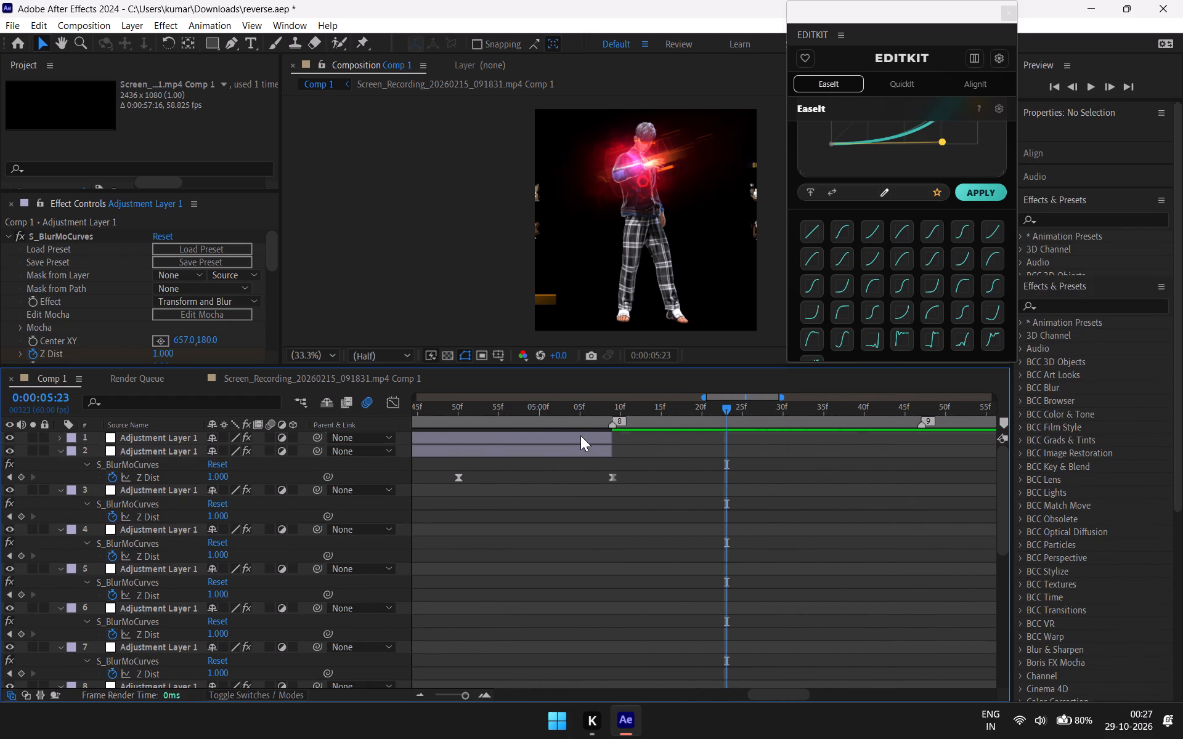
drag(580, 435, 887, 453)
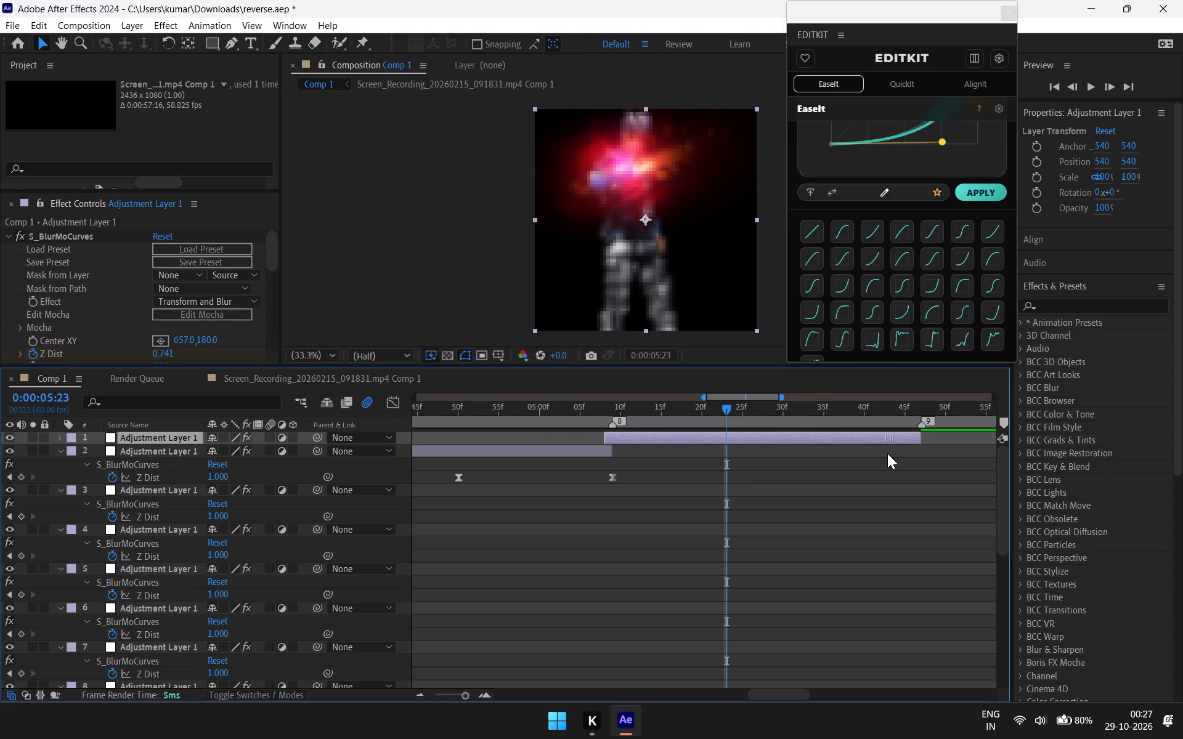
drag(887, 453, 898, 460)
click(929, 437)
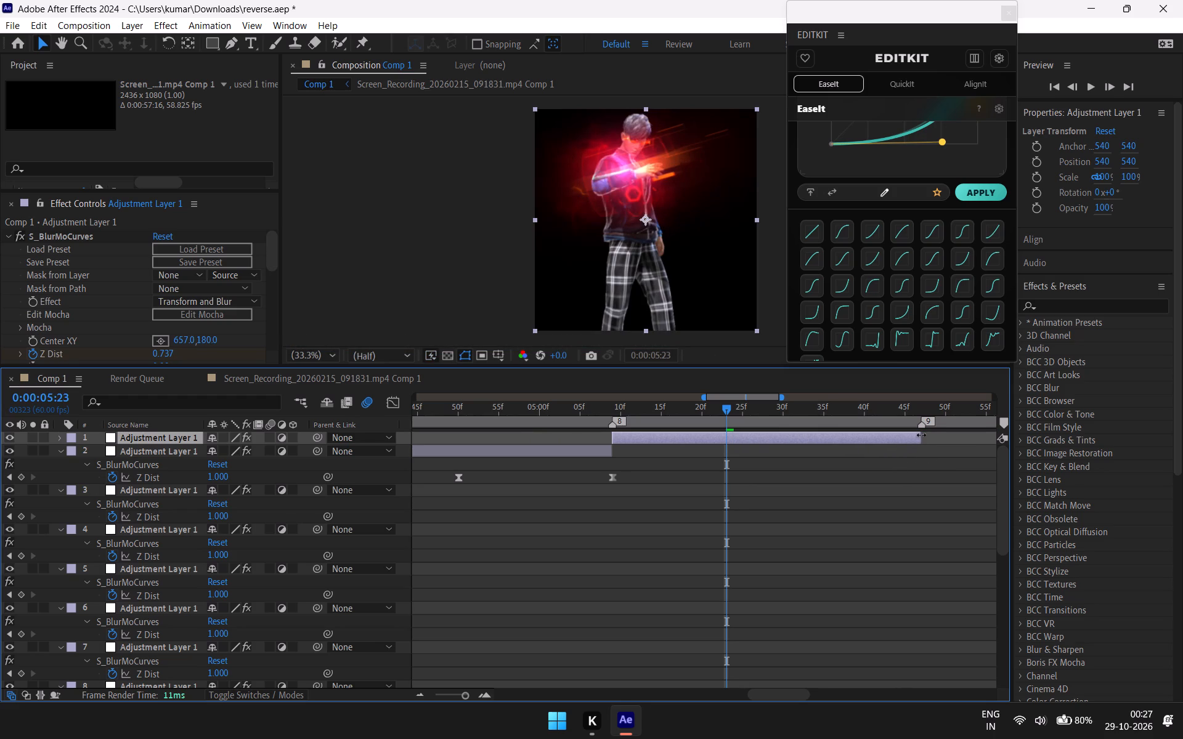
Reveal the ninth clip's Z Dist keyframes and move the last one to about 0:00:05:46, just before marker 9.
key(u)
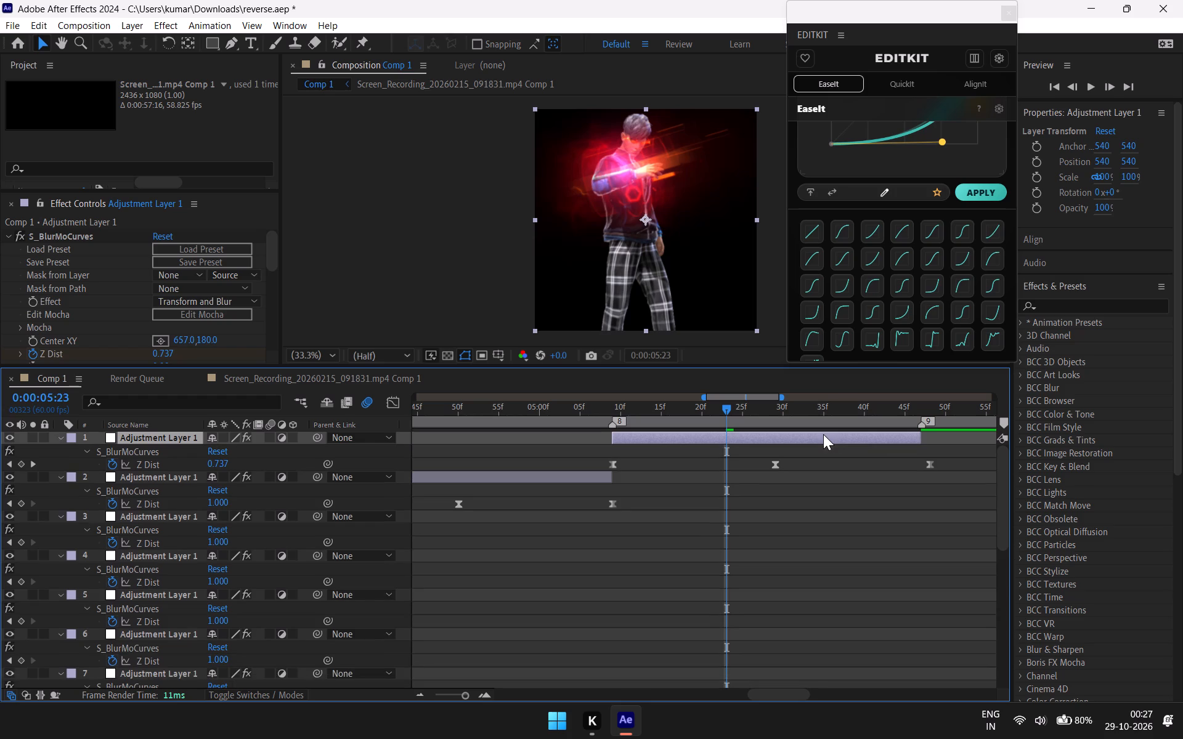
drag(928, 461, 924, 463)
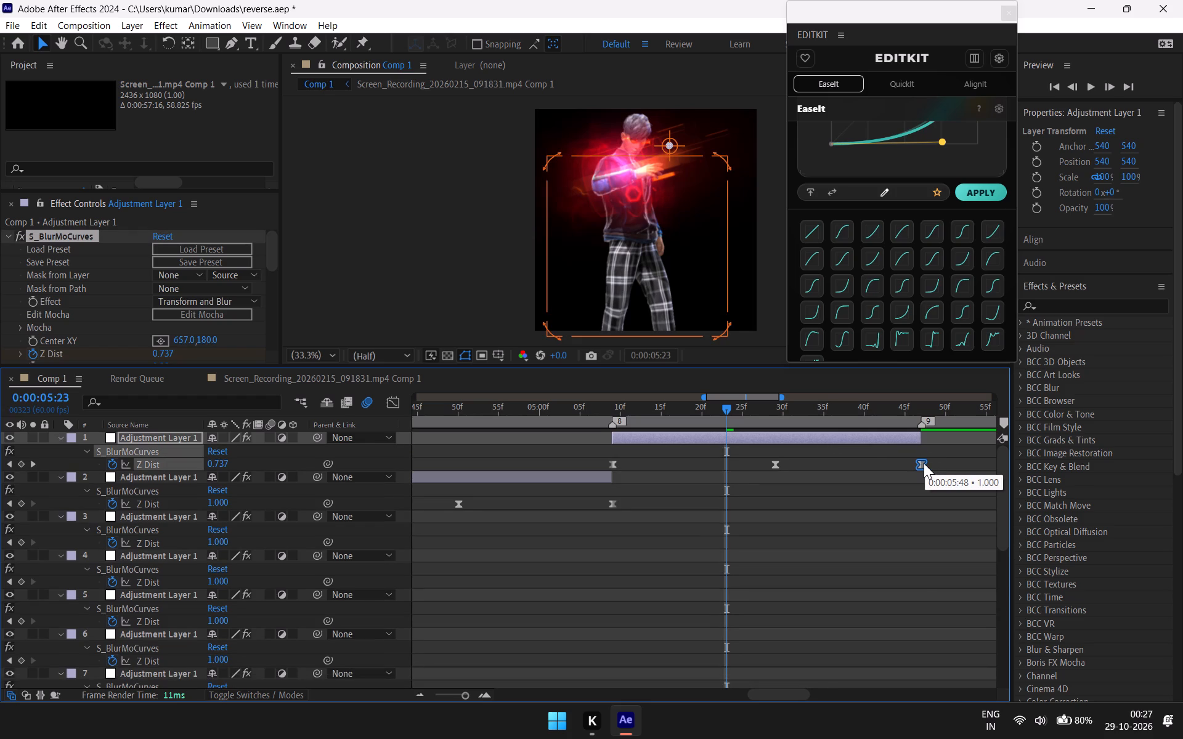
drag(924, 463, 911, 465)
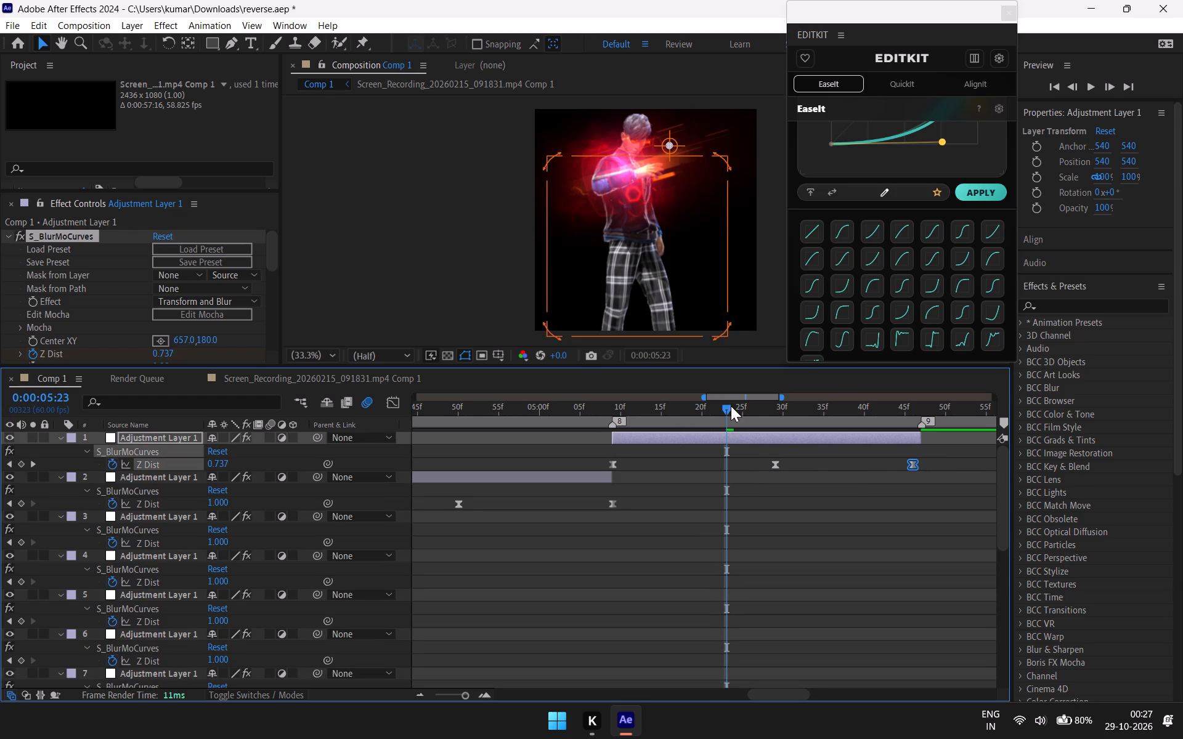
At the ninth clip's middle Z Dist keyframe, 0:00:05:29, move the S_BlurMoCurves center to about 537, 144 on the character's face.
drag(723, 403, 778, 434)
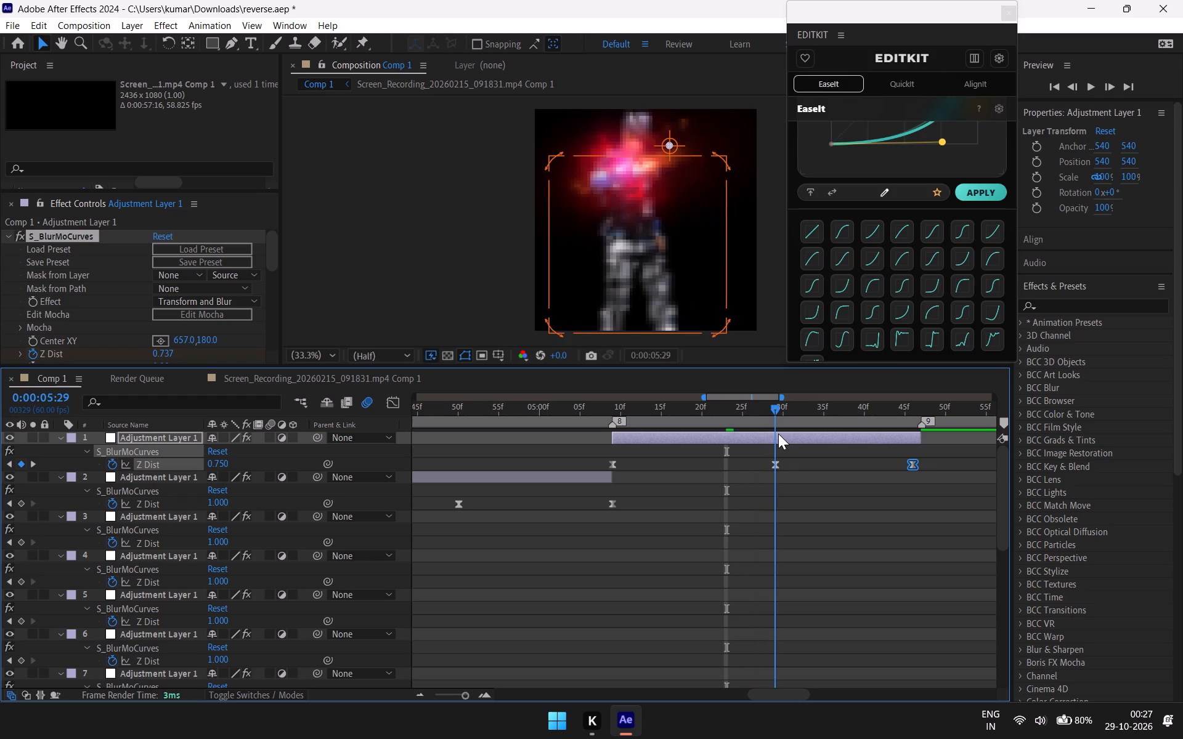
drag(778, 434, 778, 434)
click(772, 467)
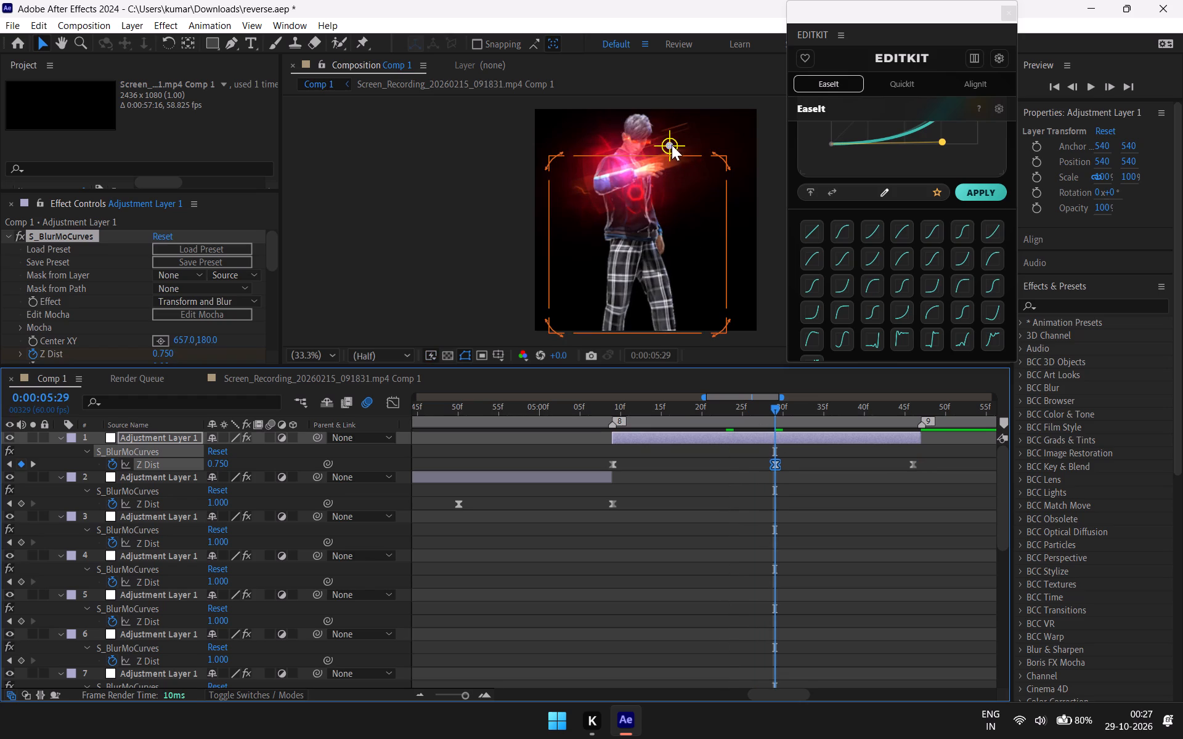
drag(667, 144, 642, 141)
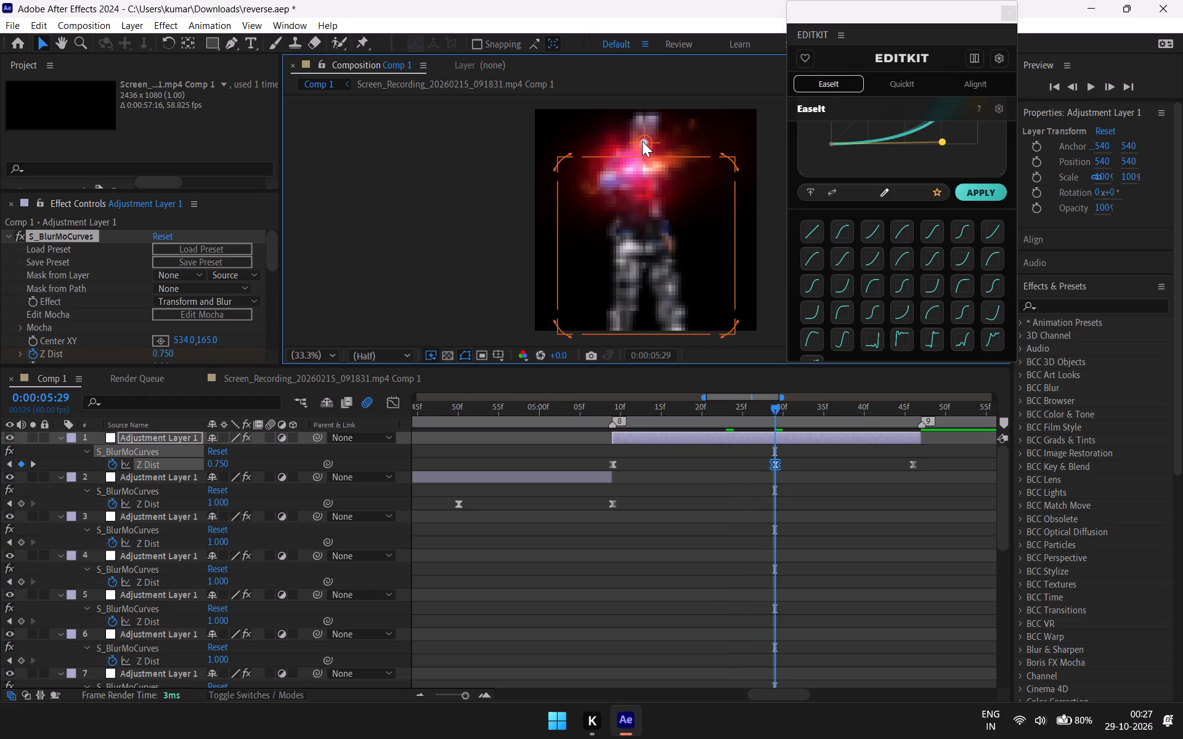
drag(642, 141, 643, 137)
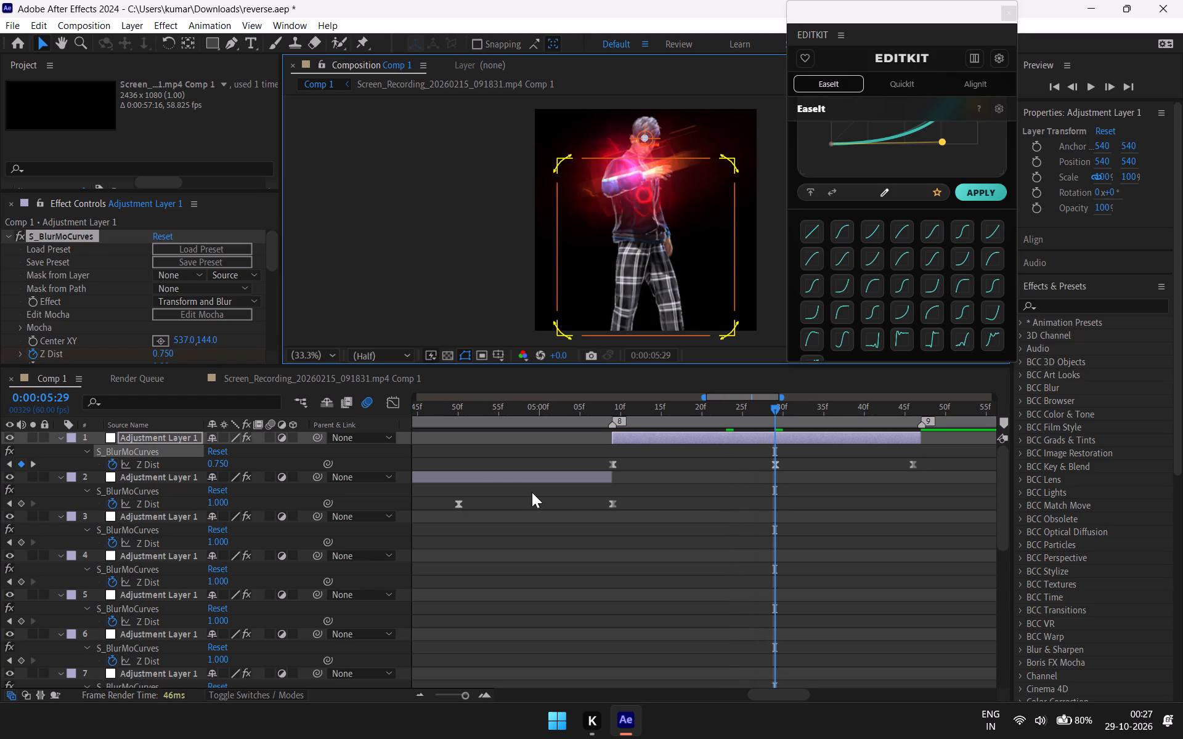
At the eighth clip's middle Z Dist keyframe, 0:00:04:50, move the S_BlurMoCurves center to about 576, 99 on the character's face.
click(459, 503)
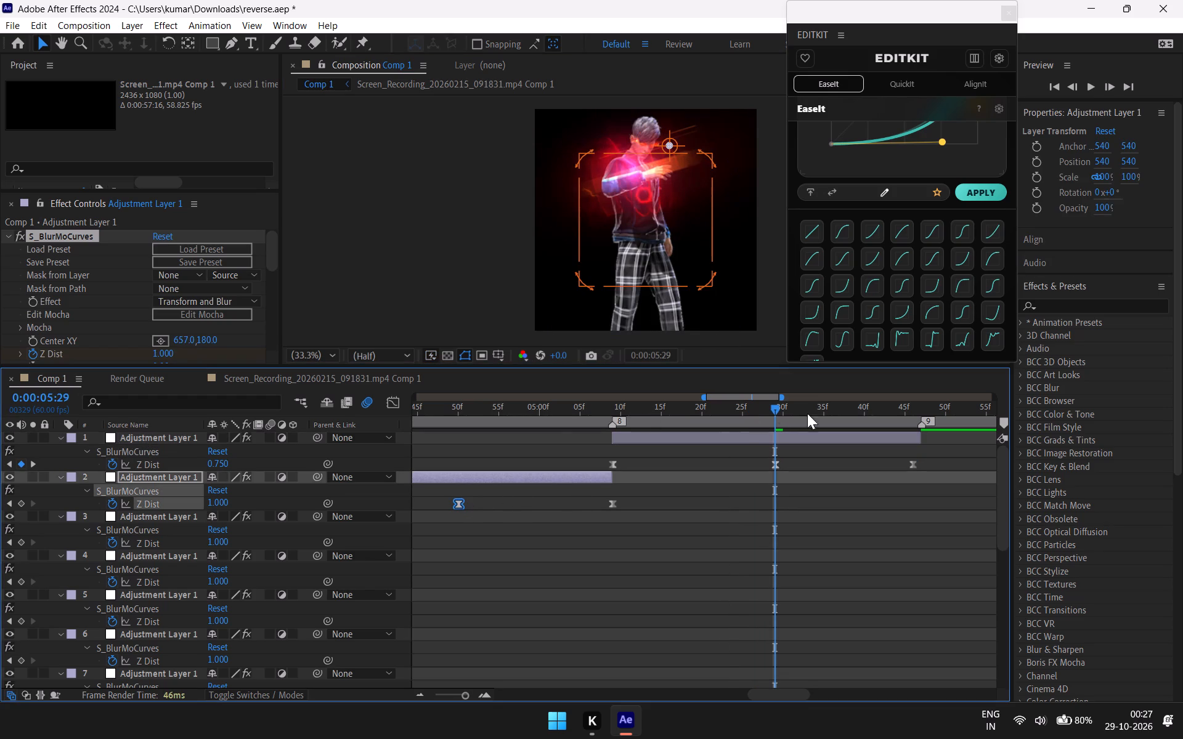
drag(773, 405, 468, 512)
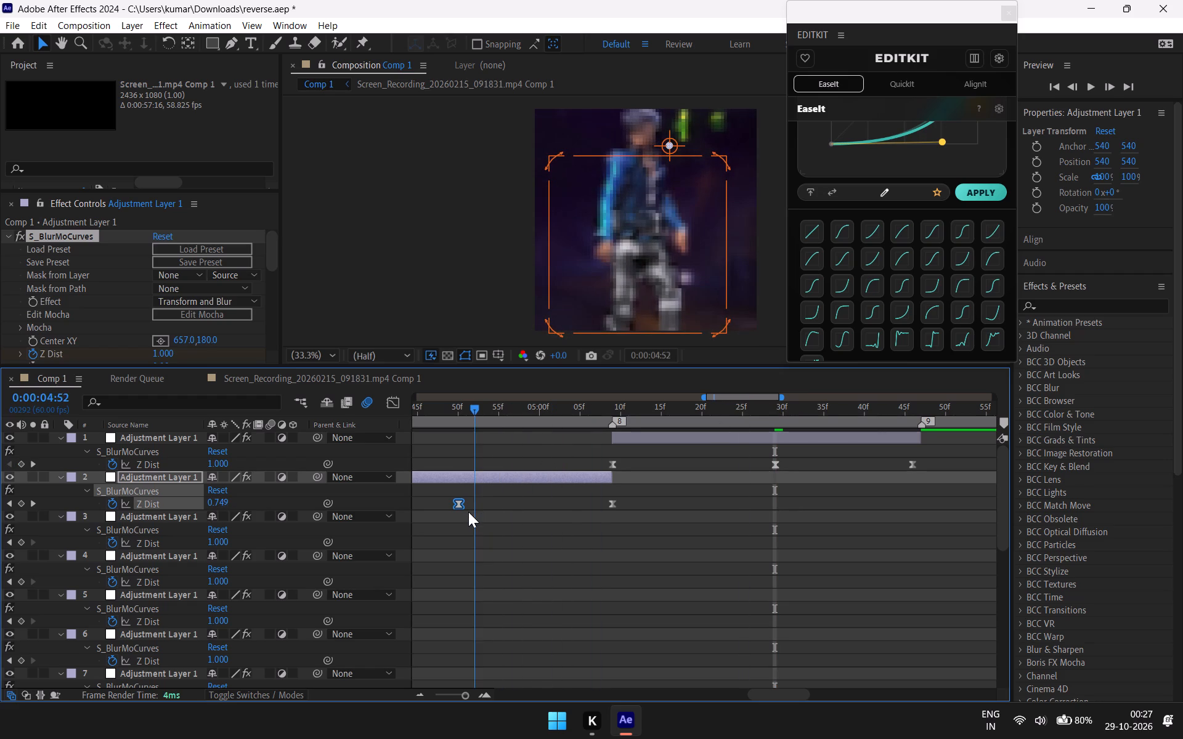
drag(468, 512, 458, 520)
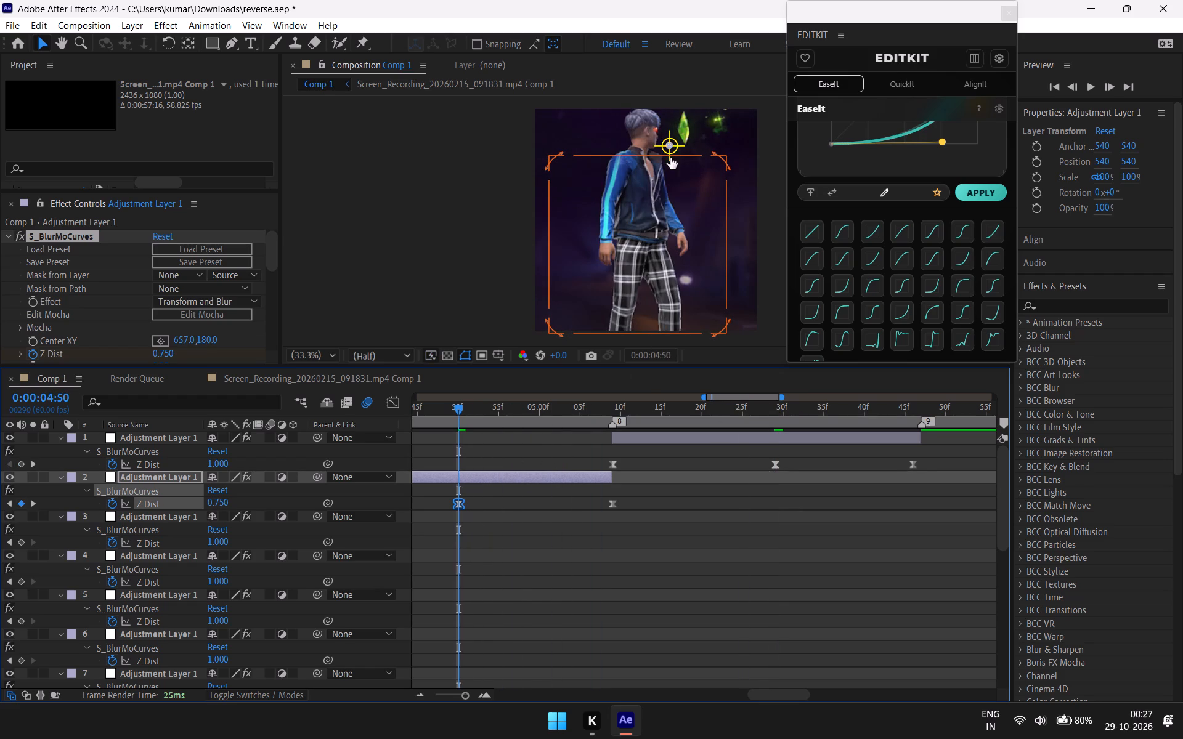
drag(670, 145, 657, 127)
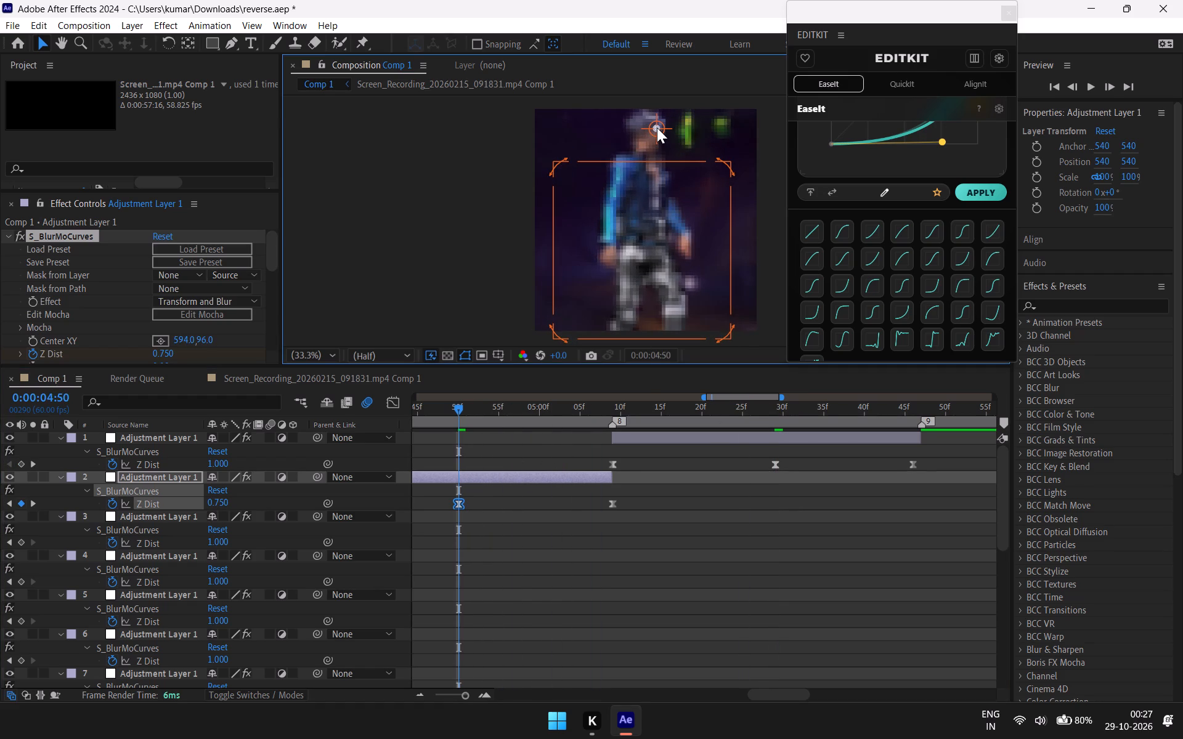
drag(657, 127, 653, 128)
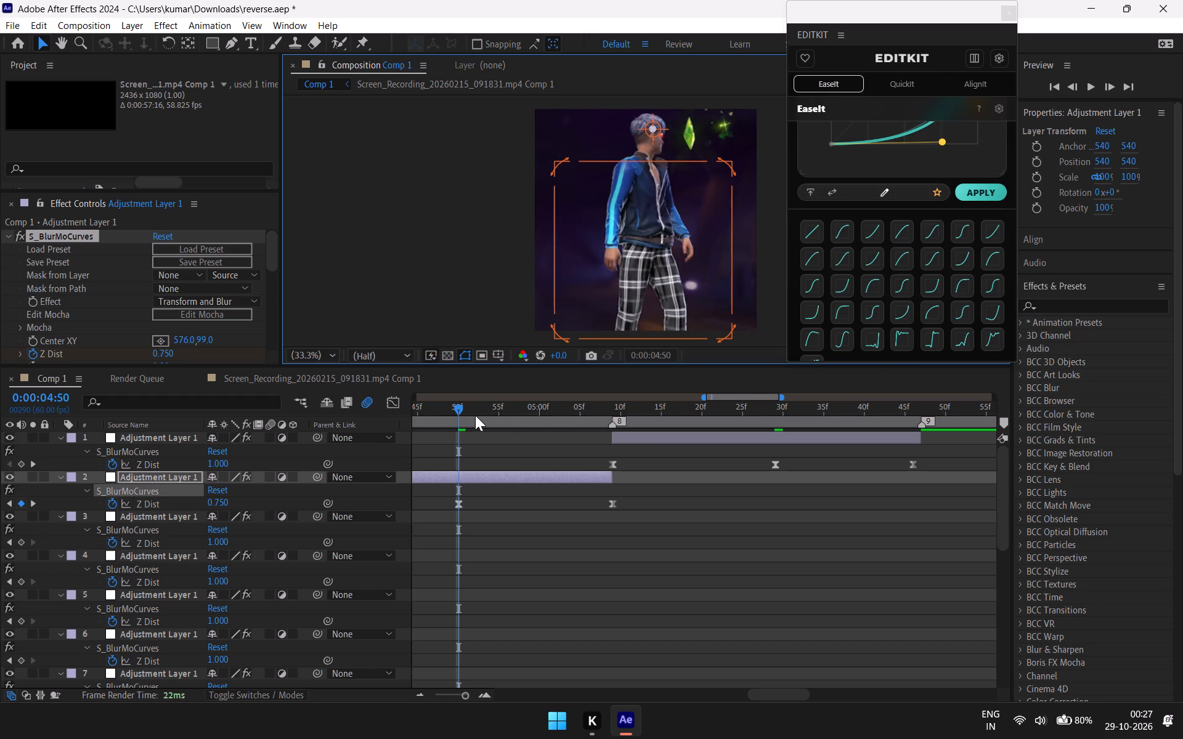
Paste a copy of the ninth clip's adjustment layer over the tenth clip and trim it to span marker 9 to marker 10.
drag(442, 406, 1062, 427)
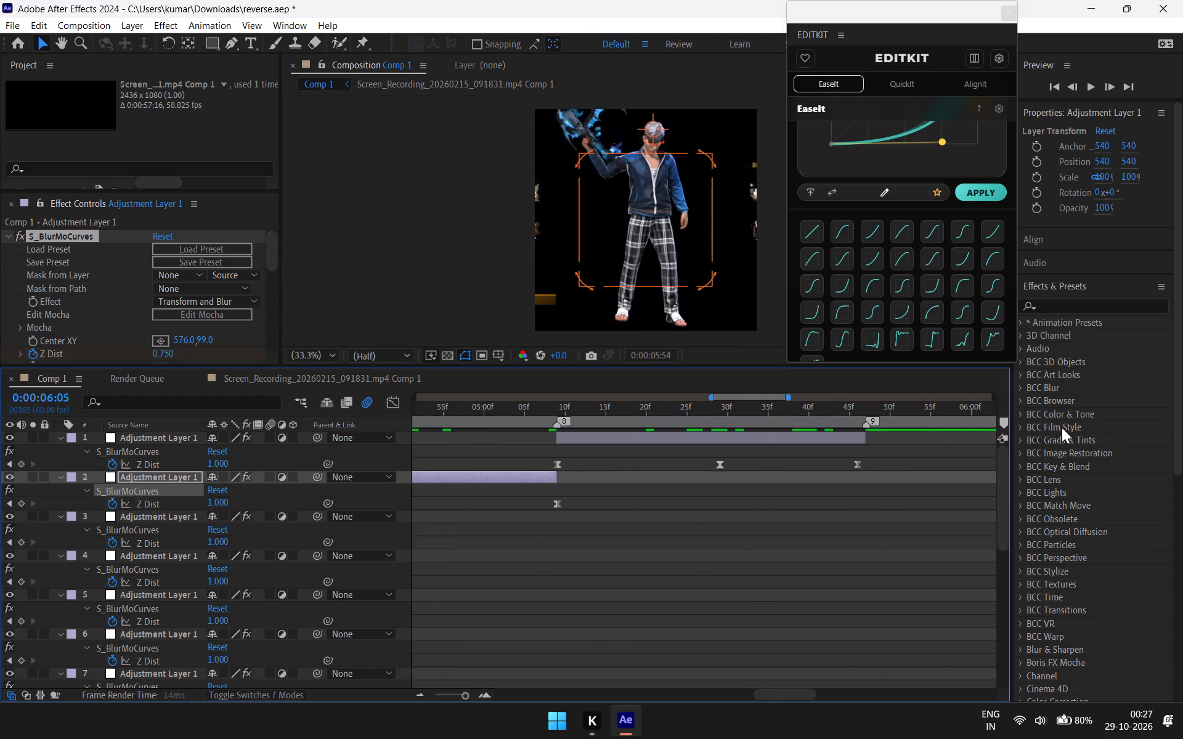
drag(1062, 427, 713, 460)
click(420, 438)
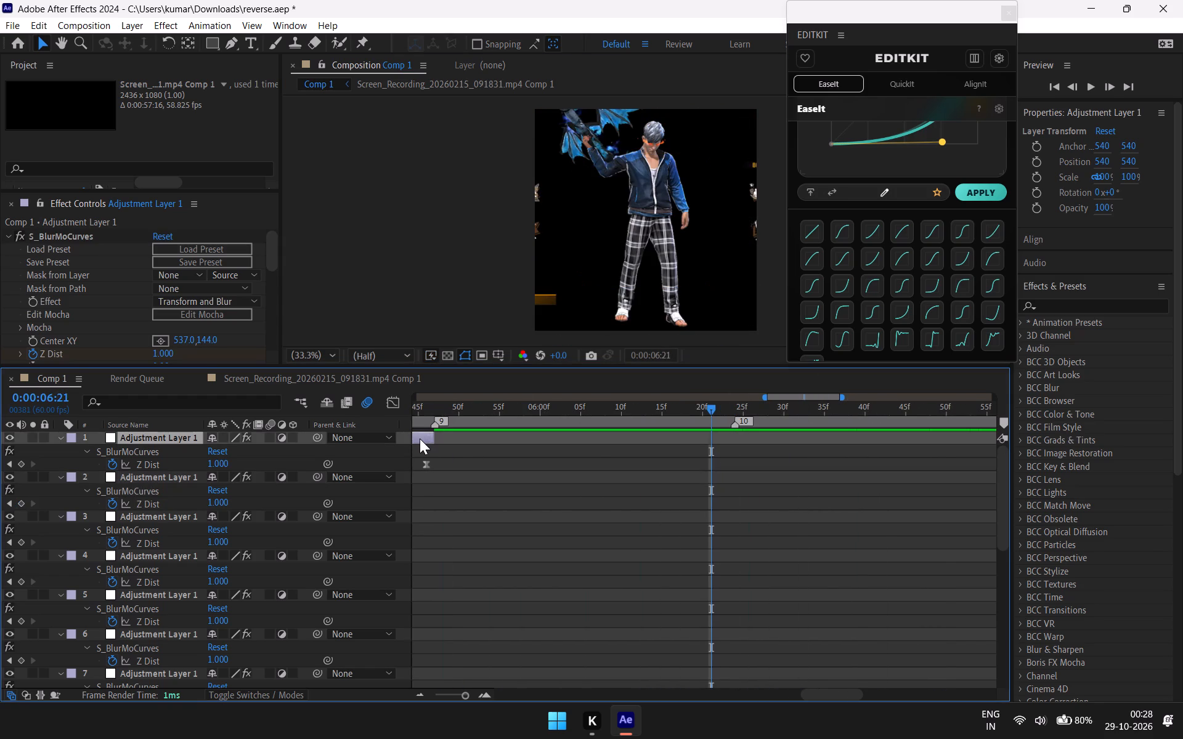
key(ctrl+c)
key(ctrl+v)
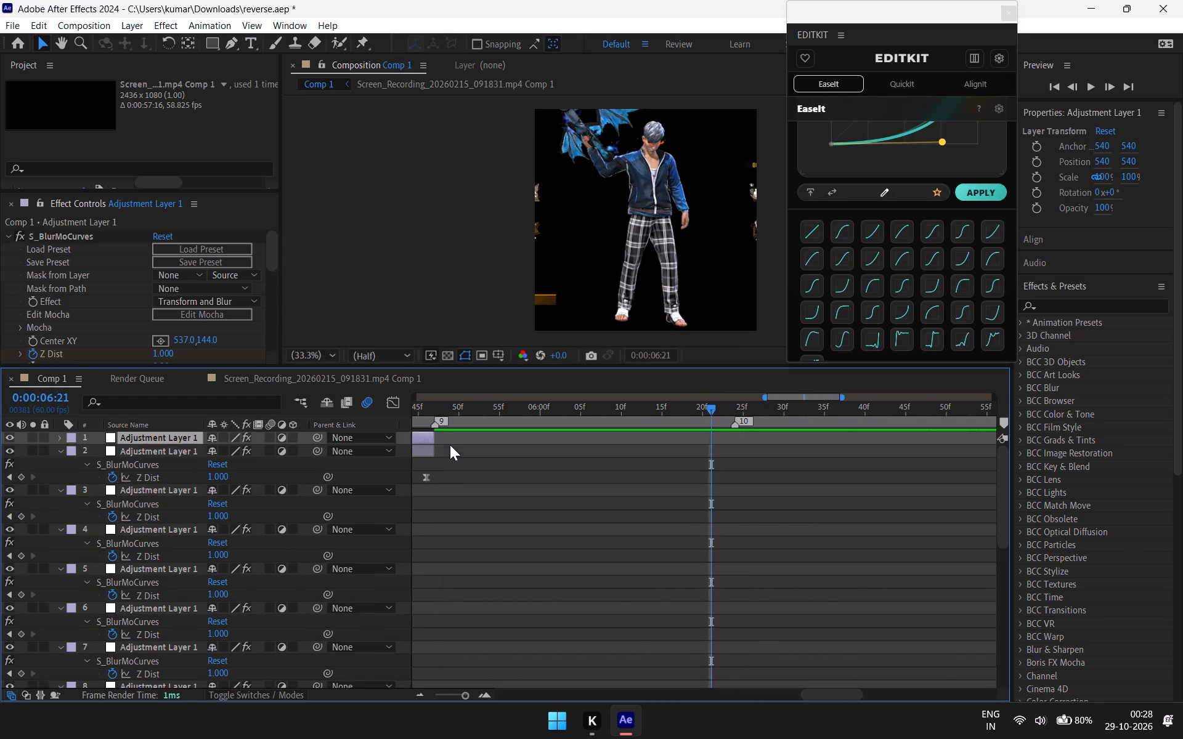
drag(425, 437, 685, 445)
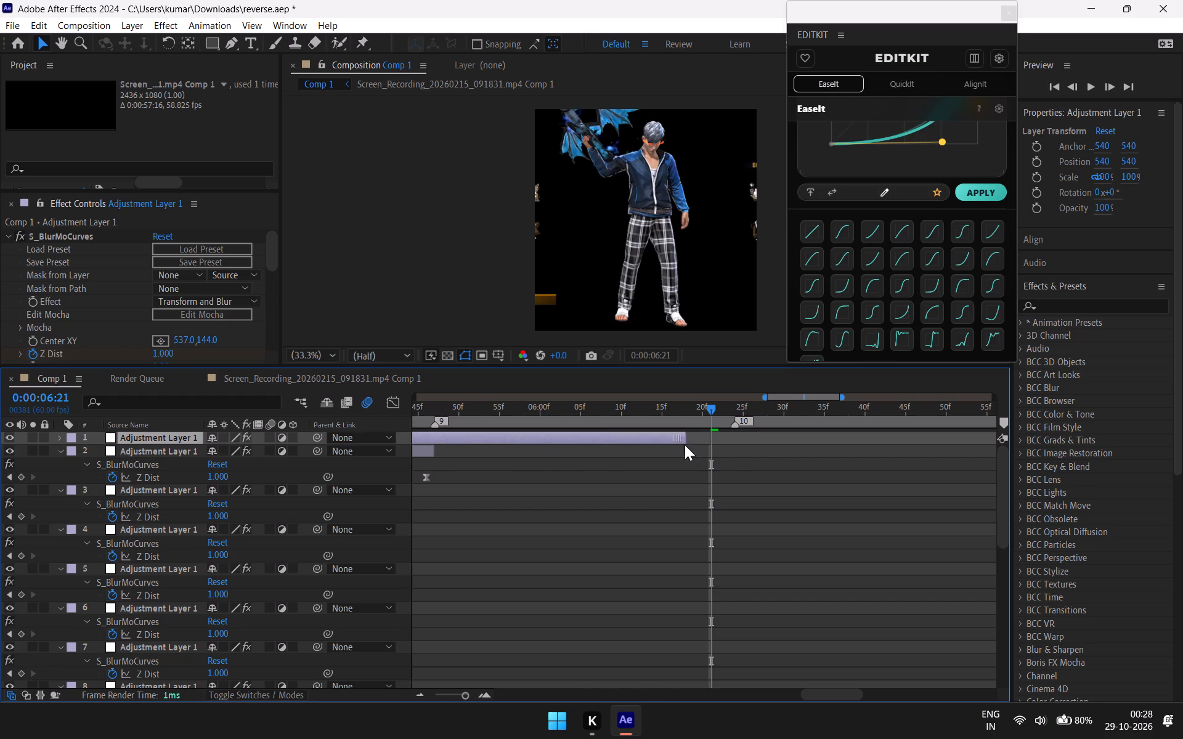
drag(685, 445, 736, 456)
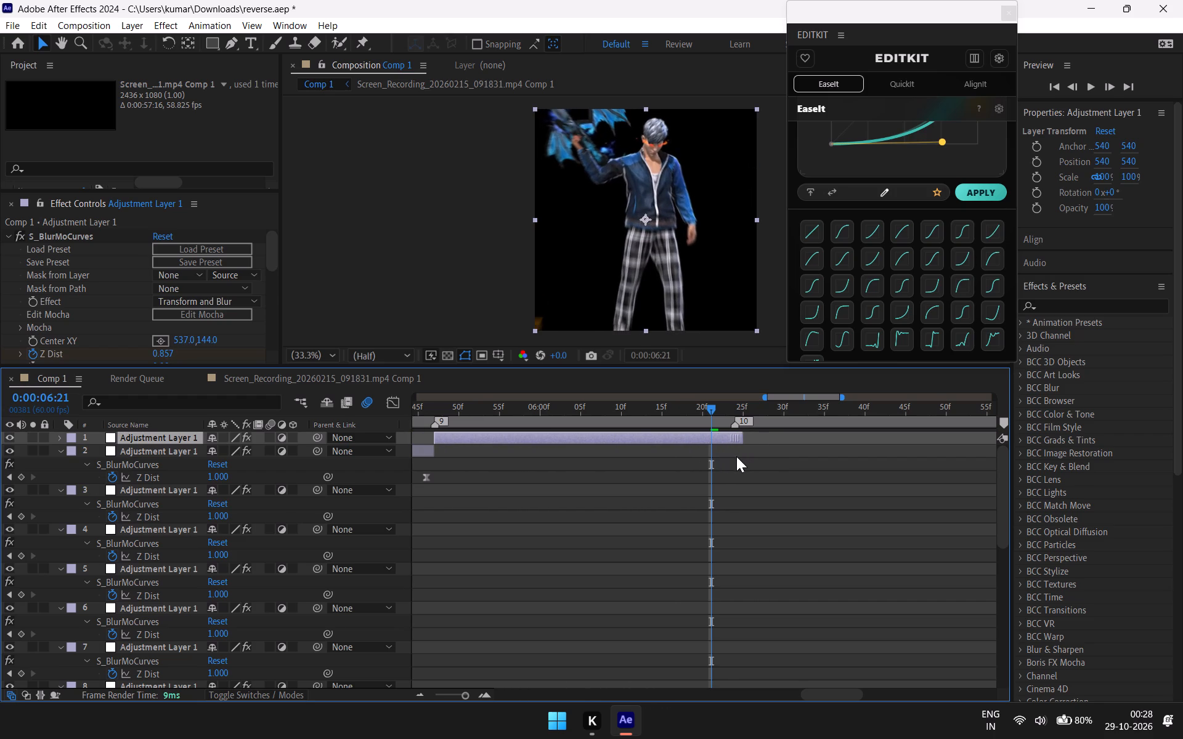
drag(736, 456, 736, 456)
drag(743, 440, 737, 443)
Reveal the tenth clip's Z Dist keyframes and move the middle one to 0:00:06:05.
key(u)
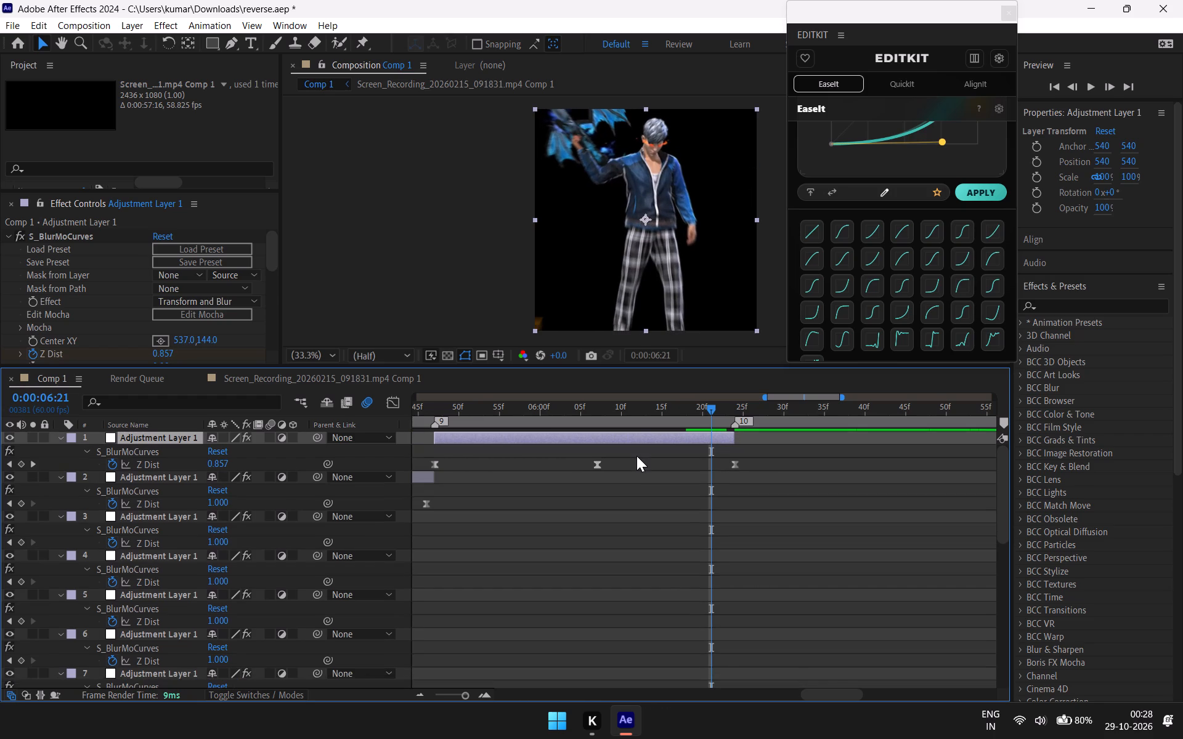
click(733, 464)
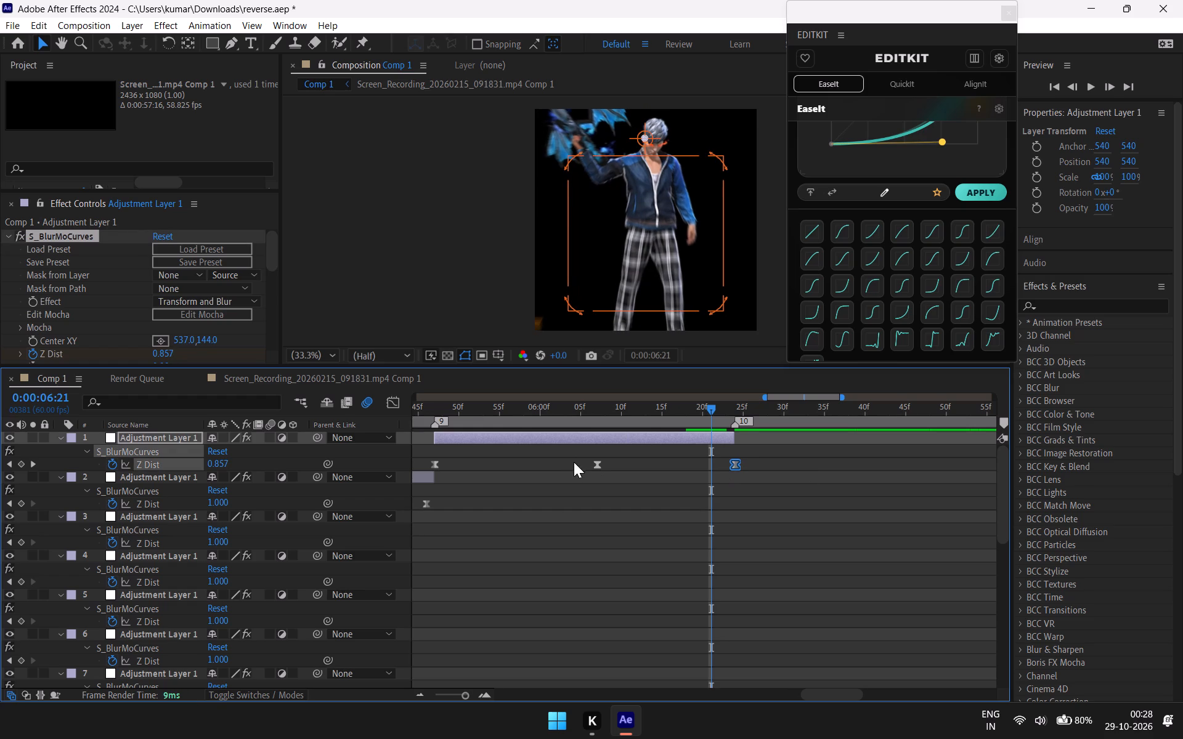
click(599, 465)
click(599, 465)
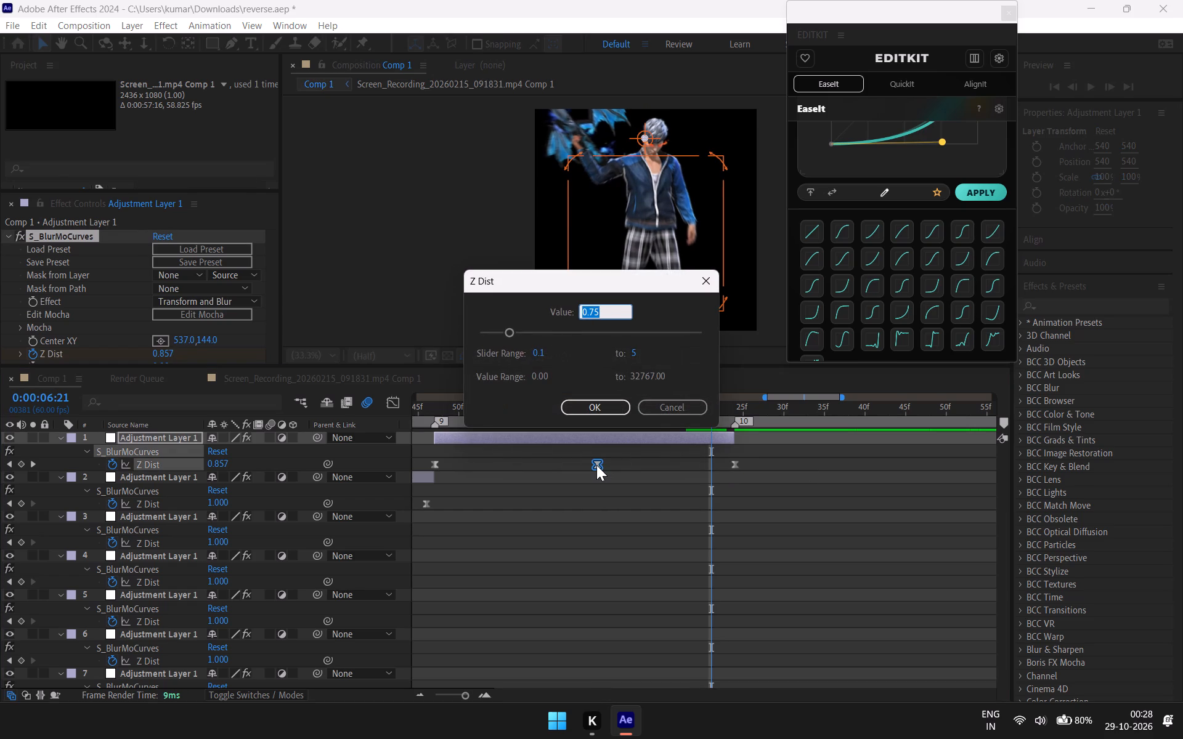
click(596, 392)
drag(596, 403, 596, 410)
drag(598, 464, 581, 469)
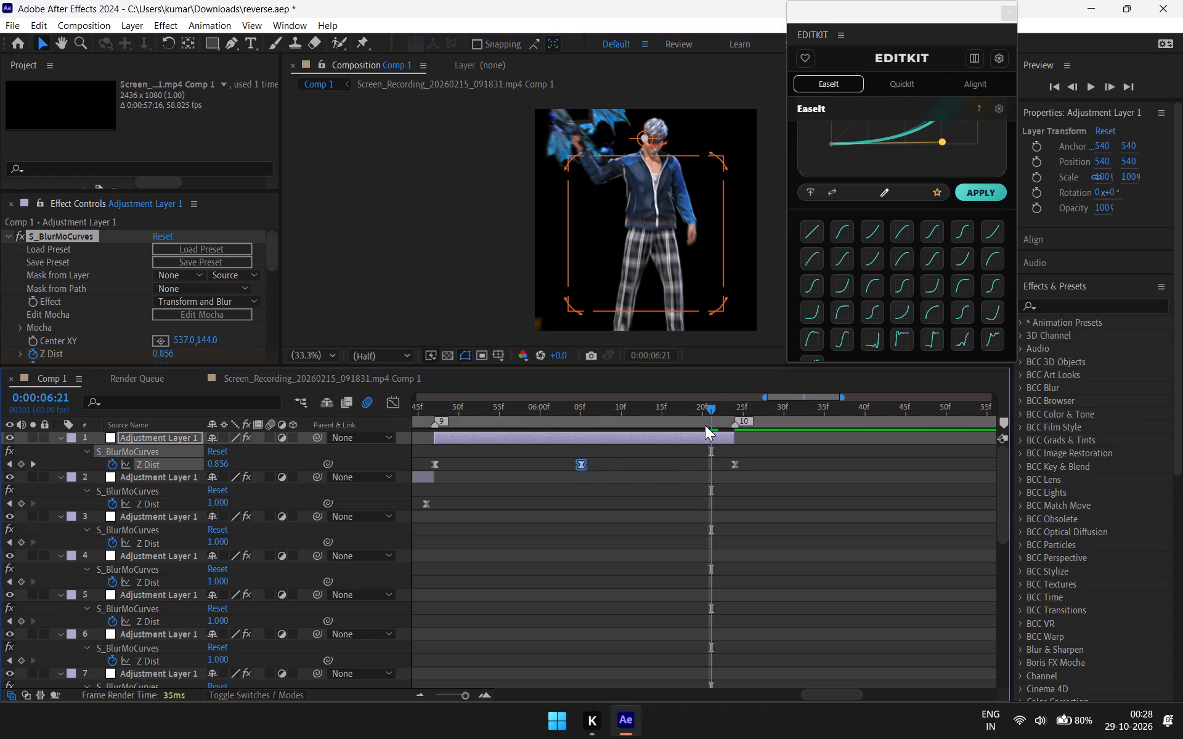
At the tenth clip's middle Z Dist keyframe, 0:00:06:05, move the S_BlurMoCurves center to about 585, 138 on the character's face.
drag(715, 403, 579, 438)
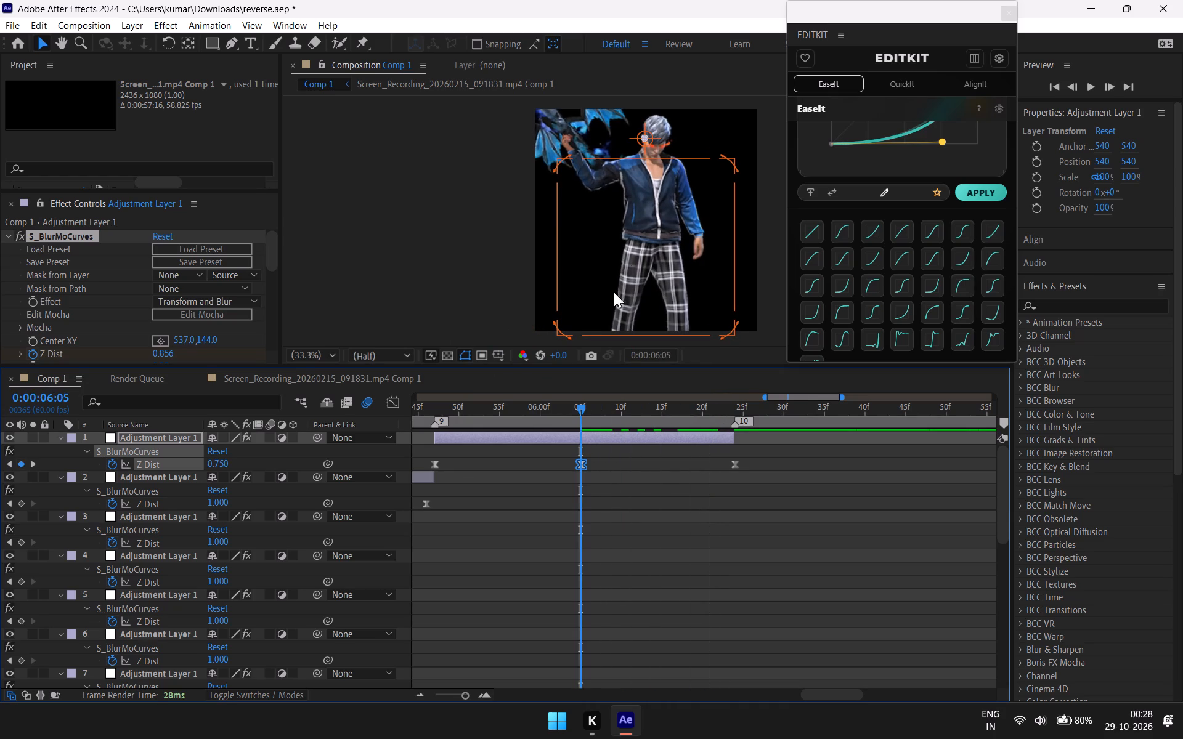
drag(644, 135, 651, 142)
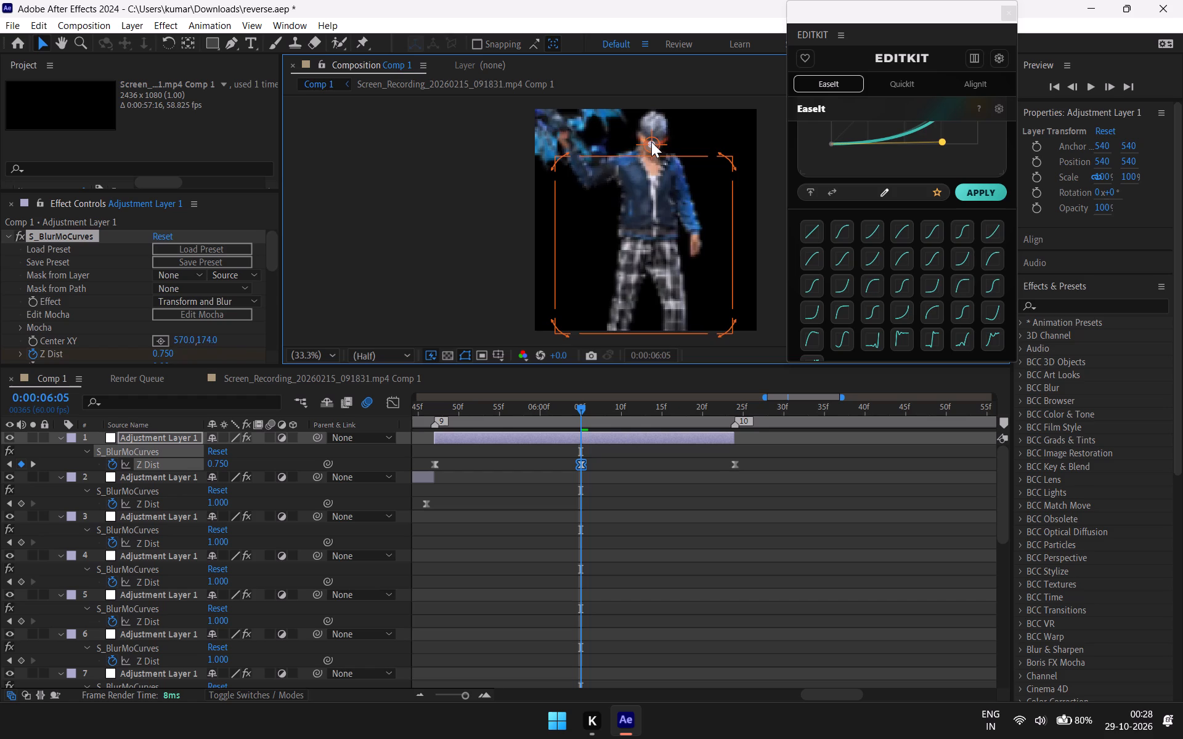
drag(651, 142, 654, 134)
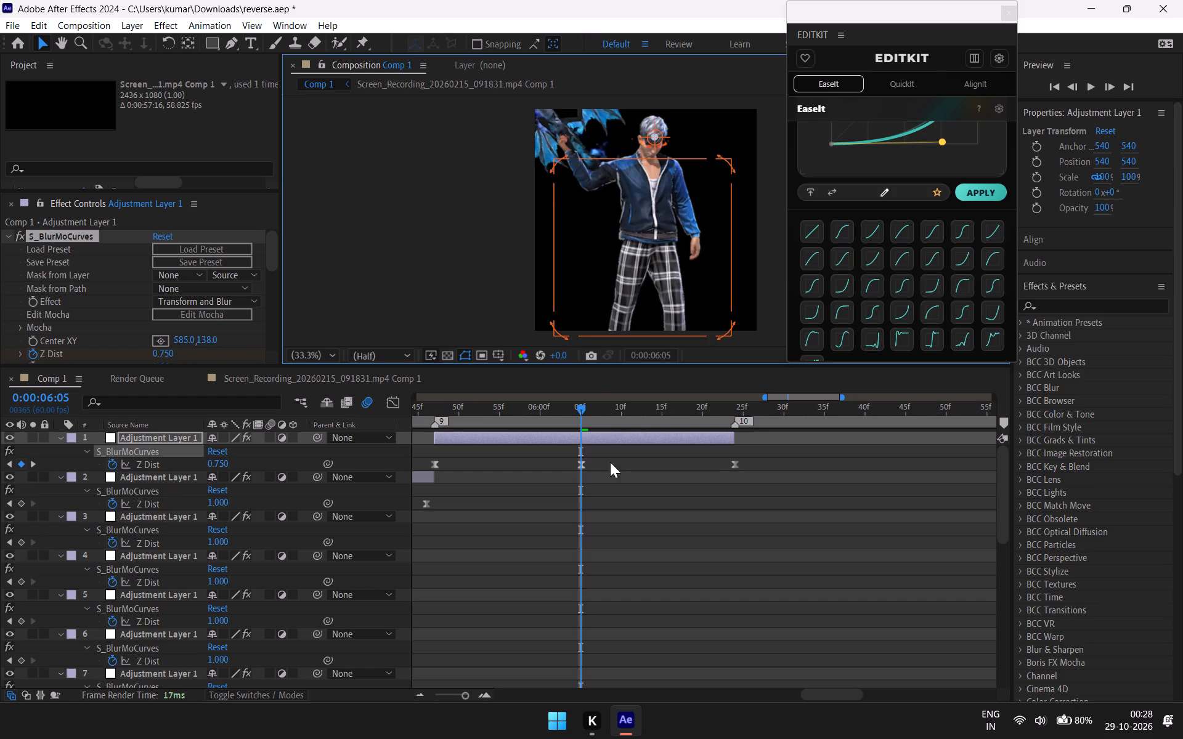
Paste a copy of the adjustment layer over the eleventh clip, starting at marker 10 and extended to just past marker 11.
drag(577, 402, 874, 424)
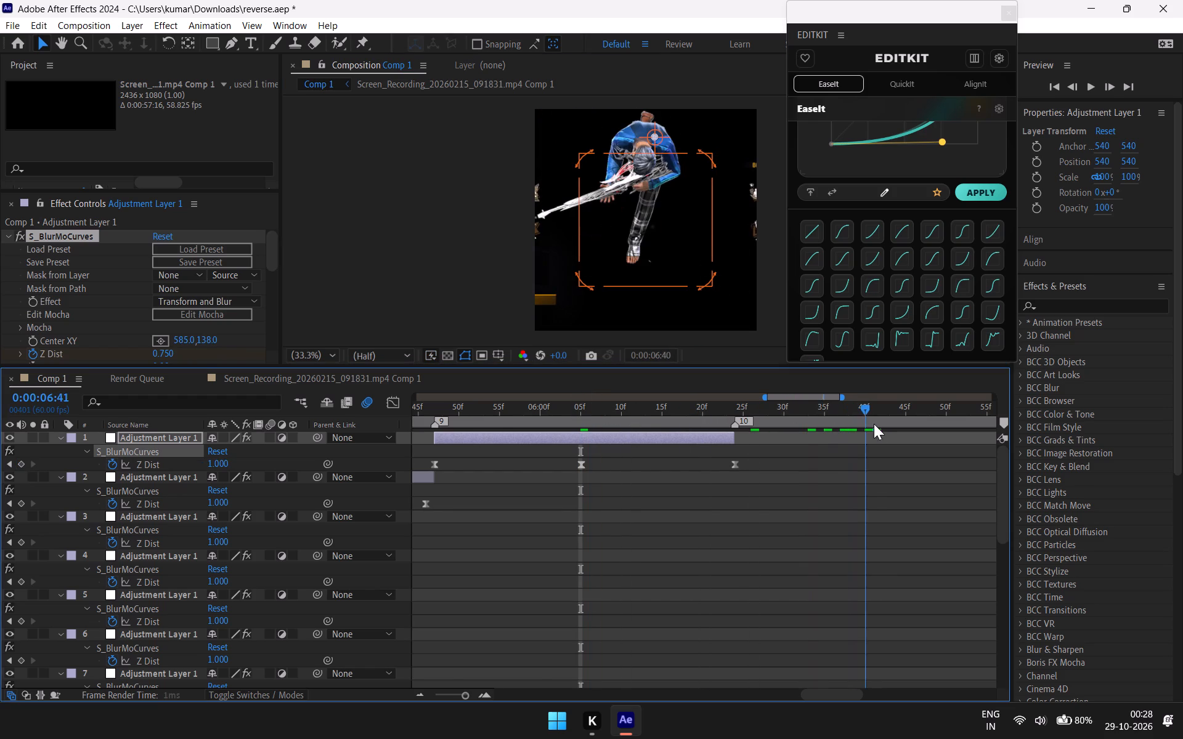
drag(874, 424, 872, 424)
click(677, 431)
key(ctrl+c)
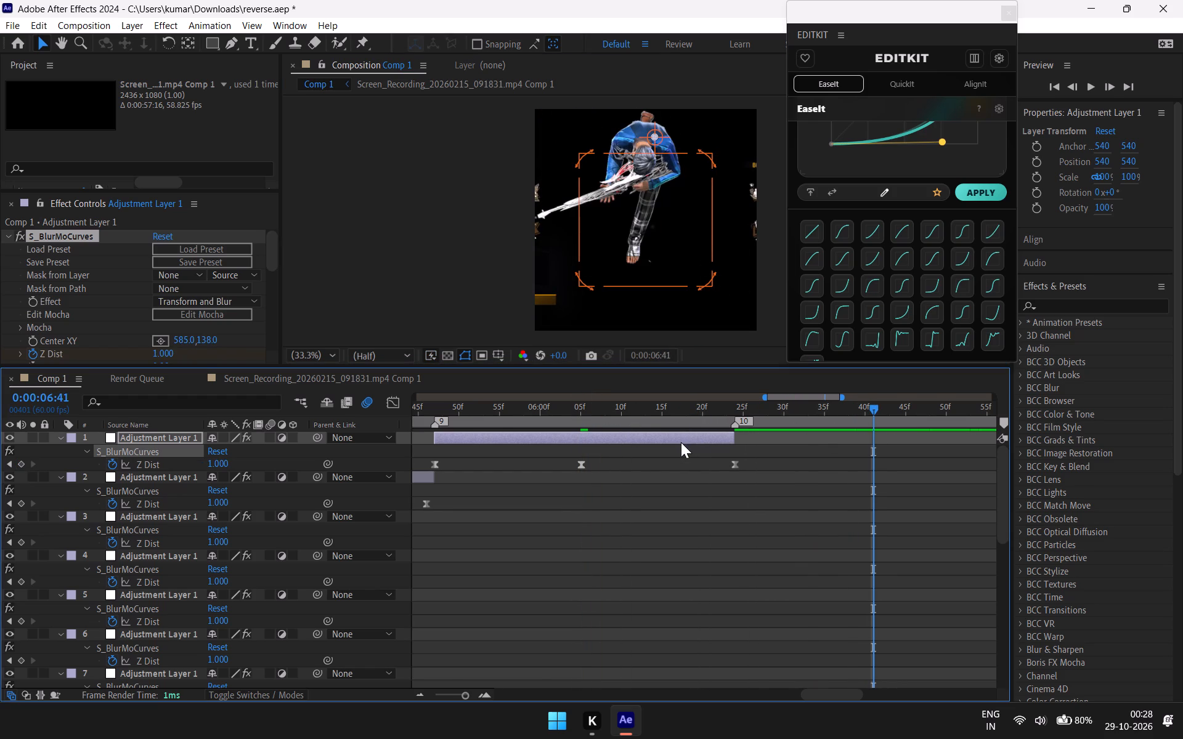
key(ctrl+v)
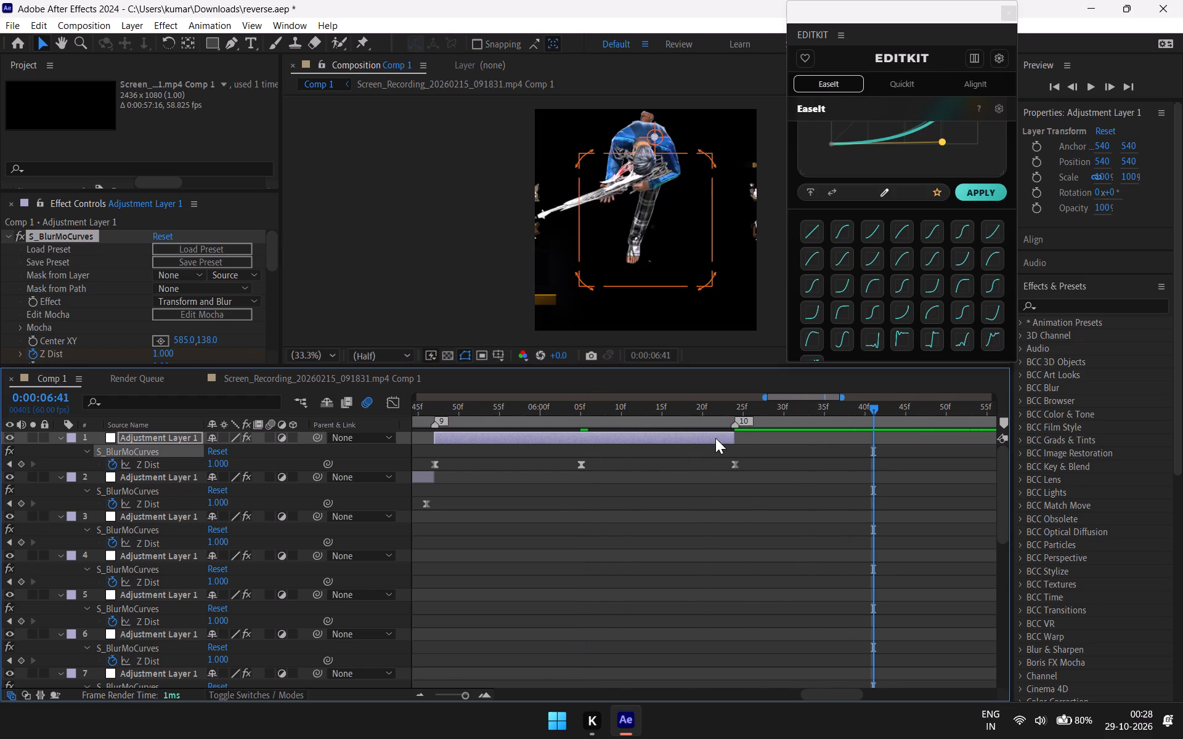
click(715, 437)
key(ctrl+c)
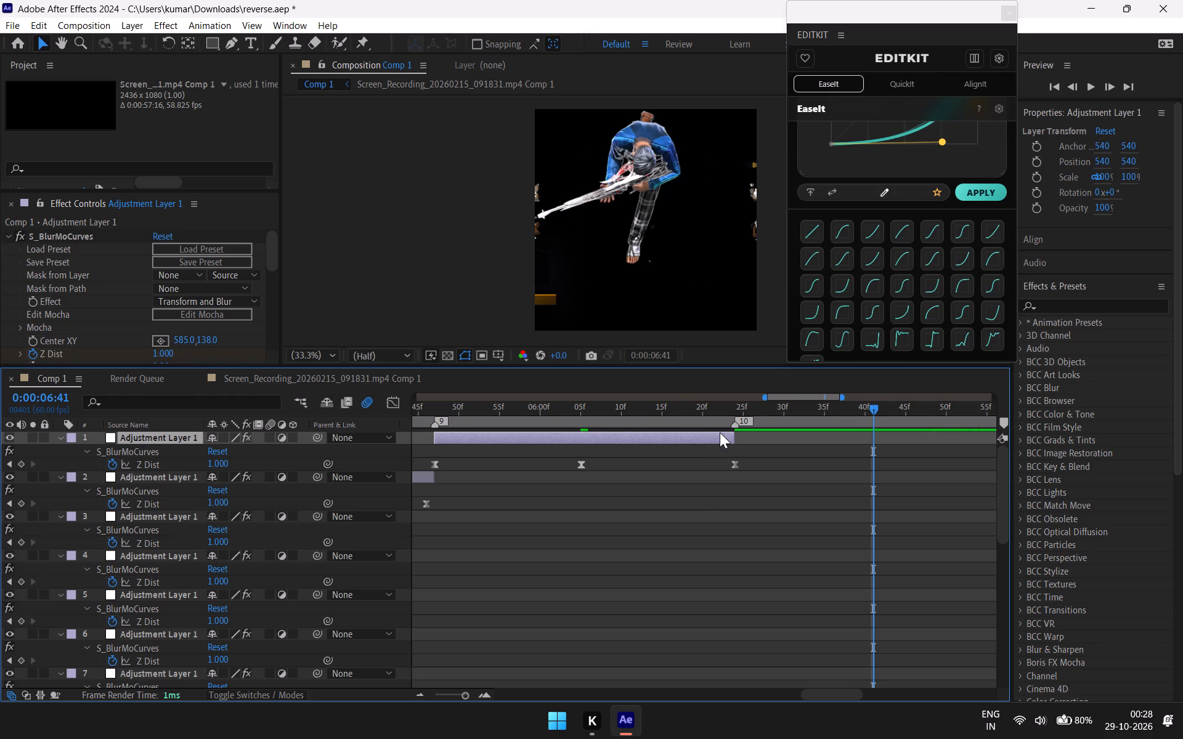
key(ctrl+v)
drag(722, 435, 942, 437)
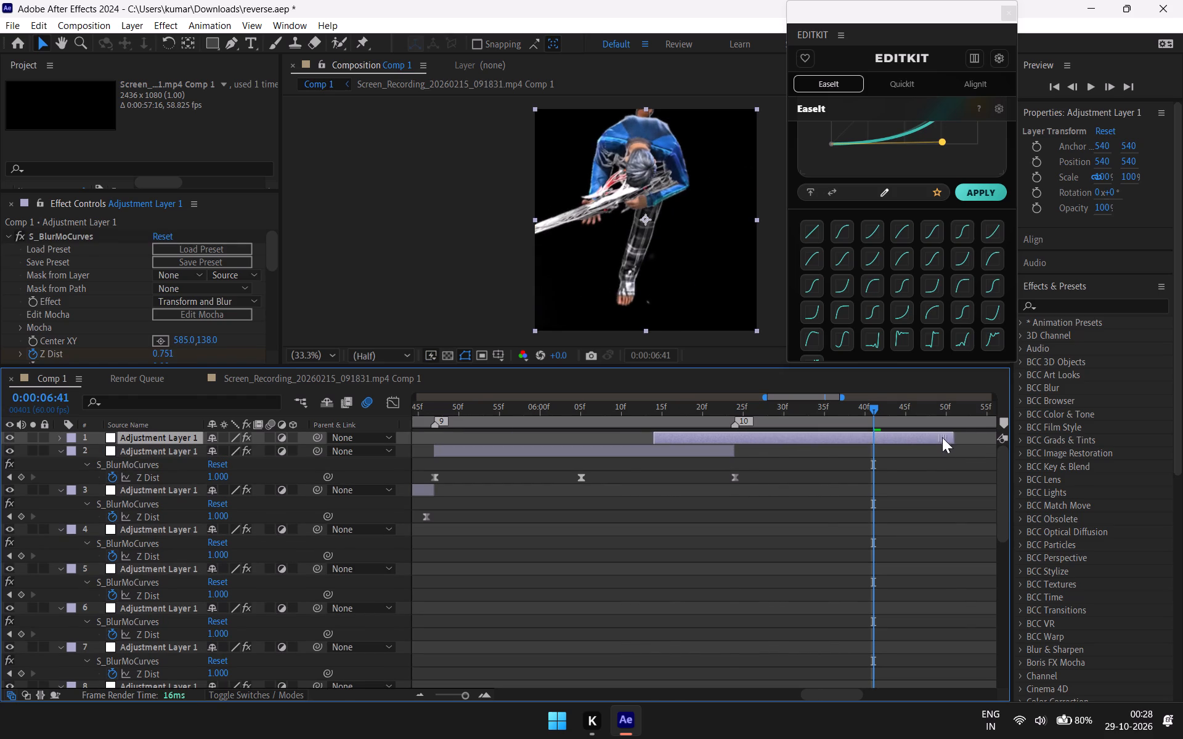
drag(942, 437, 1002, 437)
drag(731, 437, 671, 440)
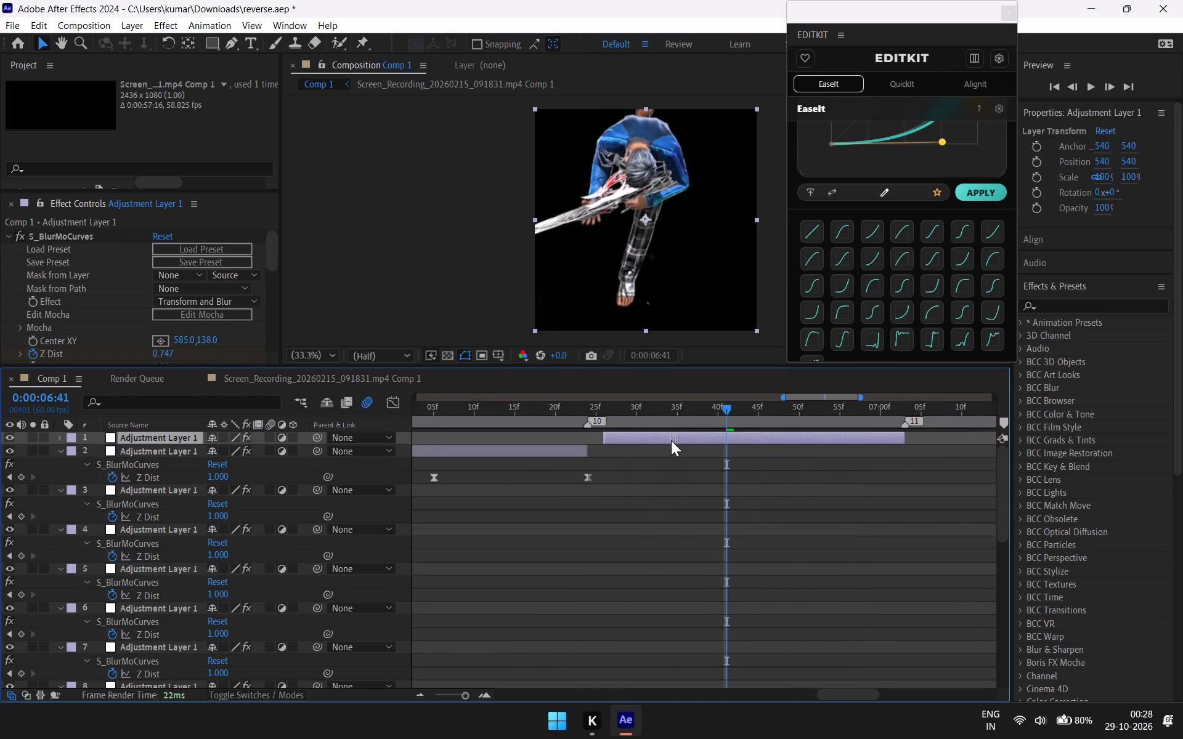
drag(671, 440, 655, 448)
drag(885, 435, 892, 434)
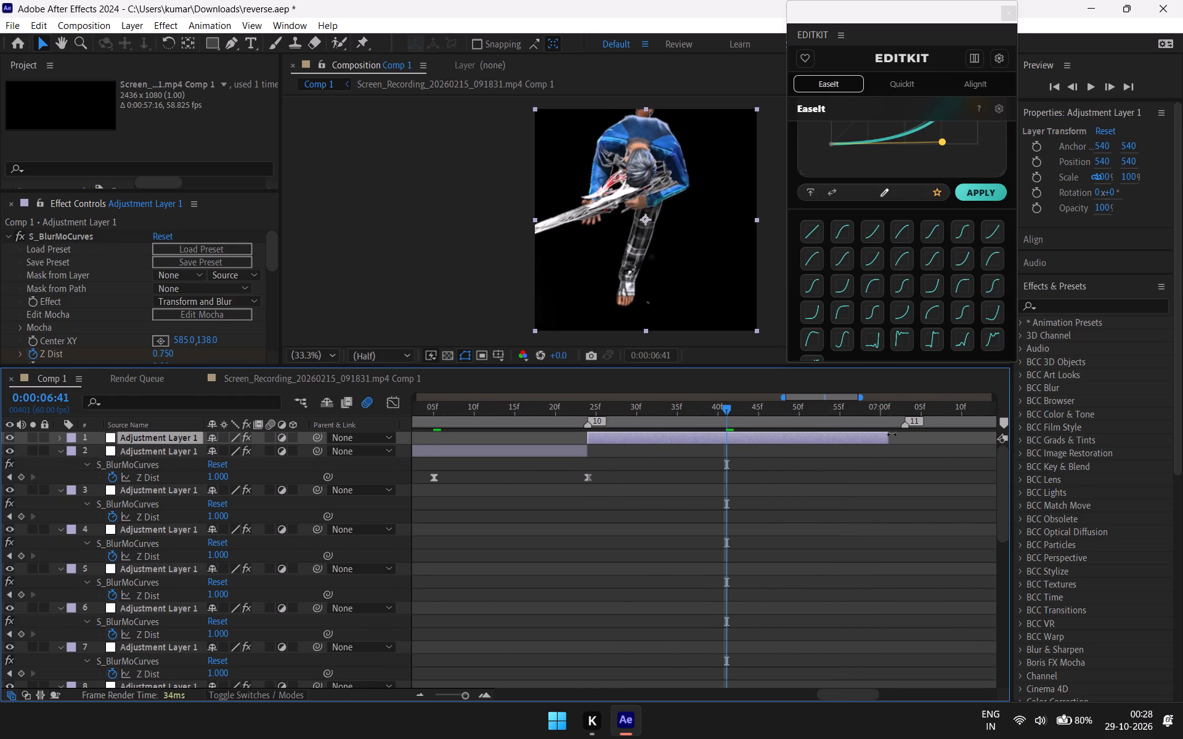
drag(892, 434, 906, 434)
Reveal the eleventh clip's Z Dist keyframes, moving the last one to the layer's end and the middle one to about 0:00:06:45.
key(u)
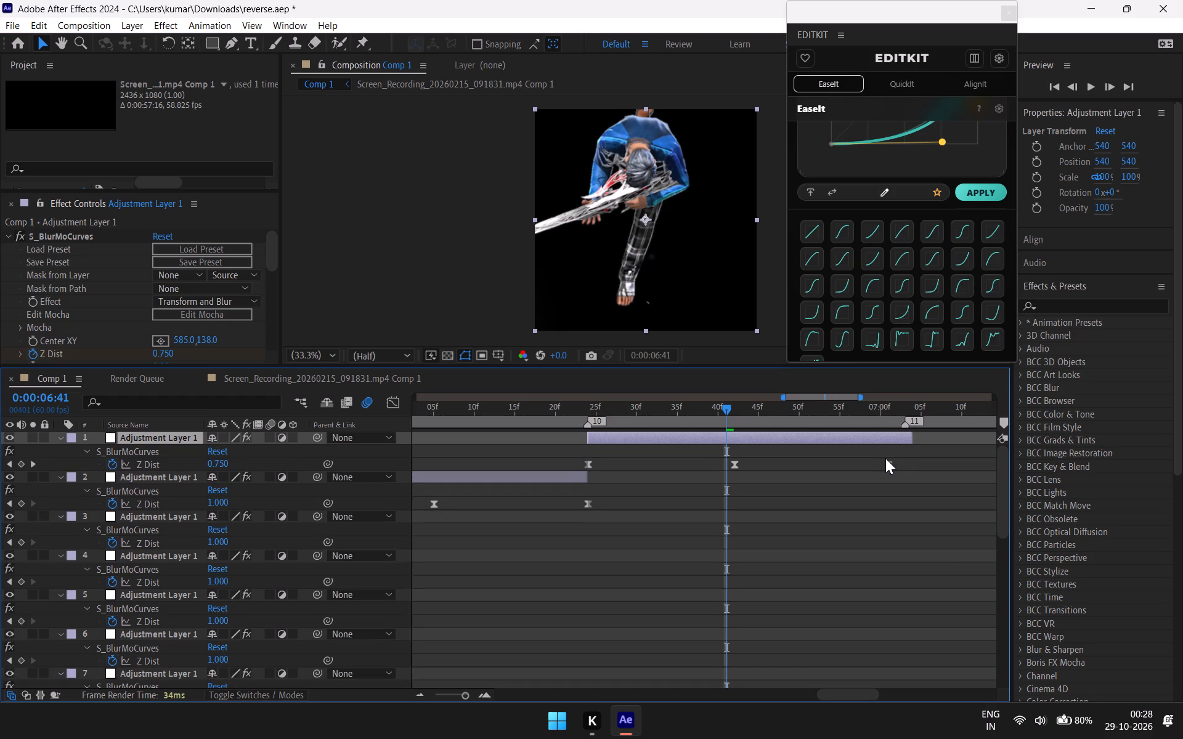
drag(885, 459, 909, 463)
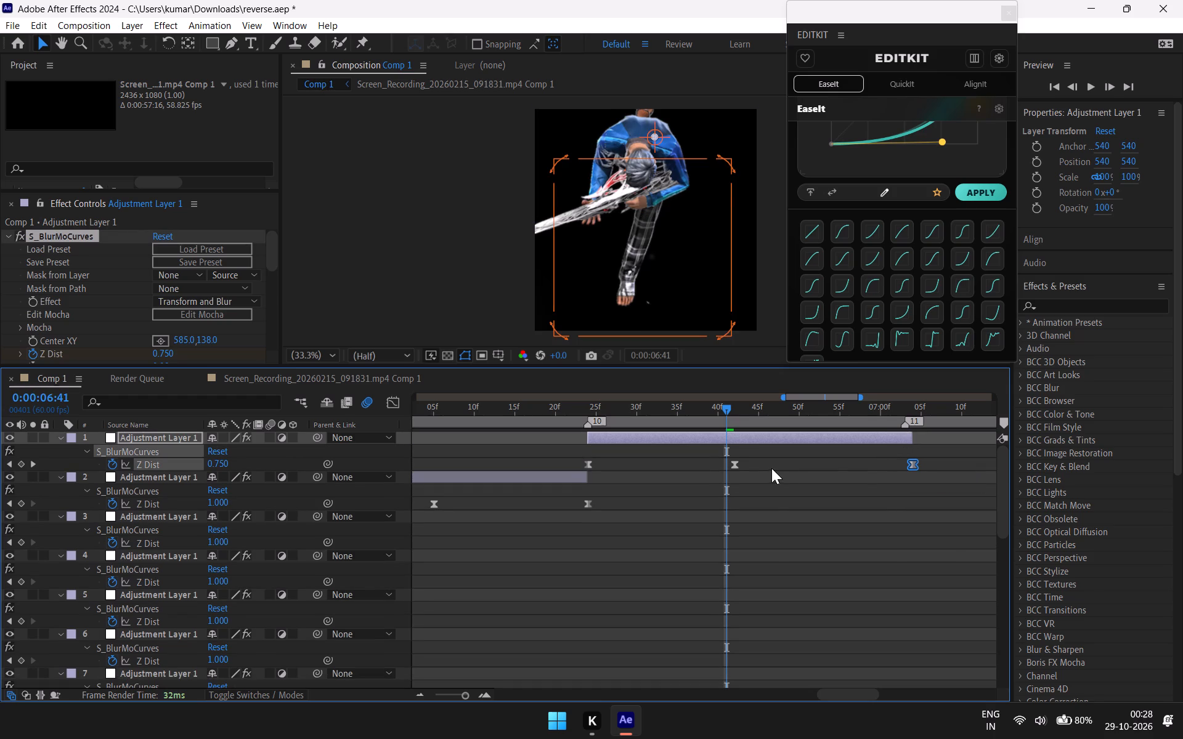
drag(733, 464, 753, 466)
Paste one copy of the eleventh clip's adjustment layer over the twelfth clip, starting at marker 11.
click(744, 432)
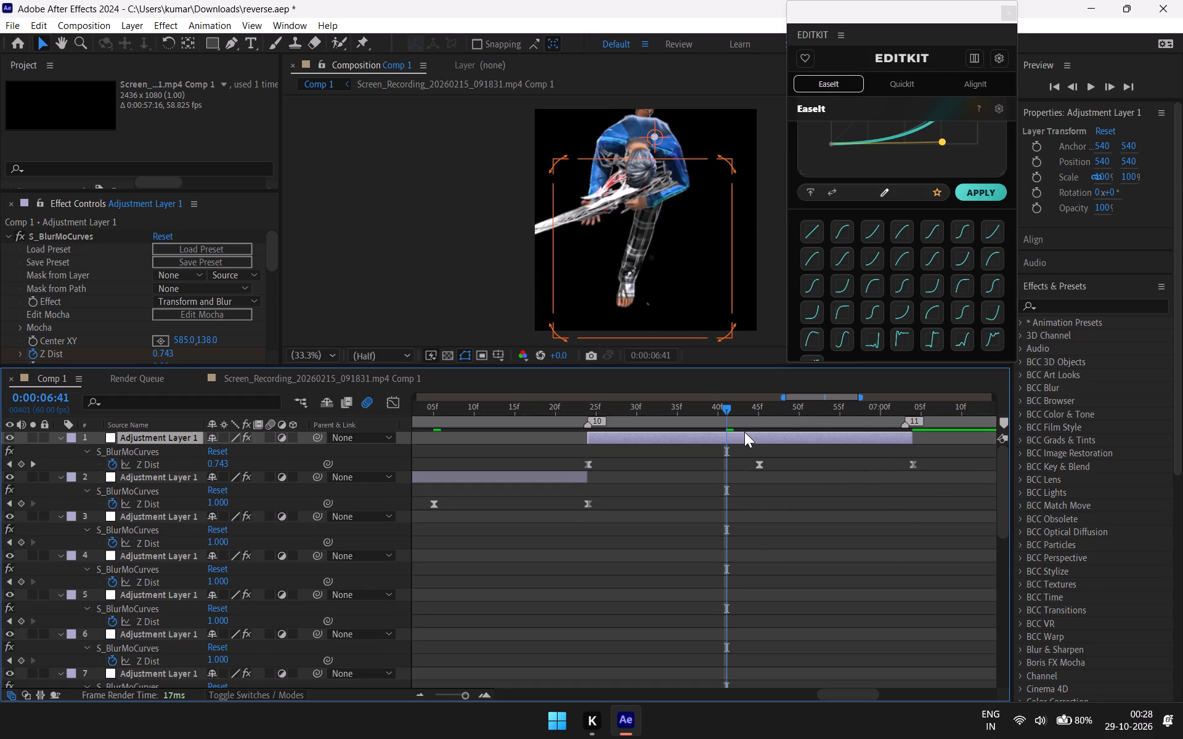
key(ctrl+c)
key(ctrl+v)
key(ctrl+v)
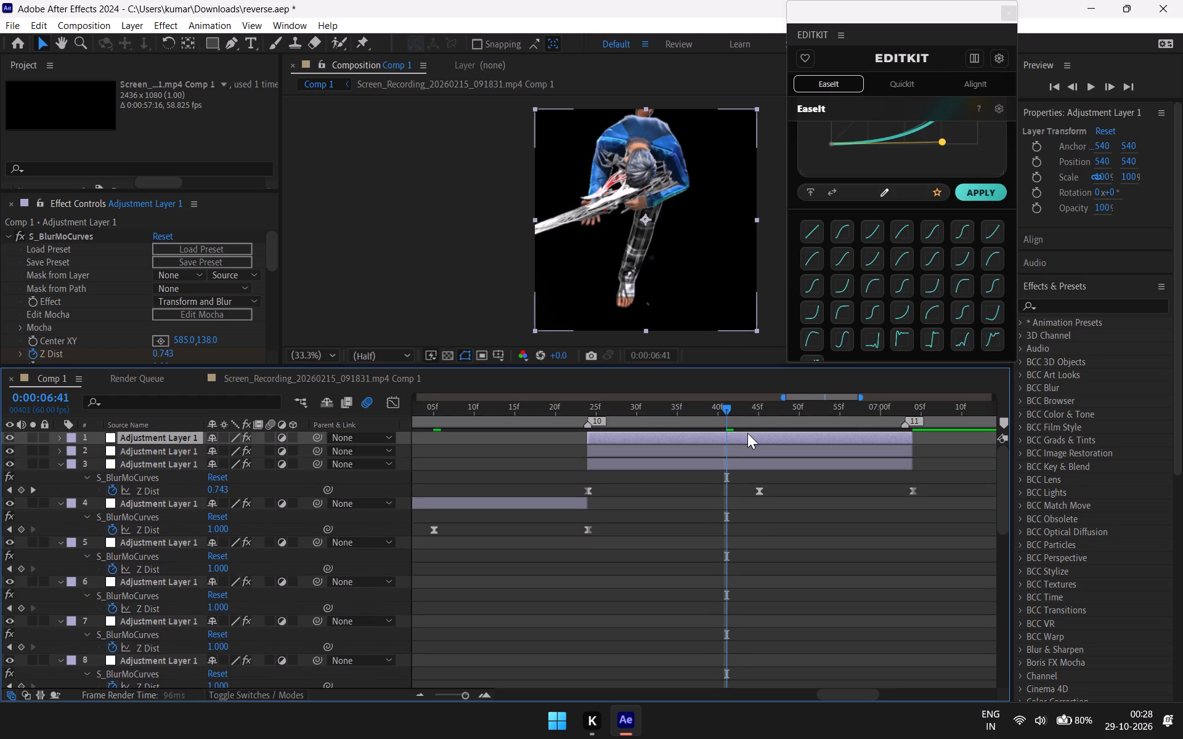
key(ctrl+z)
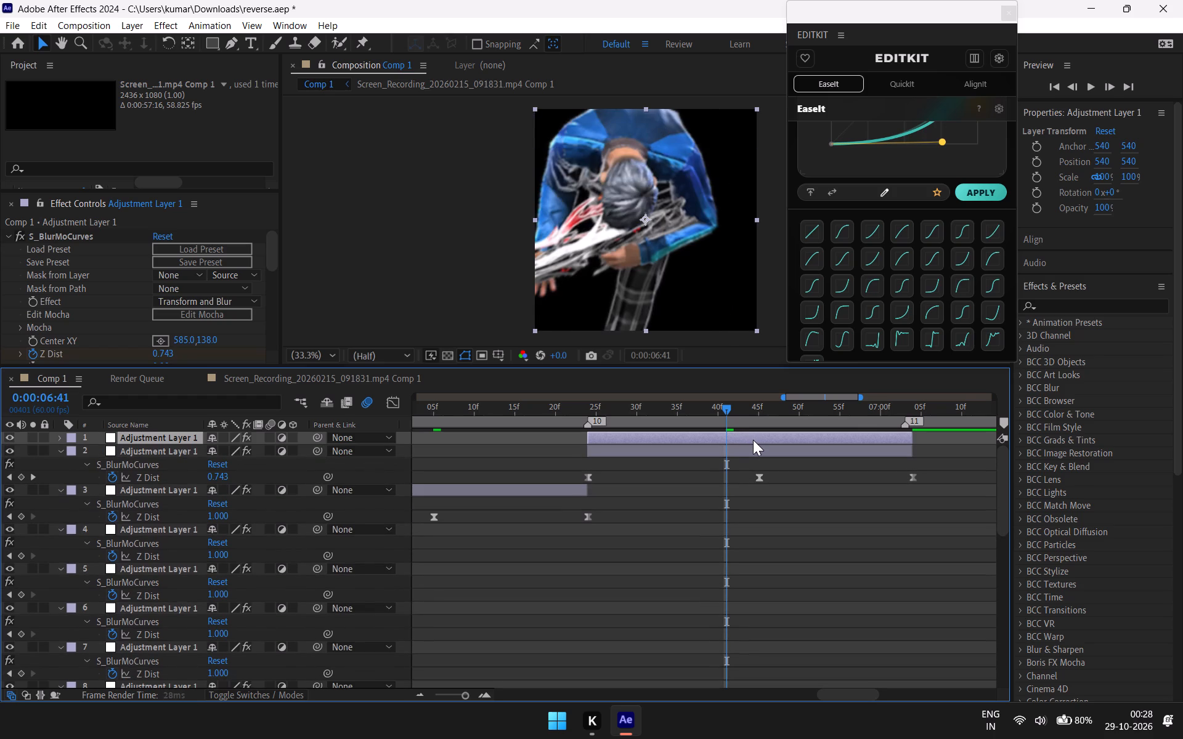
drag(753, 437, 686, 464)
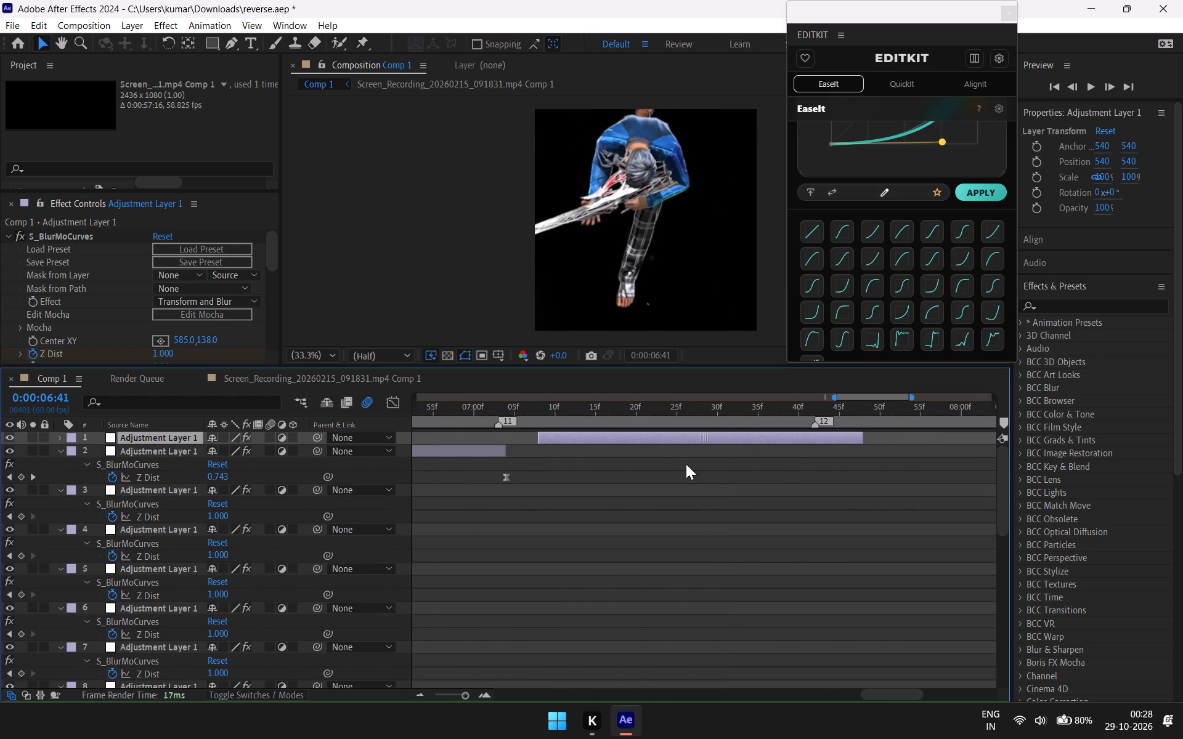
drag(686, 464, 667, 474)
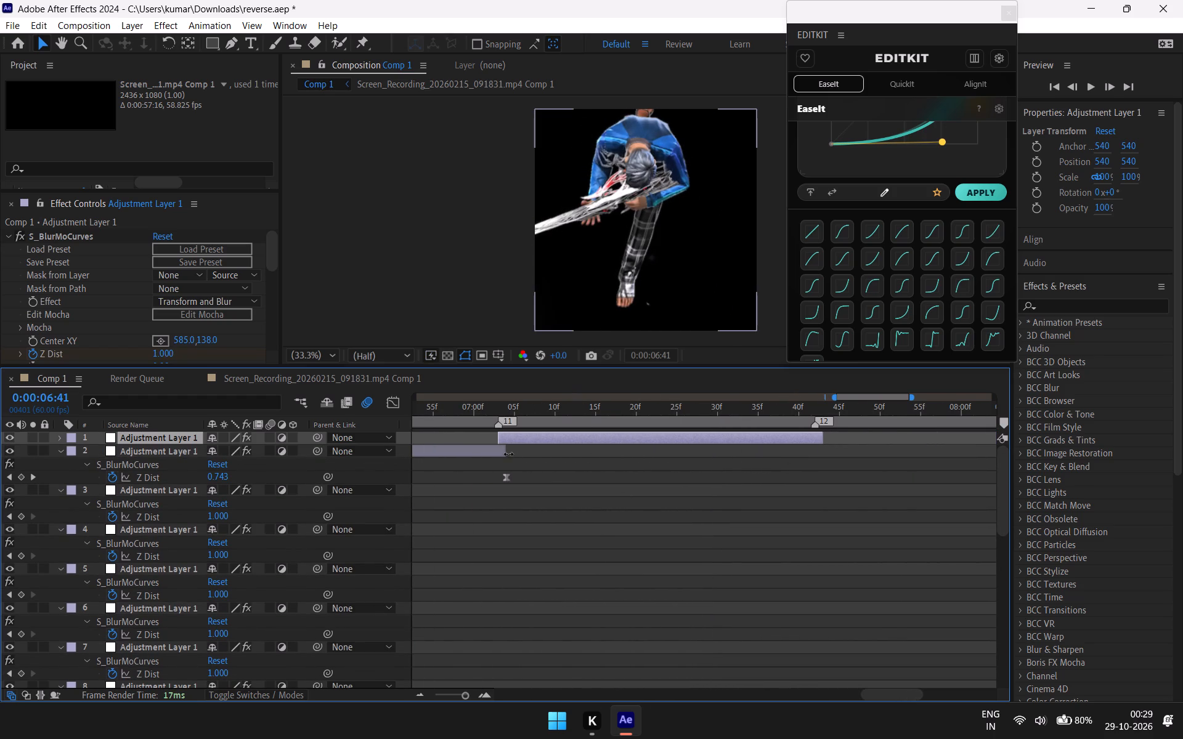
Trim the eleventh clip's adjustment layer back to end at marker 11 and move its last Z Dist keyframe to that marker.
drag(505, 453, 500, 454)
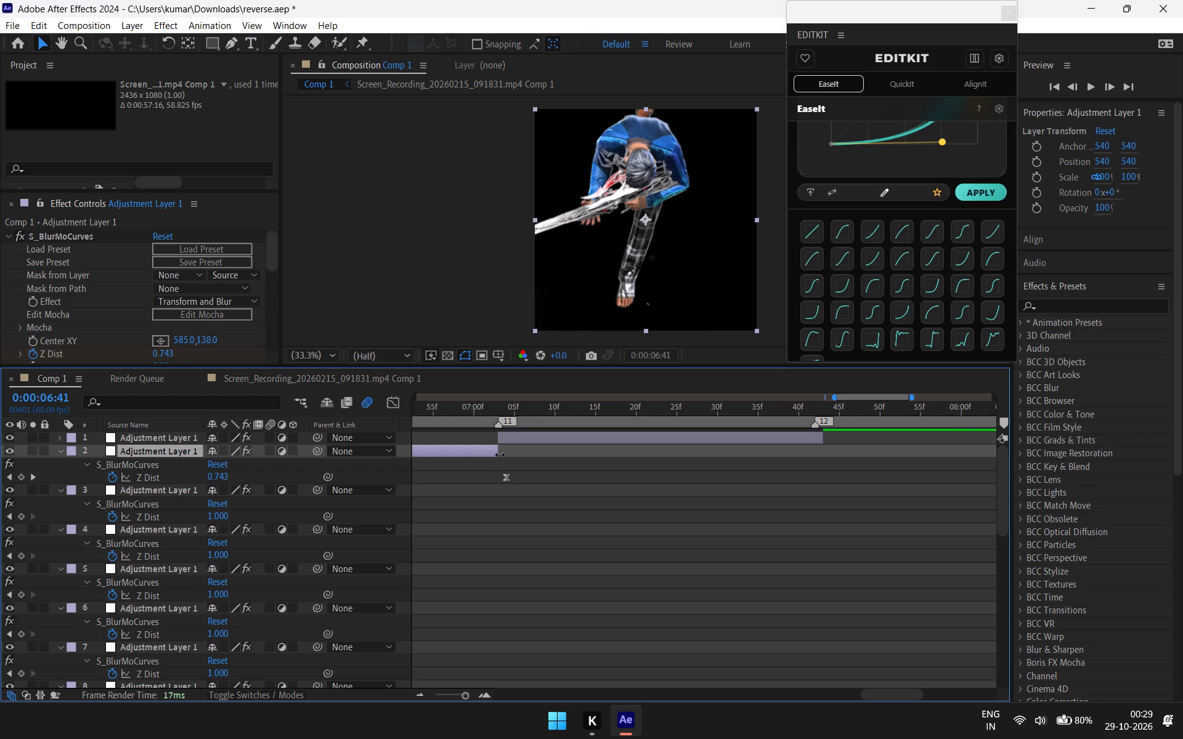
drag(500, 454, 499, 454)
drag(503, 478, 499, 477)
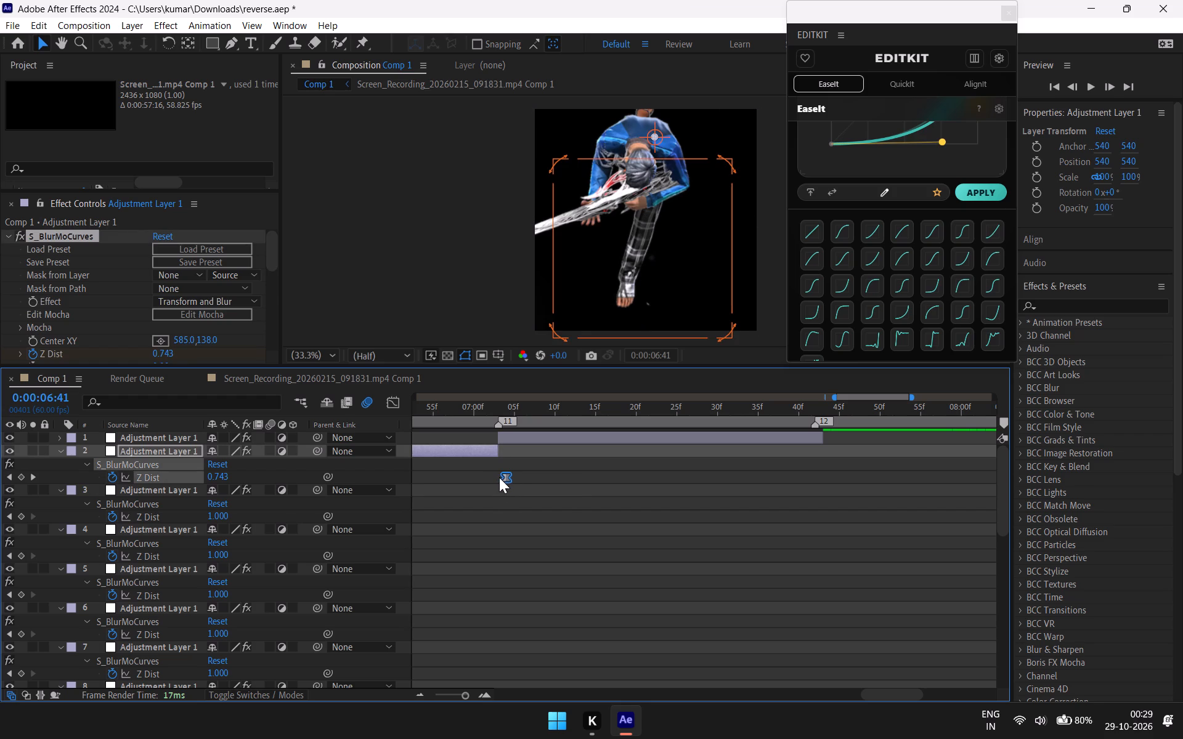
drag(499, 477, 497, 475)
drag(872, 395, 850, 398)
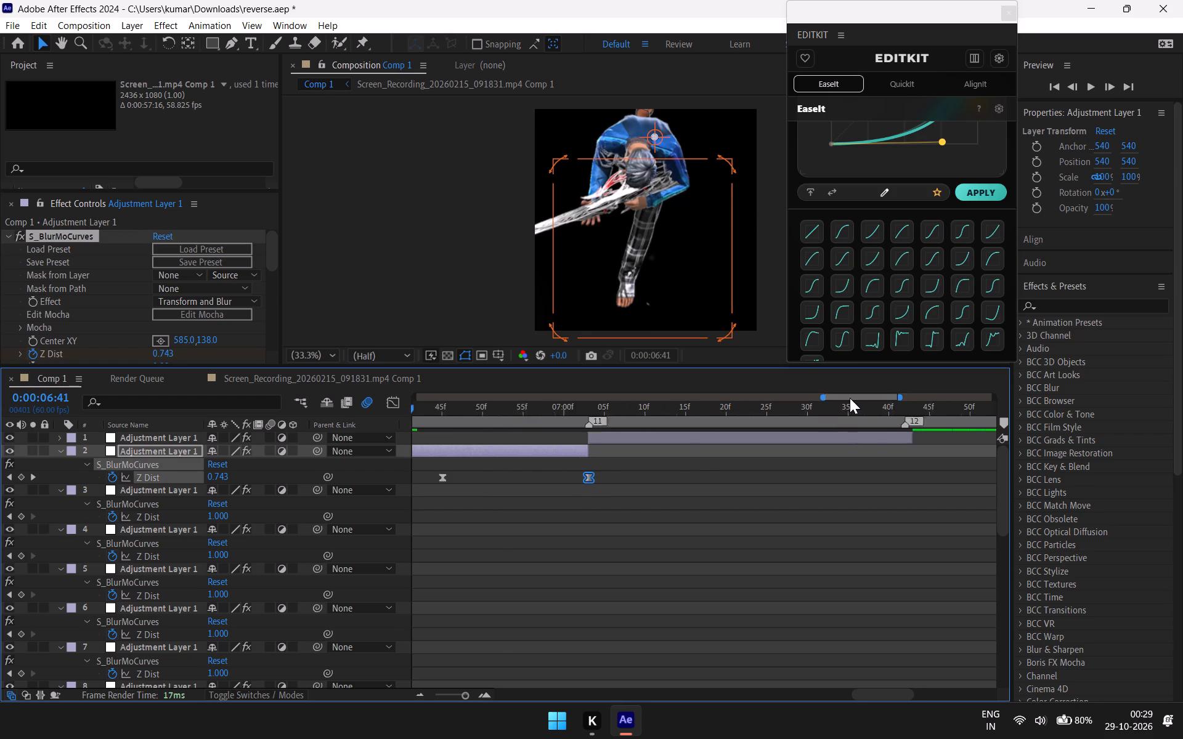
Move the eleventh clip's middle Z Dist keyframe to 0:00:06:44 and shift the zoom's Center XY to about 534, 249.
drag(850, 398, 831, 401)
drag(686, 479, 679, 477)
drag(652, 406, 678, 445)
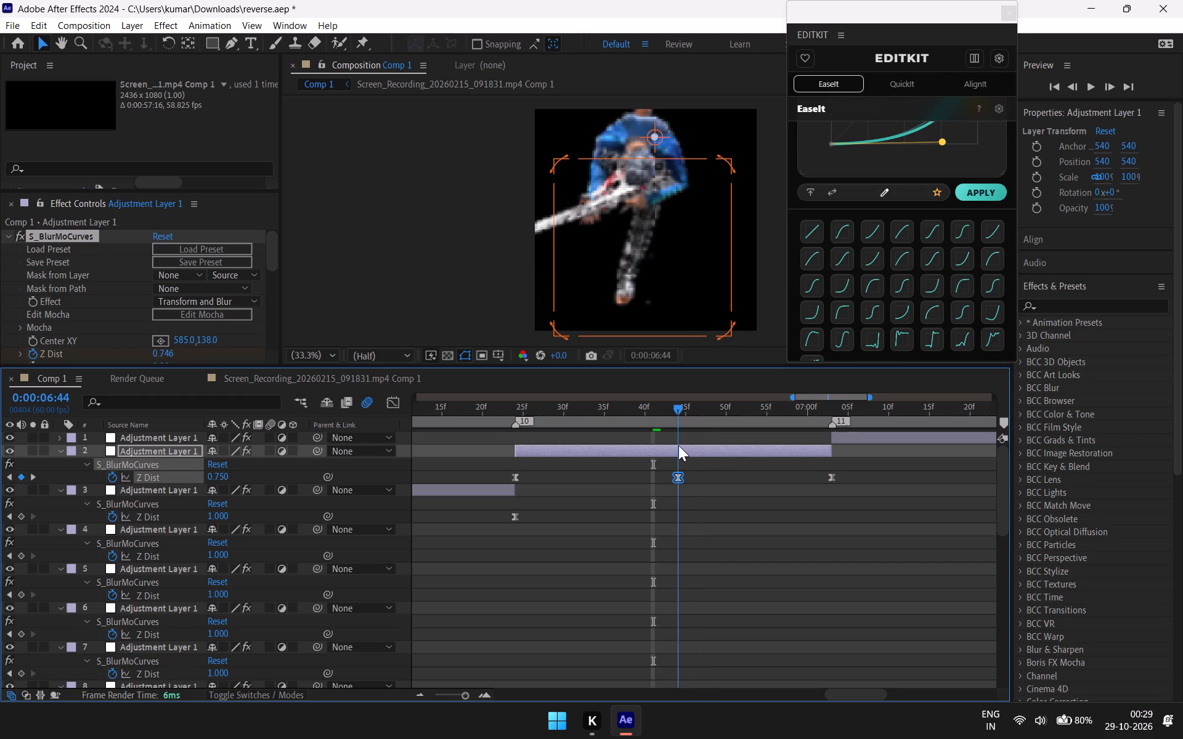
drag(678, 445, 677, 445)
drag(657, 140, 652, 145)
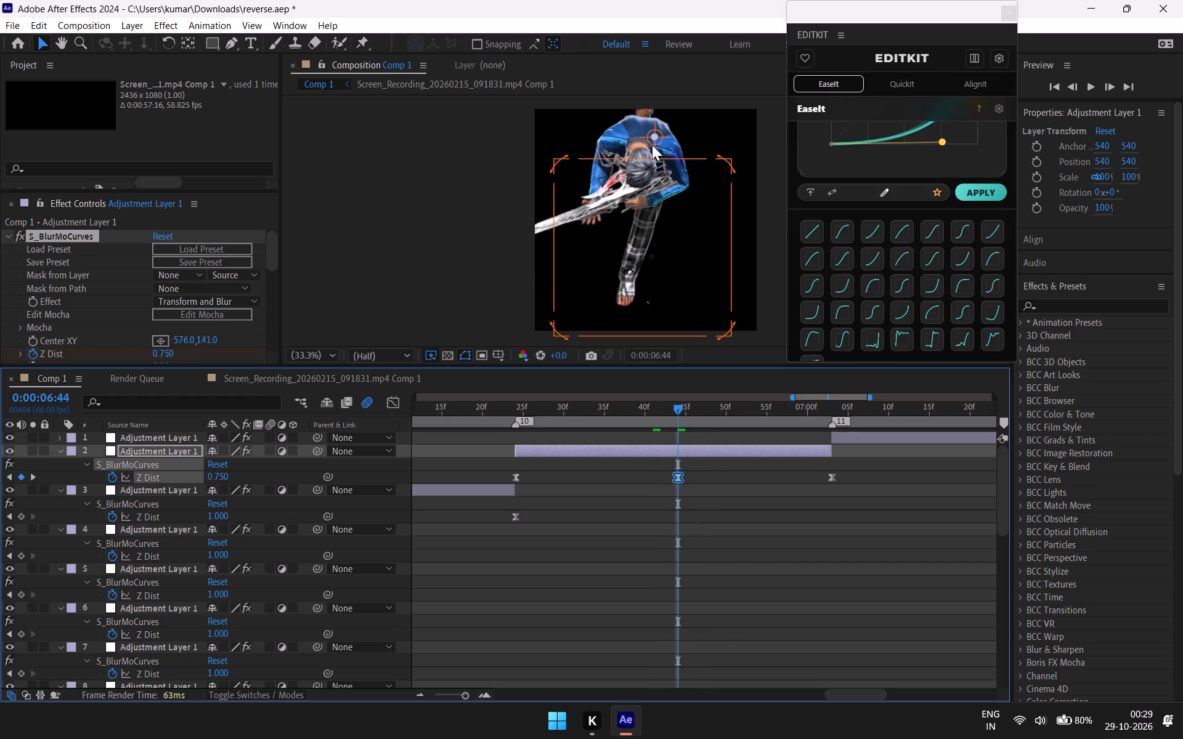
drag(652, 145, 647, 163)
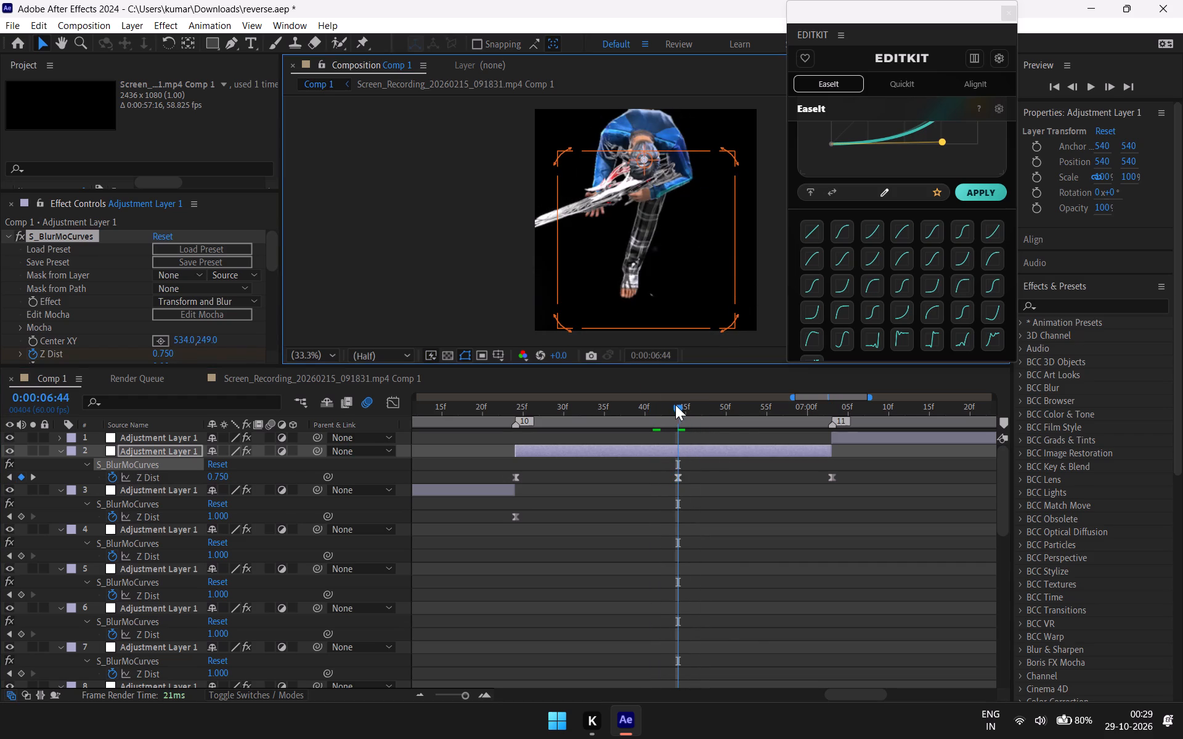
Trim the twelfth clip's adjustment layer to end at marker 12, moving its last Z Dist keyframe there and the middle one to about 0:00:07:23.
drag(683, 406, 933, 429)
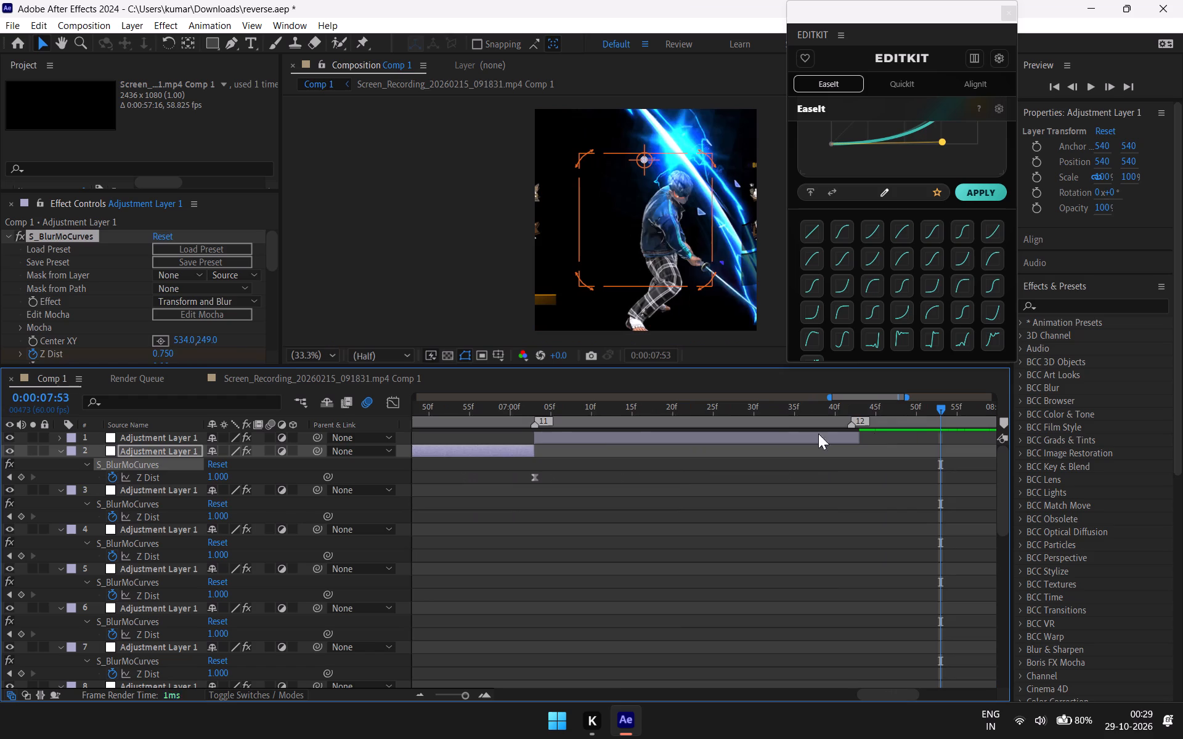
click(764, 434)
drag(856, 438, 851, 440)
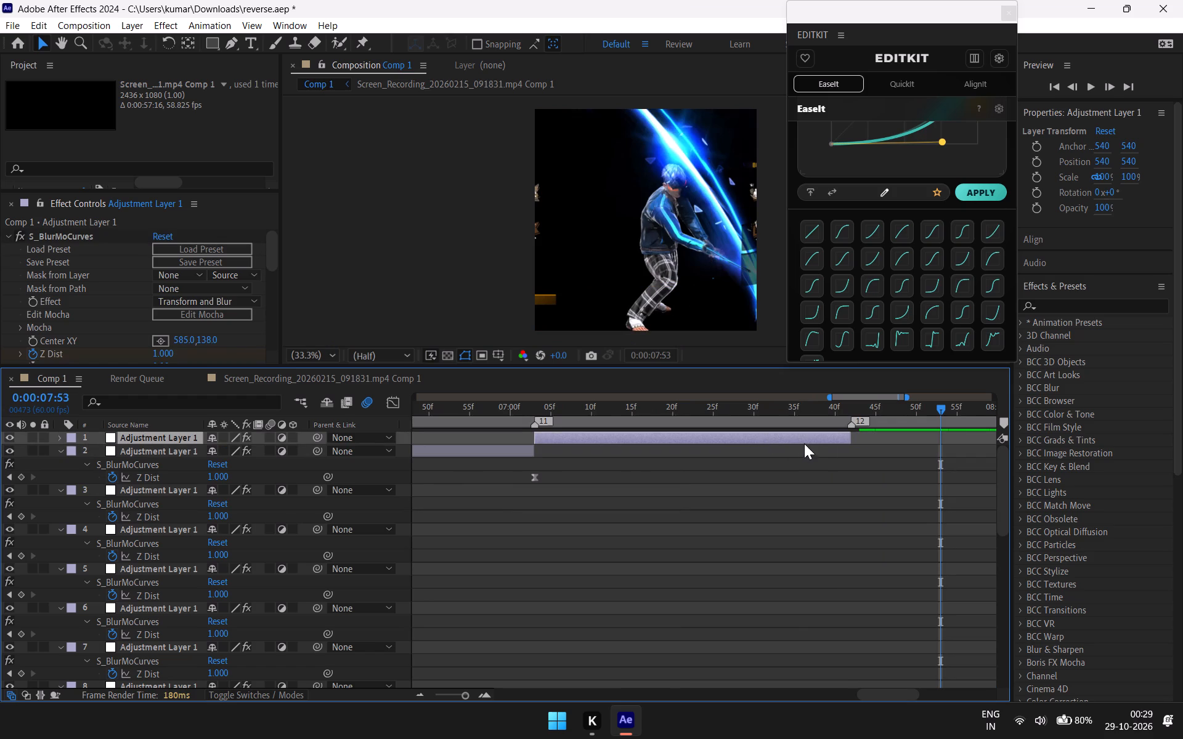
key(u)
drag(861, 461, 852, 466)
drag(703, 465, 702, 465)
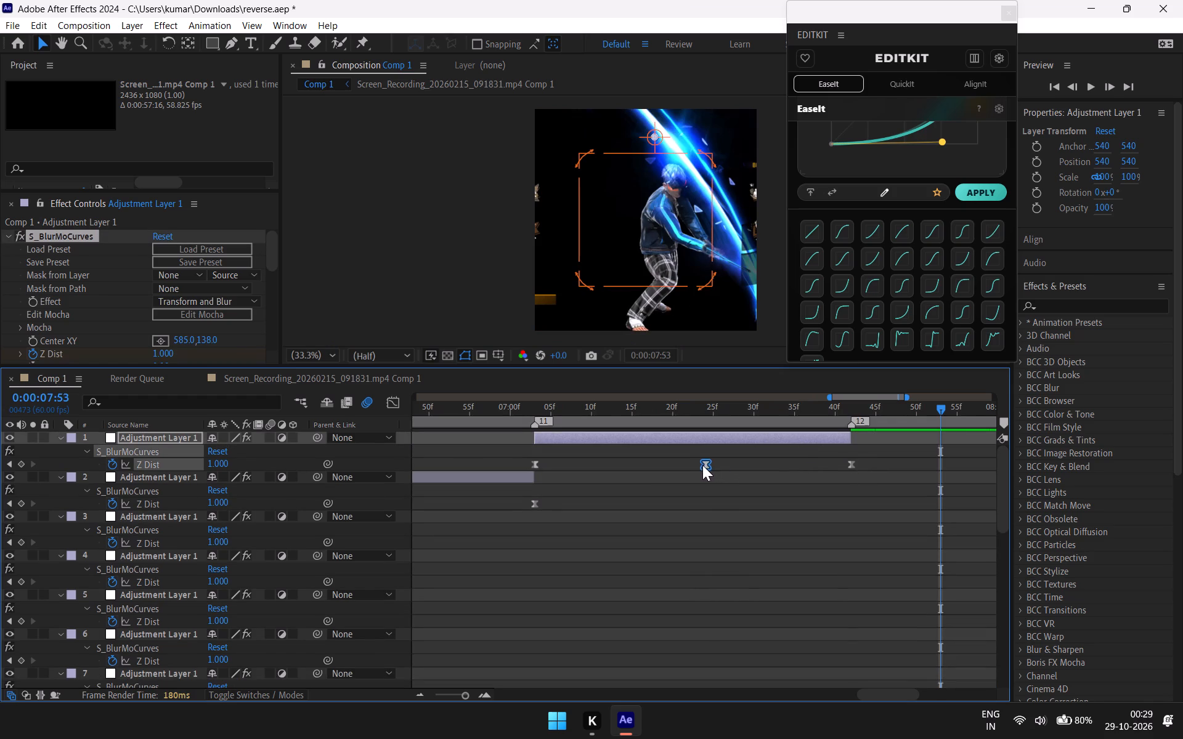
drag(702, 465, 697, 466)
Paste a copy of the twelfth clip's adjustment layer over the thirteenth clip so it spans markers 12 to 13.
drag(941, 406, 876, 436)
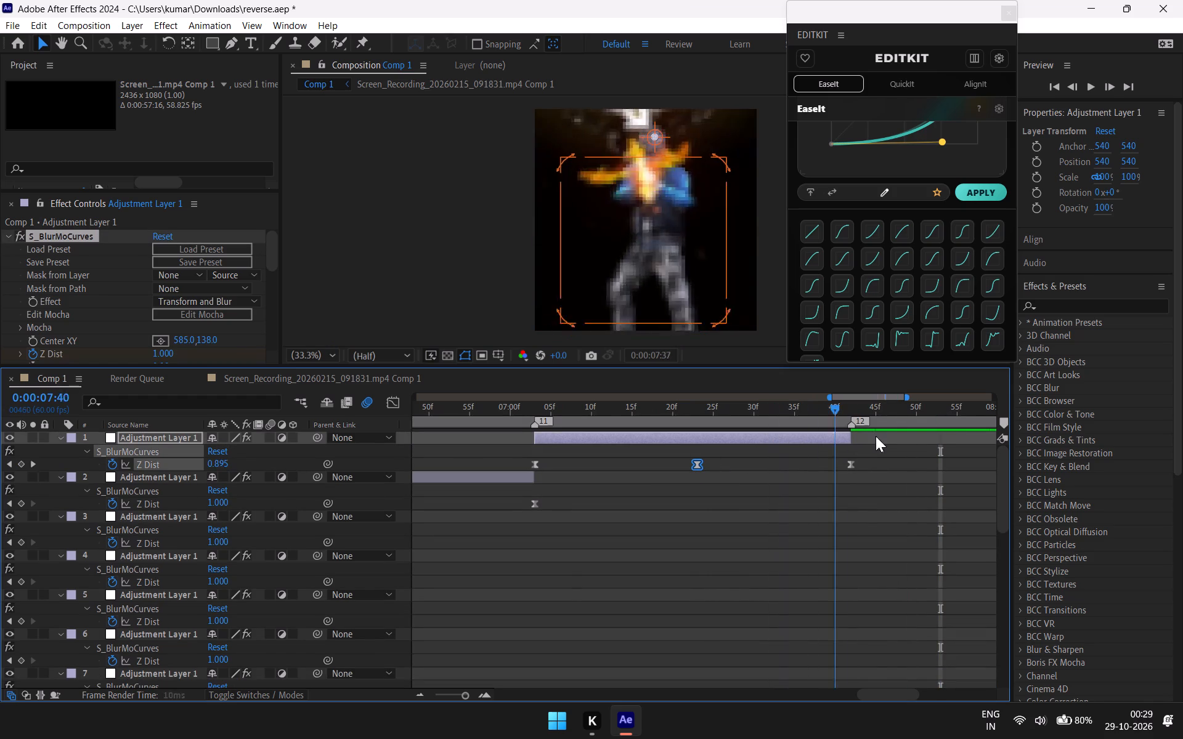
drag(876, 436, 919, 451)
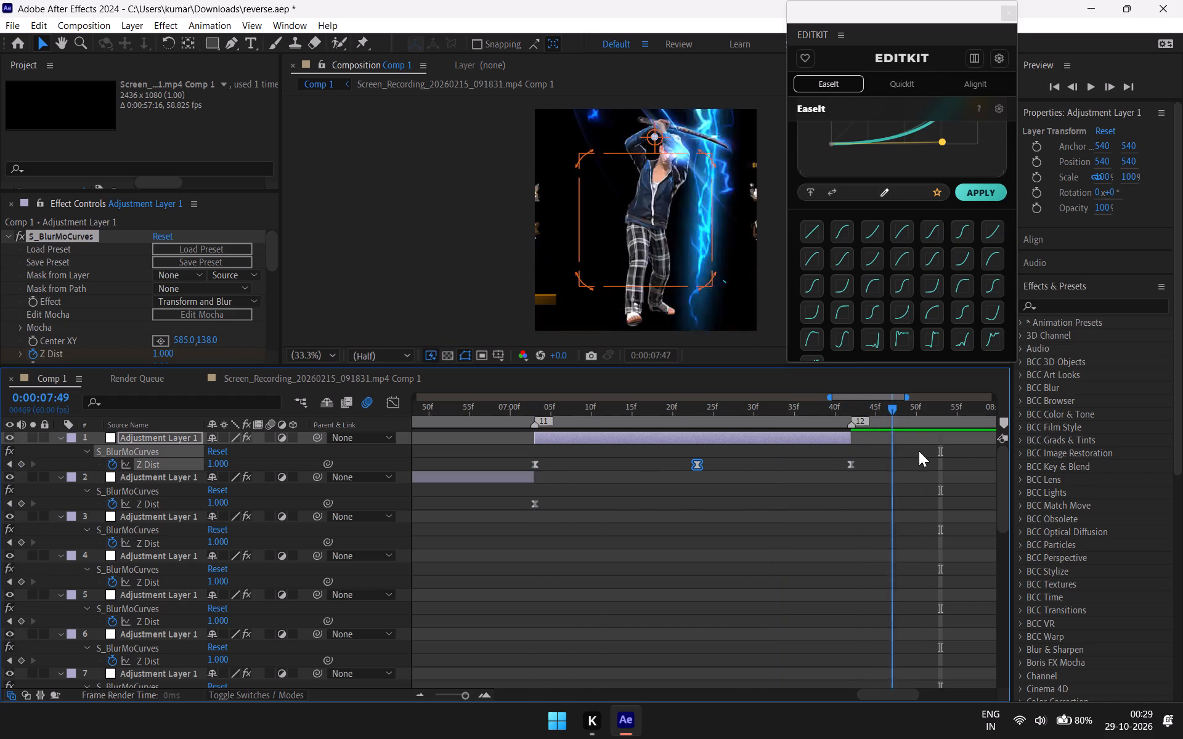
drag(919, 451, 1017, 443)
click(432, 438)
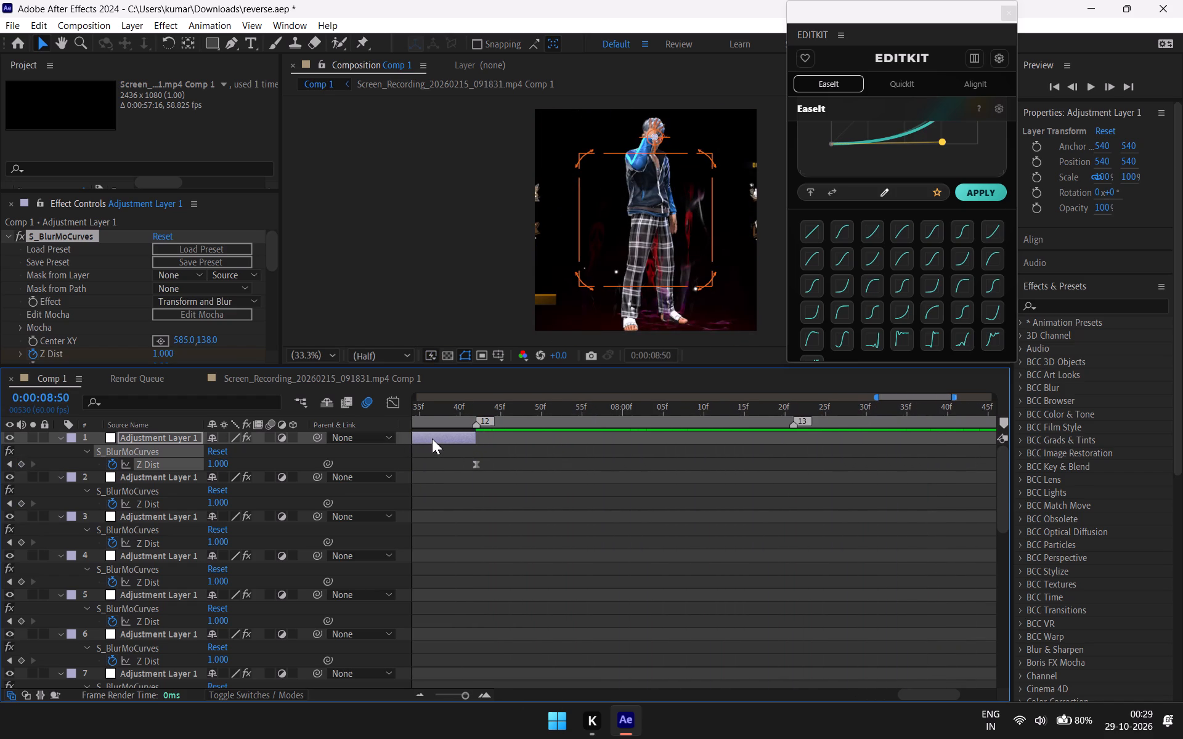
key(ctrl+c)
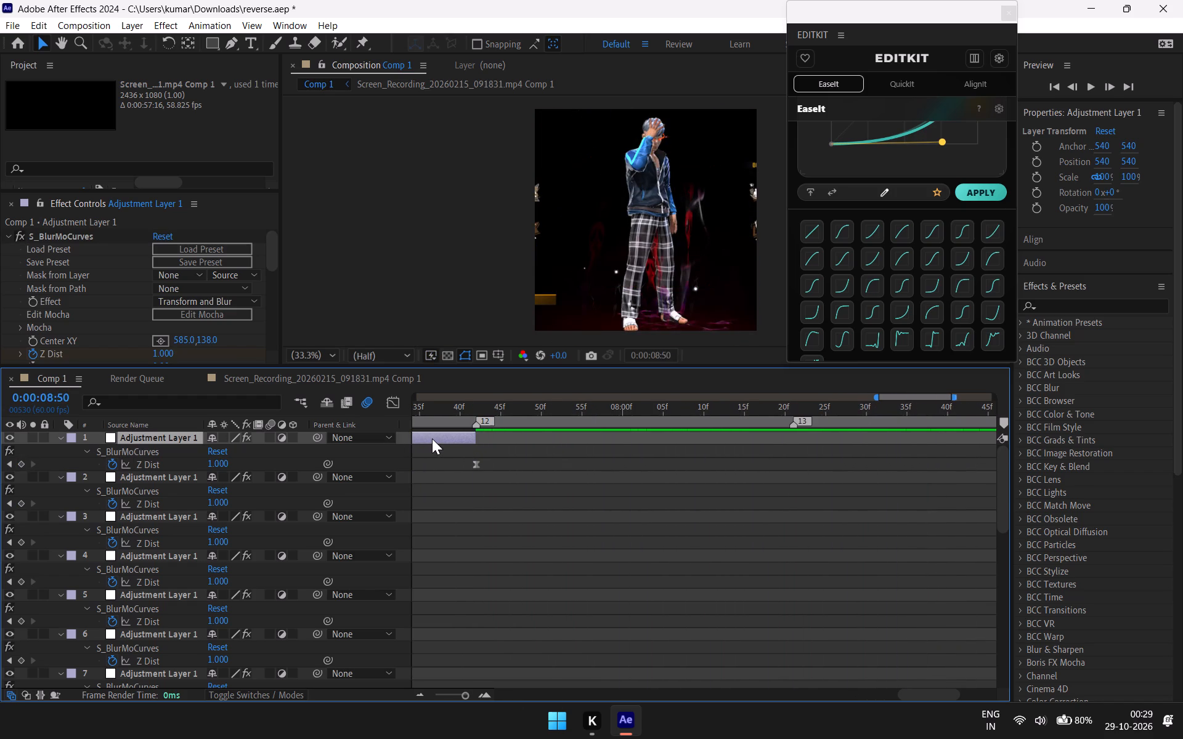
key(ctrl+v)
drag(449, 437, 527, 436)
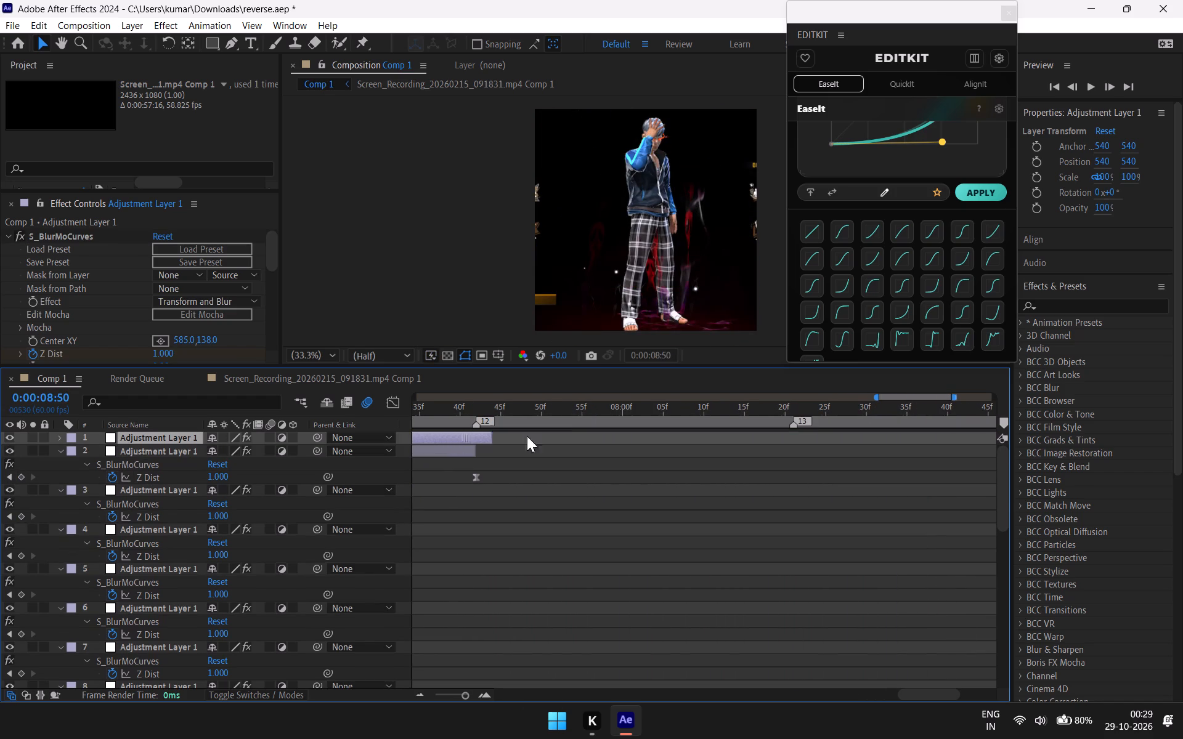
drag(527, 436, 771, 447)
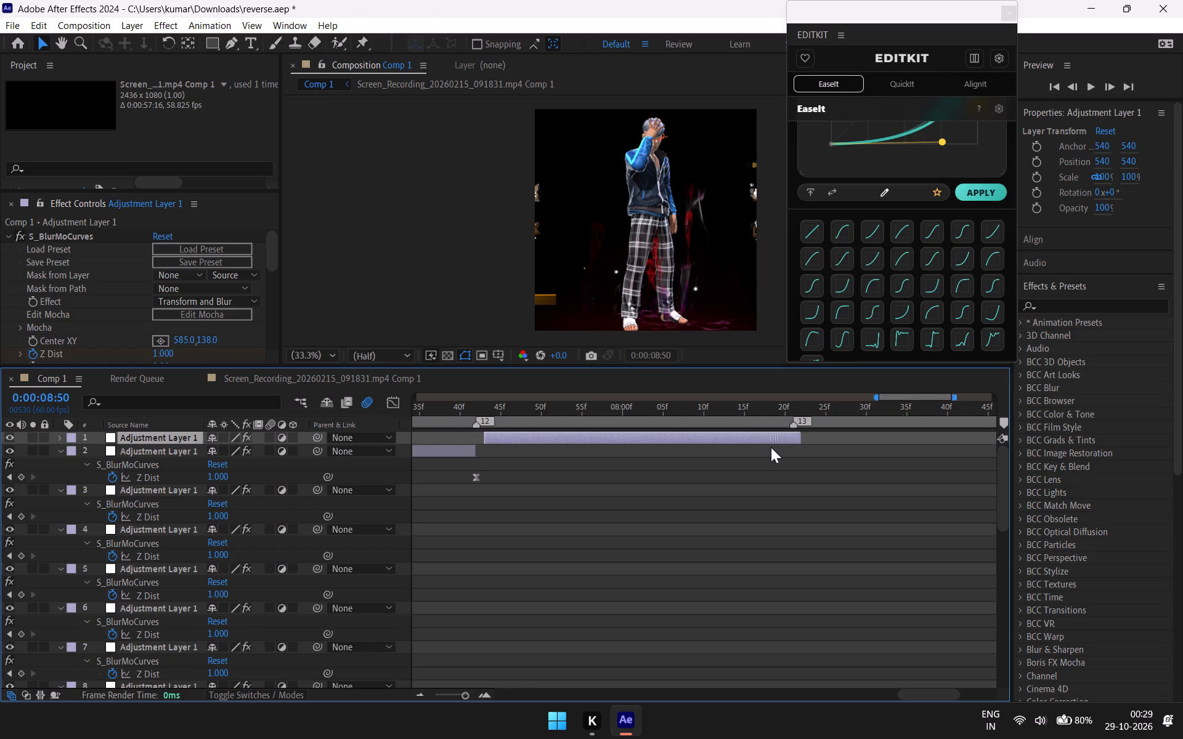
drag(771, 447, 762, 453)
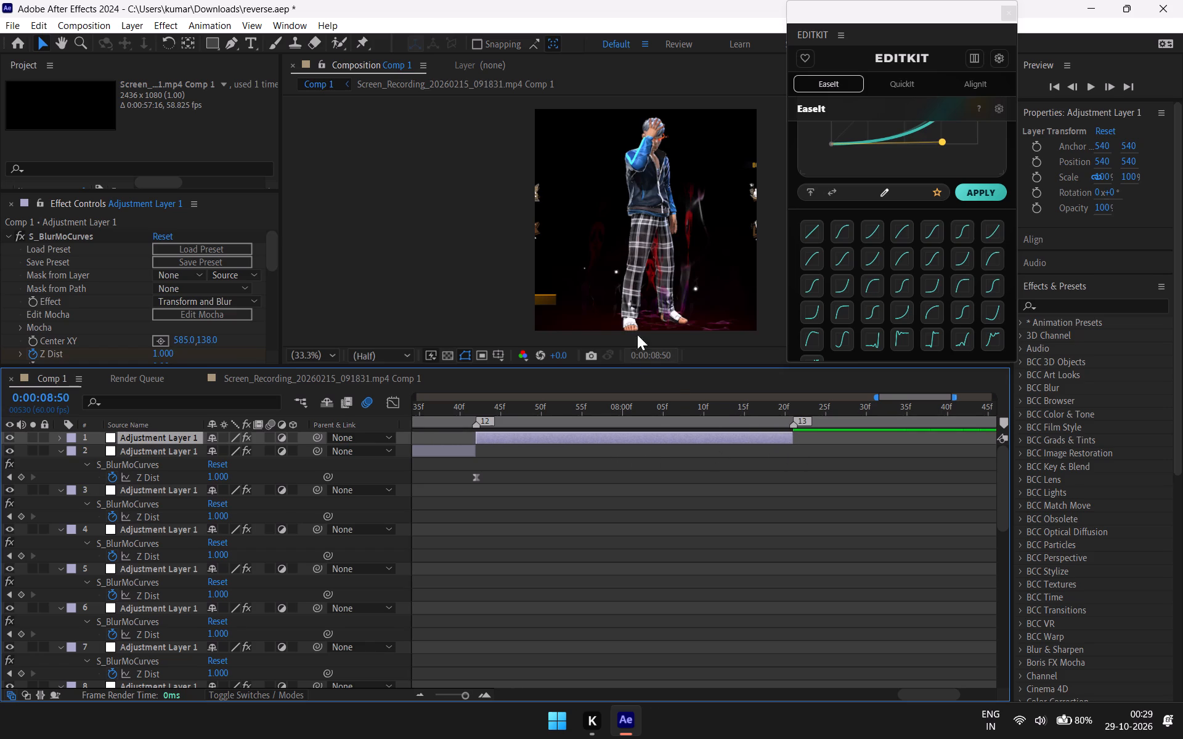
Center the thirteenth clip's zoom on the character at its middle Z Dist keyframe, placing Center XY at about 735, 411.
click(635, 434)
key(u)
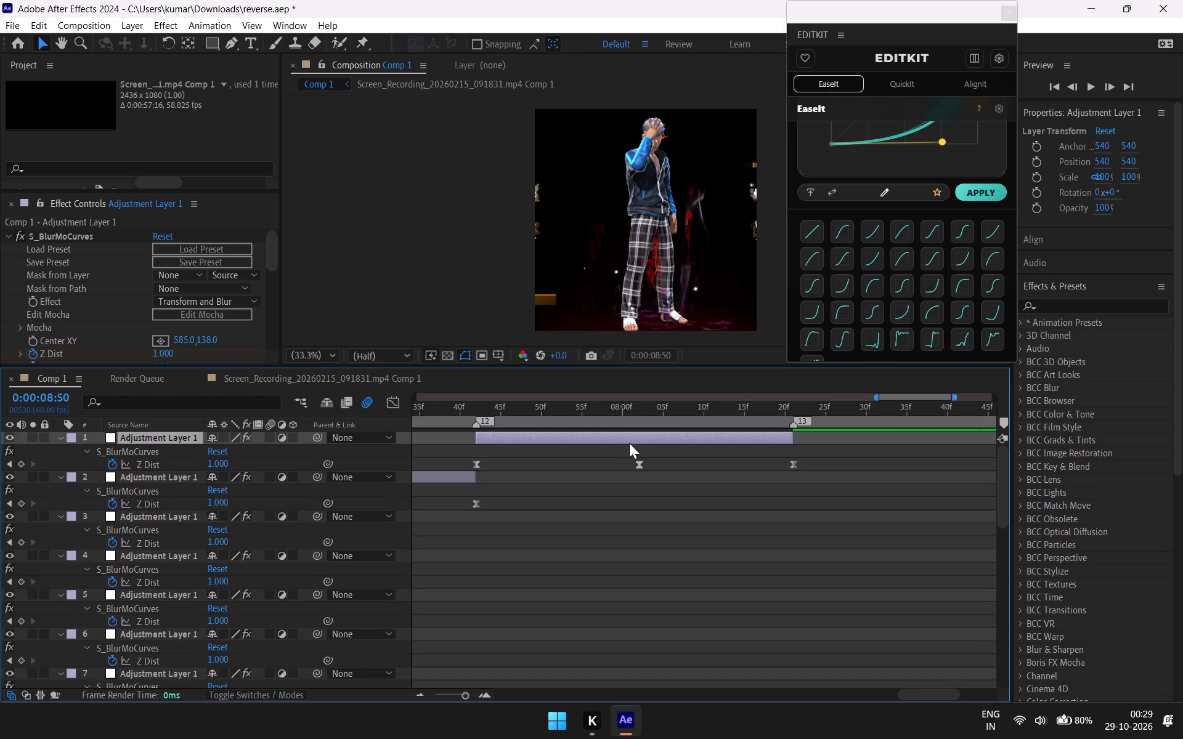
click(638, 406)
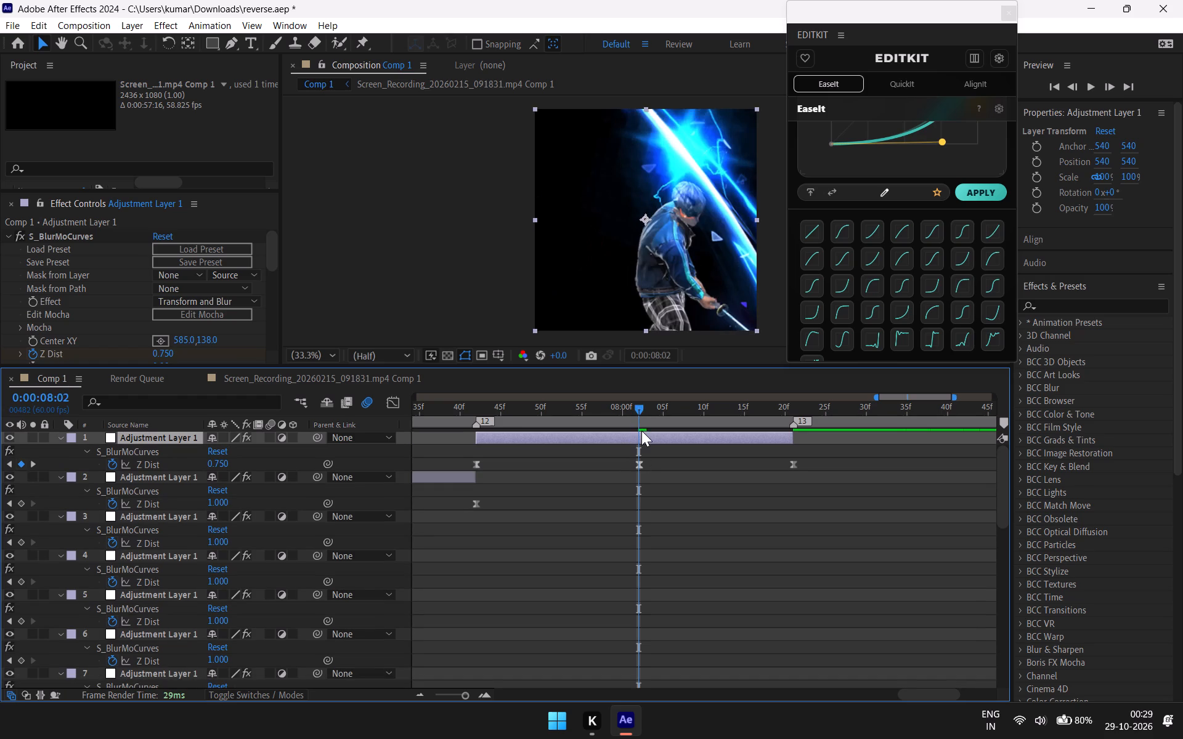
click(638, 464)
drag(657, 137, 679, 190)
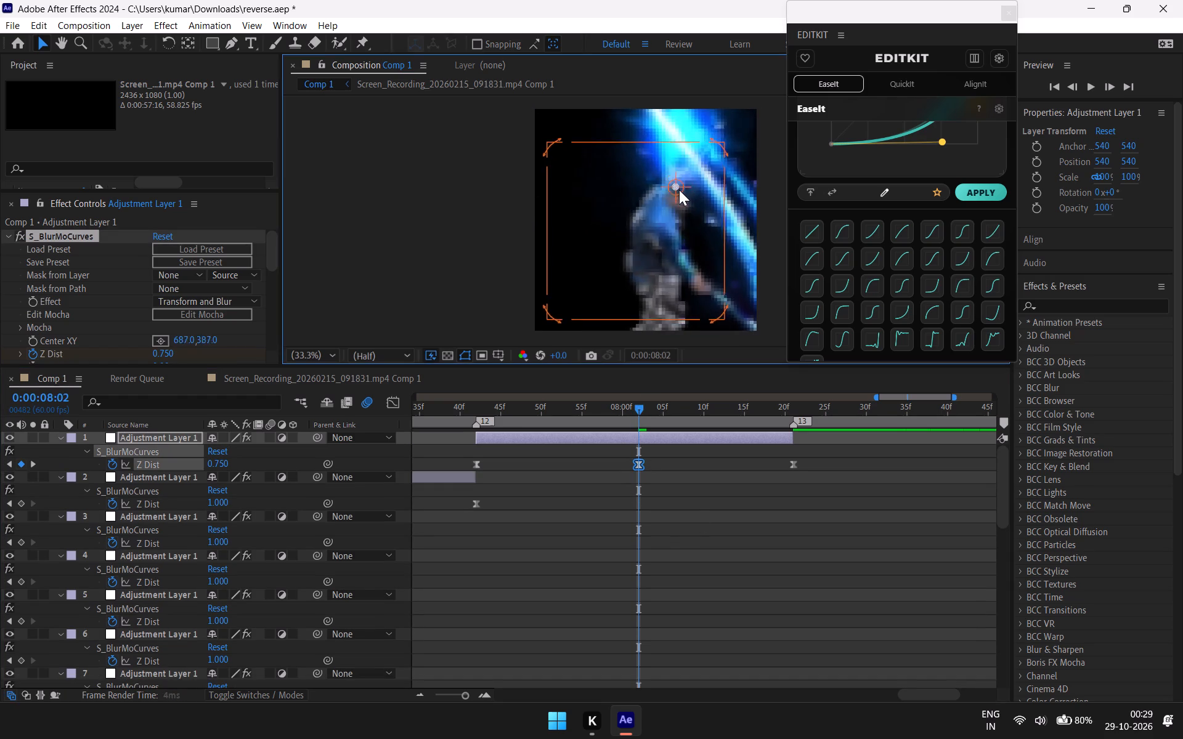
drag(679, 190, 688, 193)
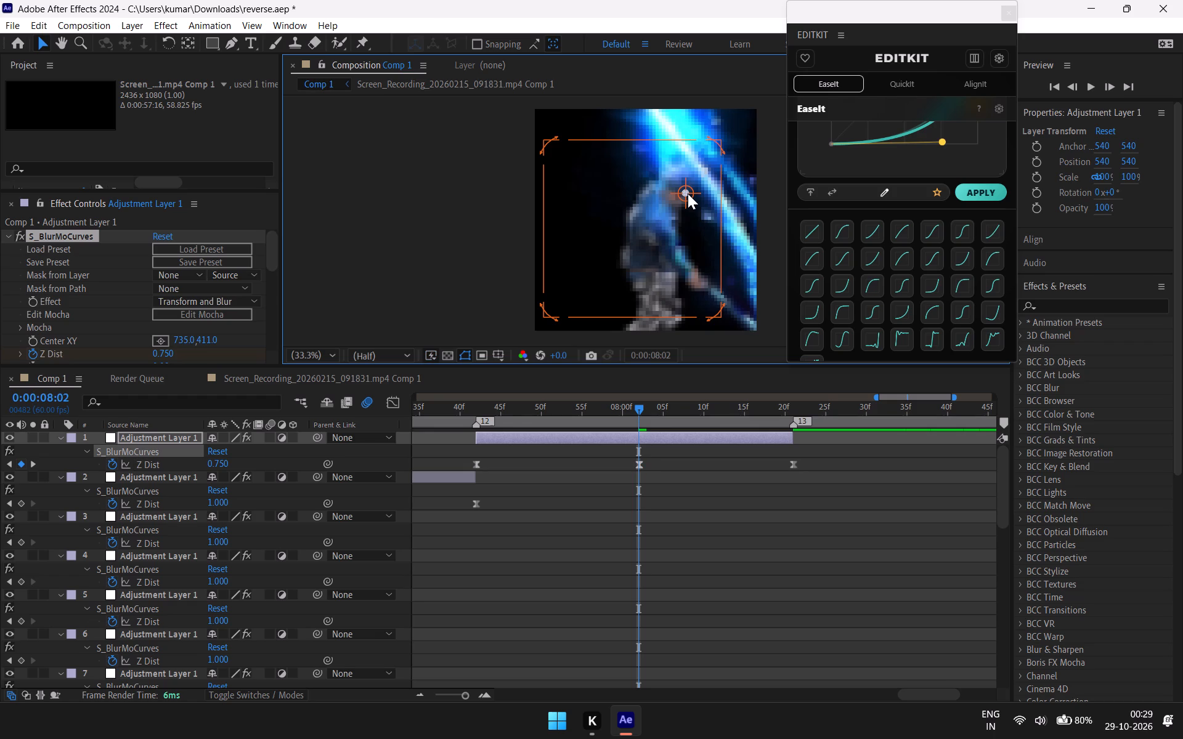
scroll(709, 454, down, 2)
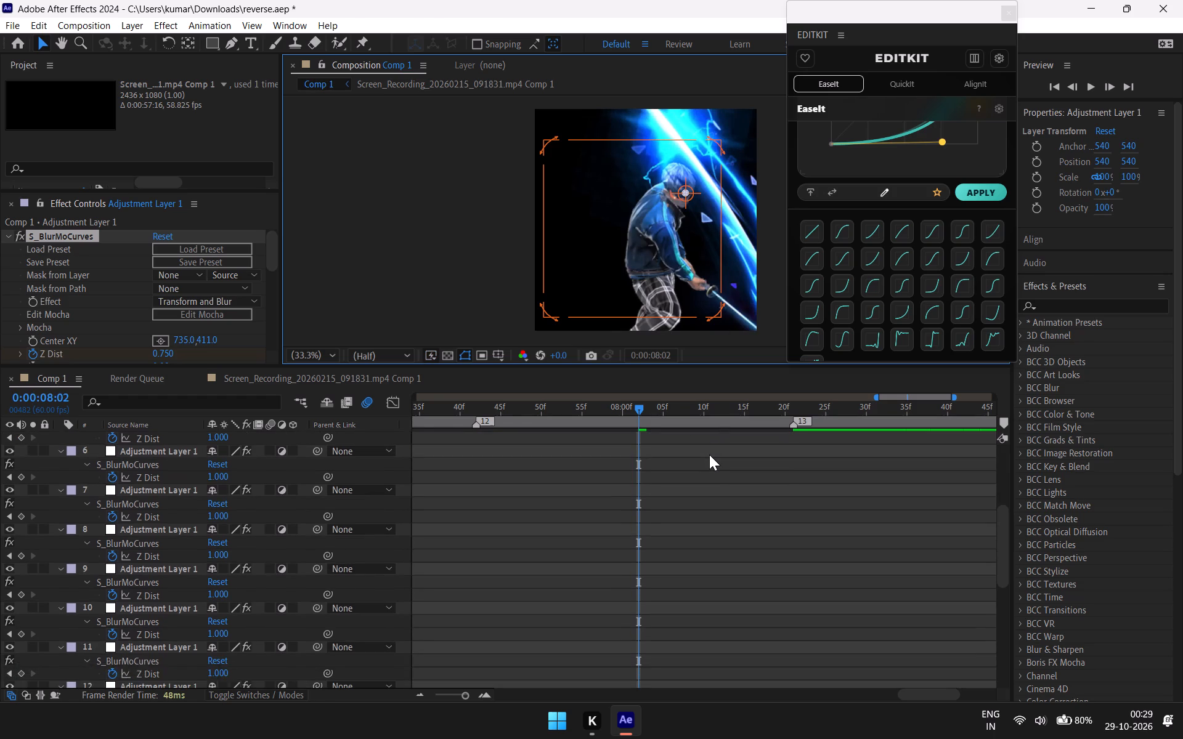
scroll(709, 454, up, 4)
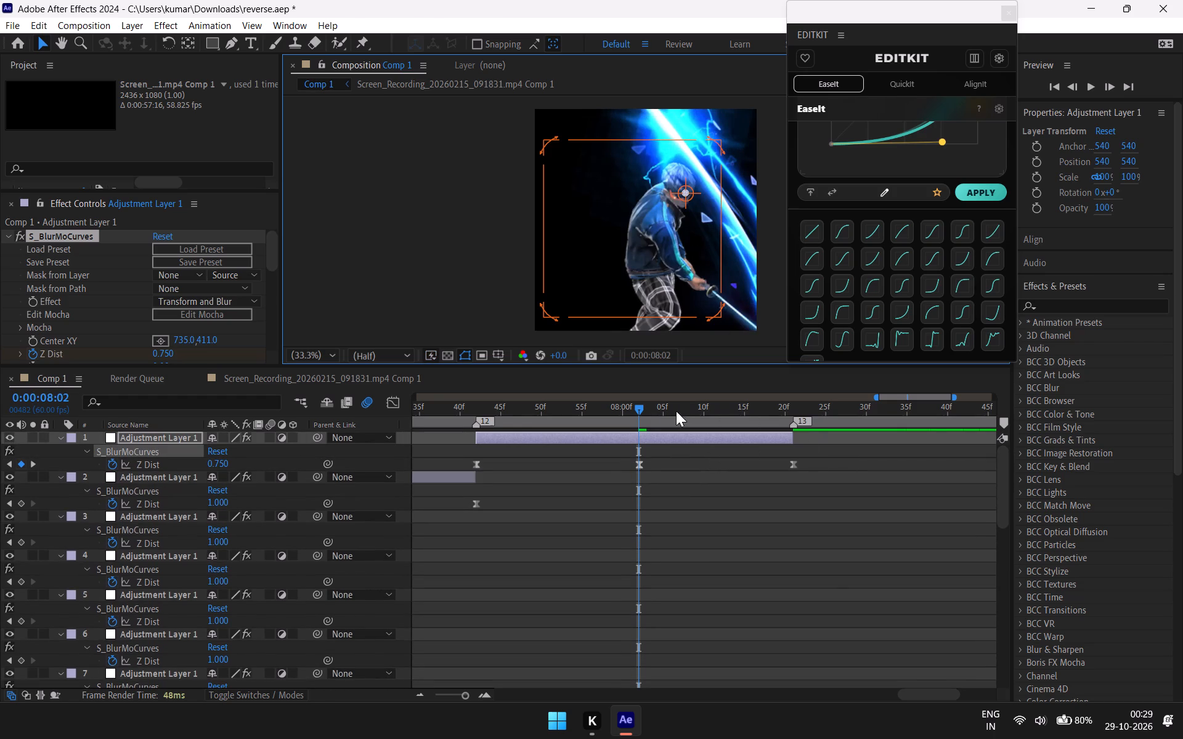
Paste a copy of the thirteenth clip's adjustment layer over the fourteenth clip, starting at marker 13 and extended to marker 14.
drag(640, 406, 876, 430)
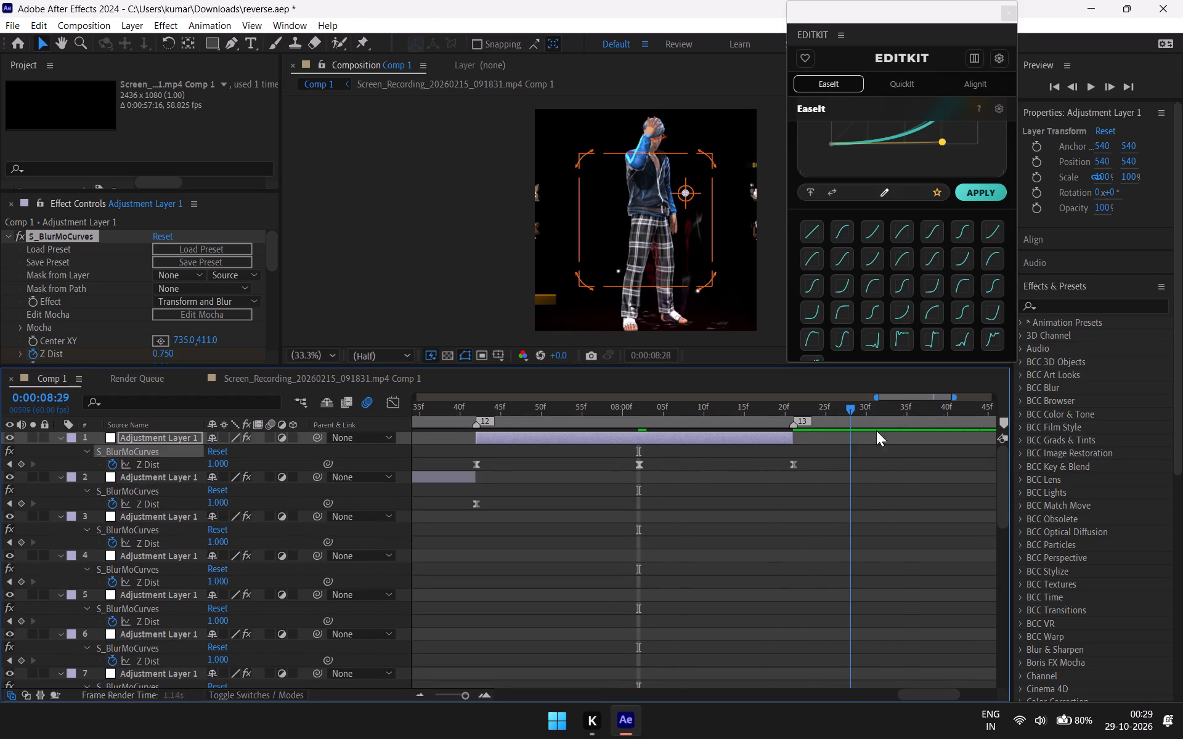
drag(876, 430, 804, 457)
click(738, 434)
key(ctrl+c)
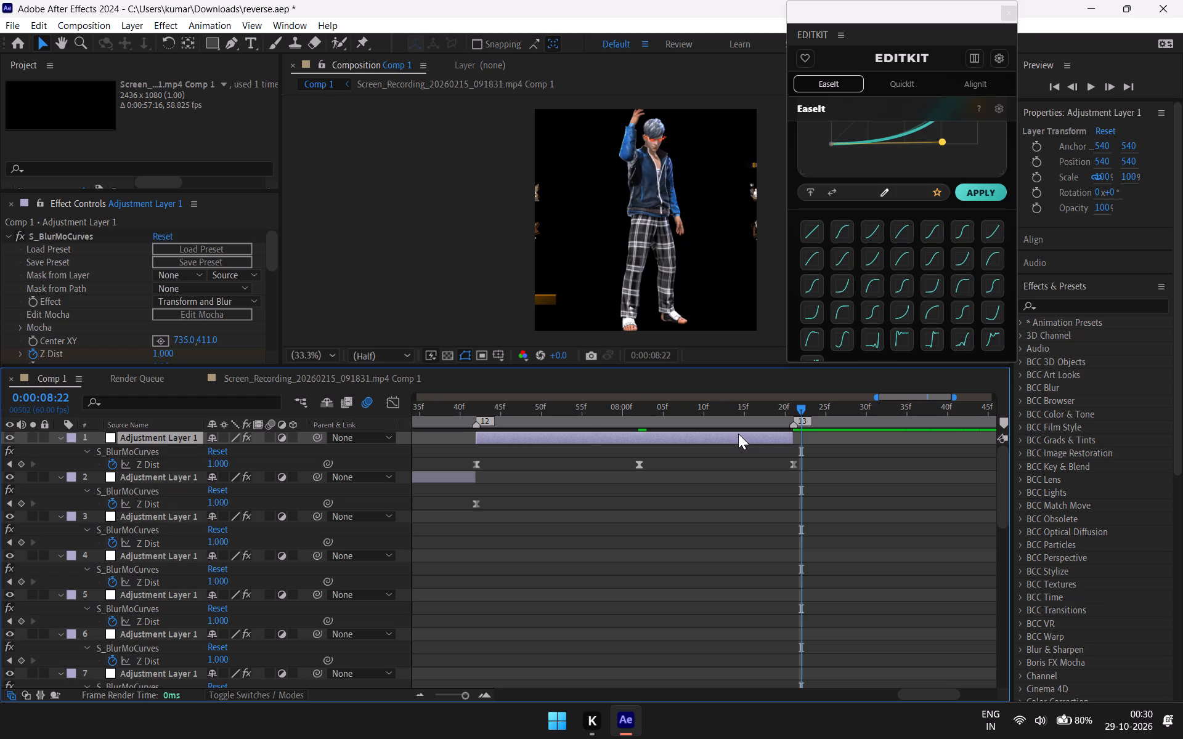
key(ctrl+v)
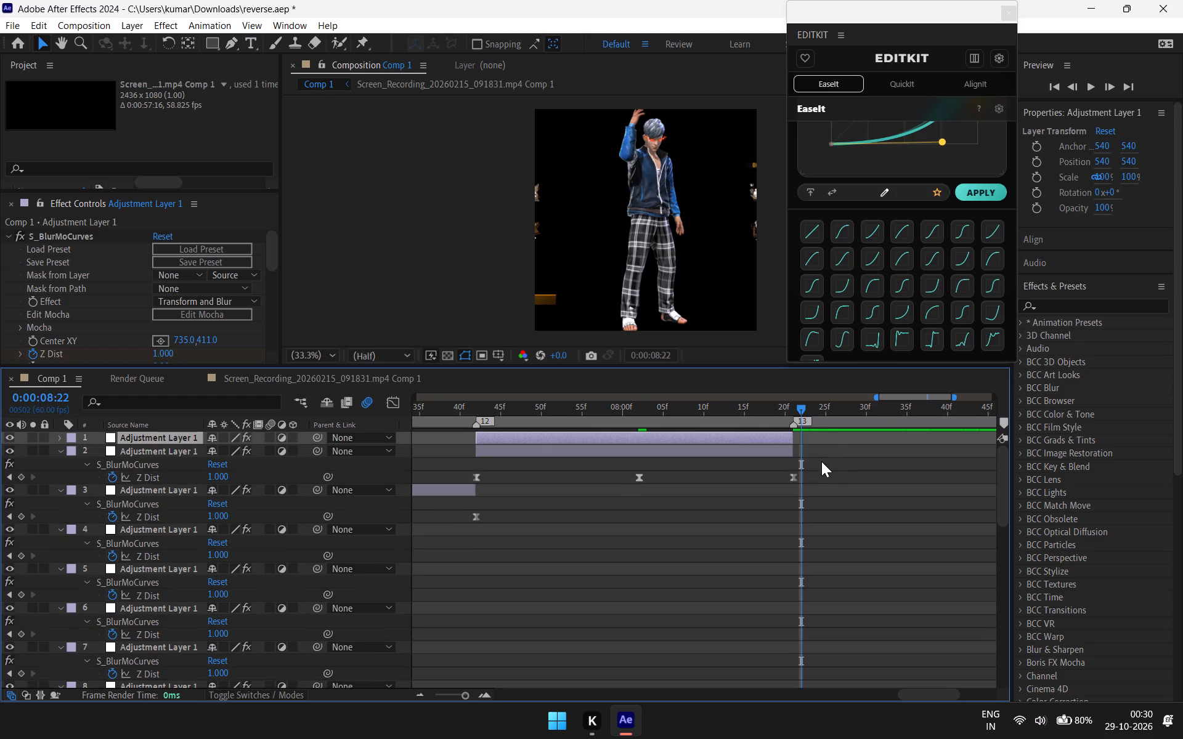
drag(755, 432, 1001, 421)
drag(877, 436, 712, 443)
drag(832, 437, 847, 438)
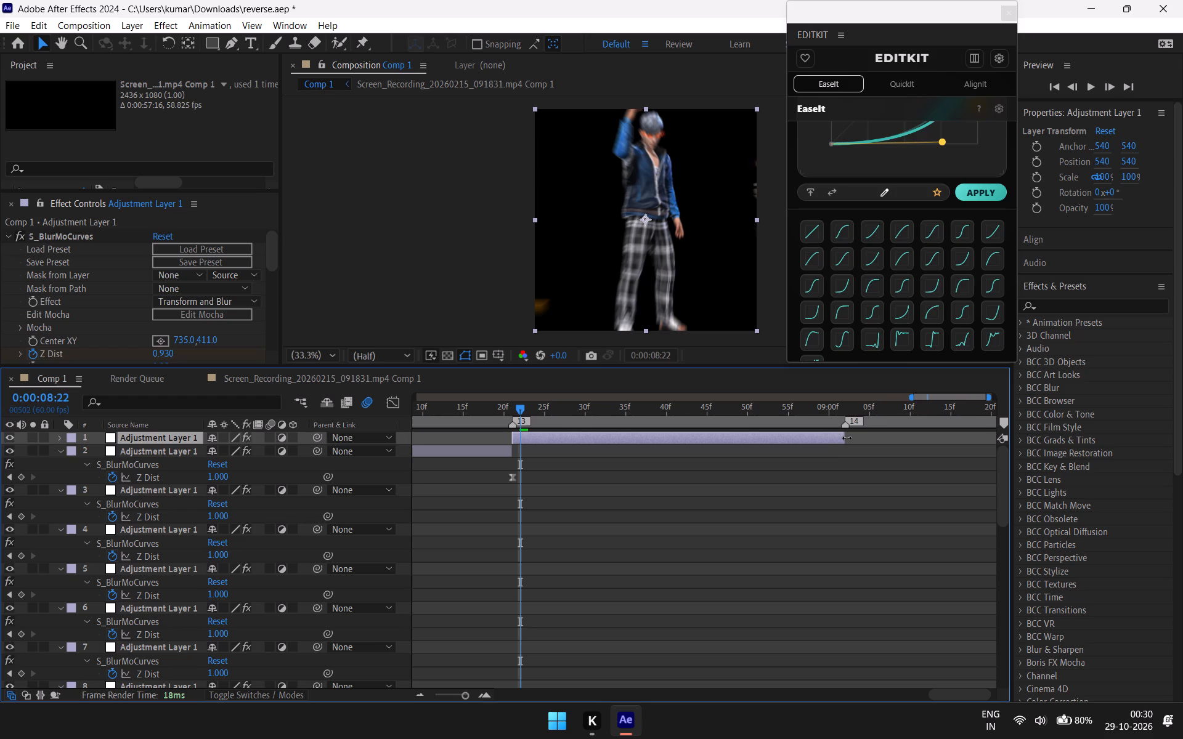
Reveal the fourteenth clip's Z Dist keyframes, moving the last one to marker 14 and the middle one to about 0:00:08:42.
key(u)
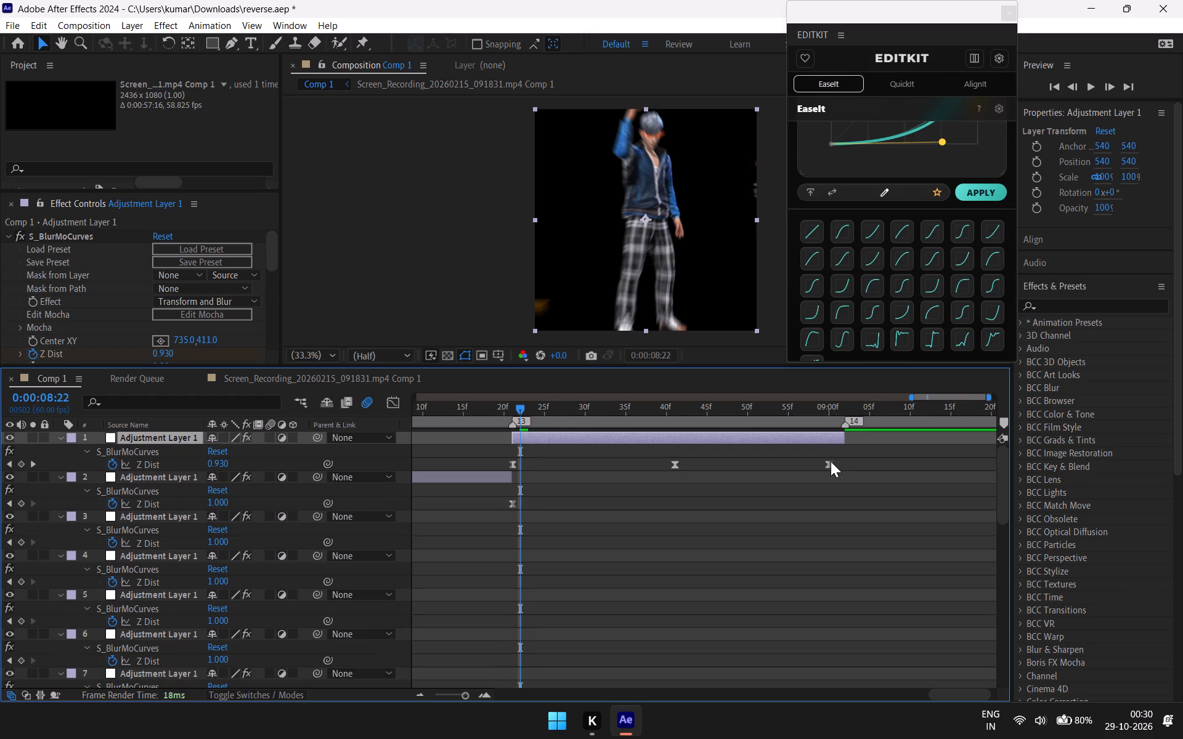
drag(831, 462, 845, 466)
drag(677, 462, 686, 466)
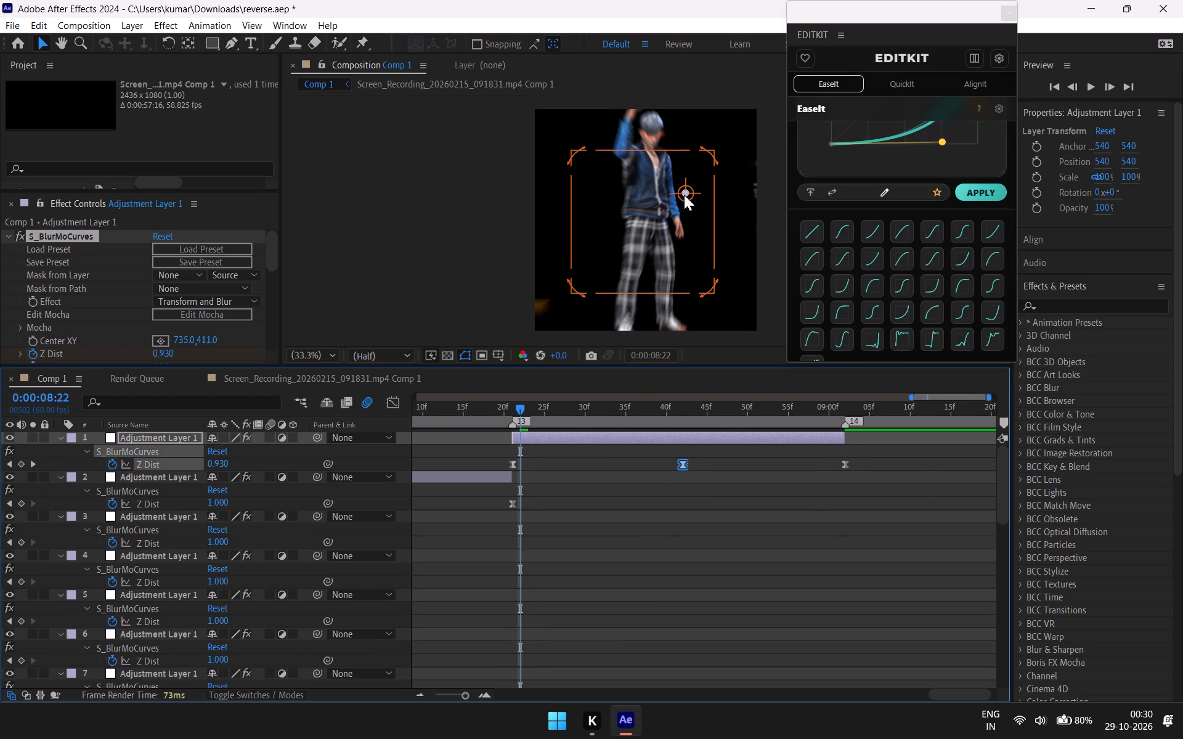
Center the fourteenth clip's zoom on the character's head, placing Center XY at about 582, 75.
drag(684, 195, 652, 126)
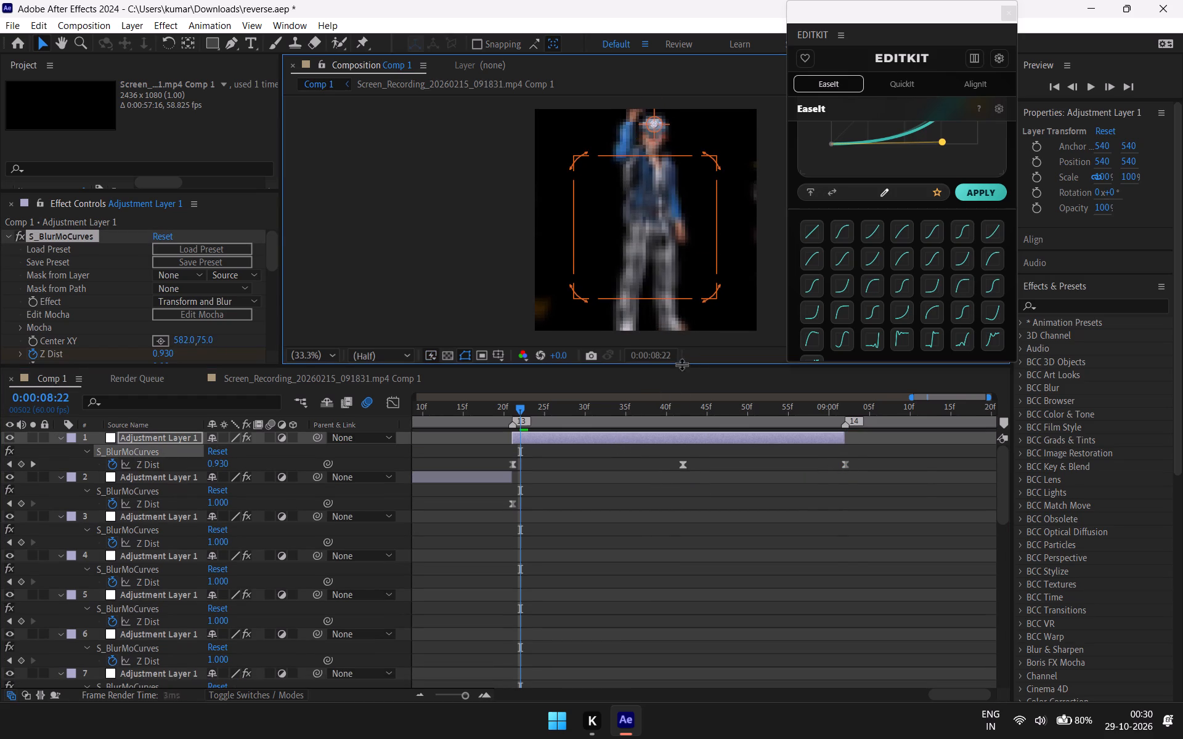
Paste a copy of the fourteenth clip's adjustment layer over the final clip, starting at marker 14.
drag(522, 405, 1010, 445)
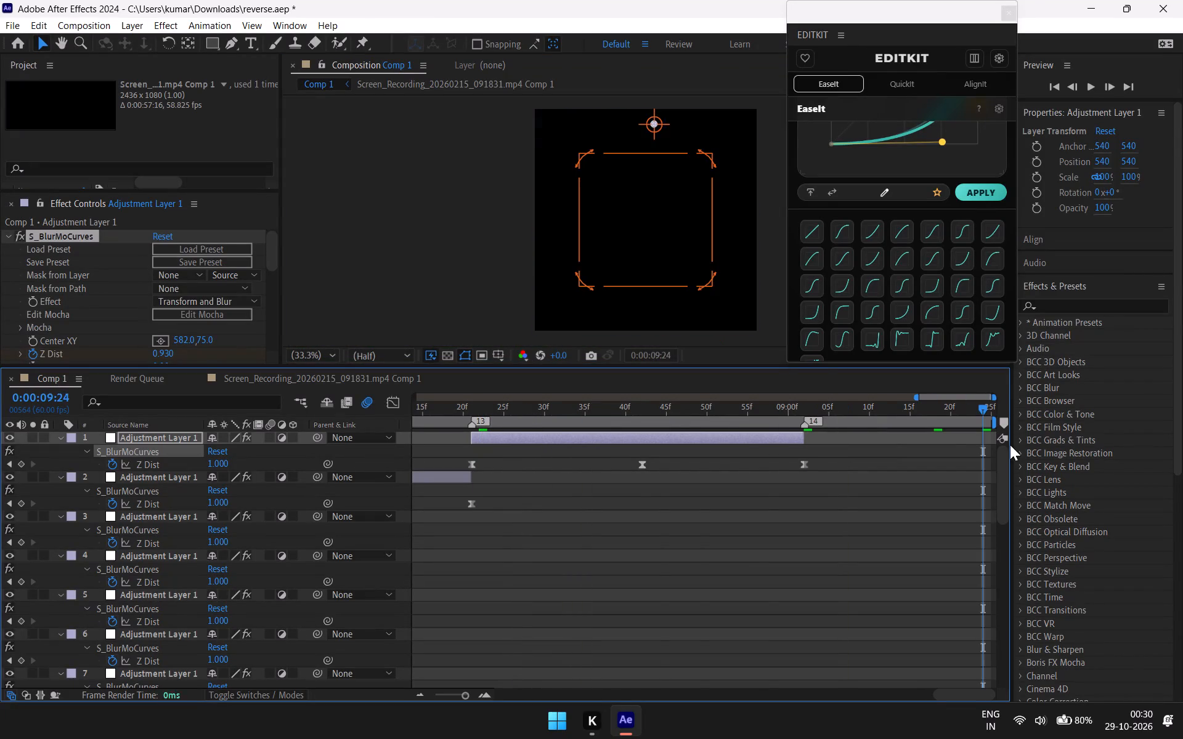
drag(1010, 445, 956, 445)
click(555, 437)
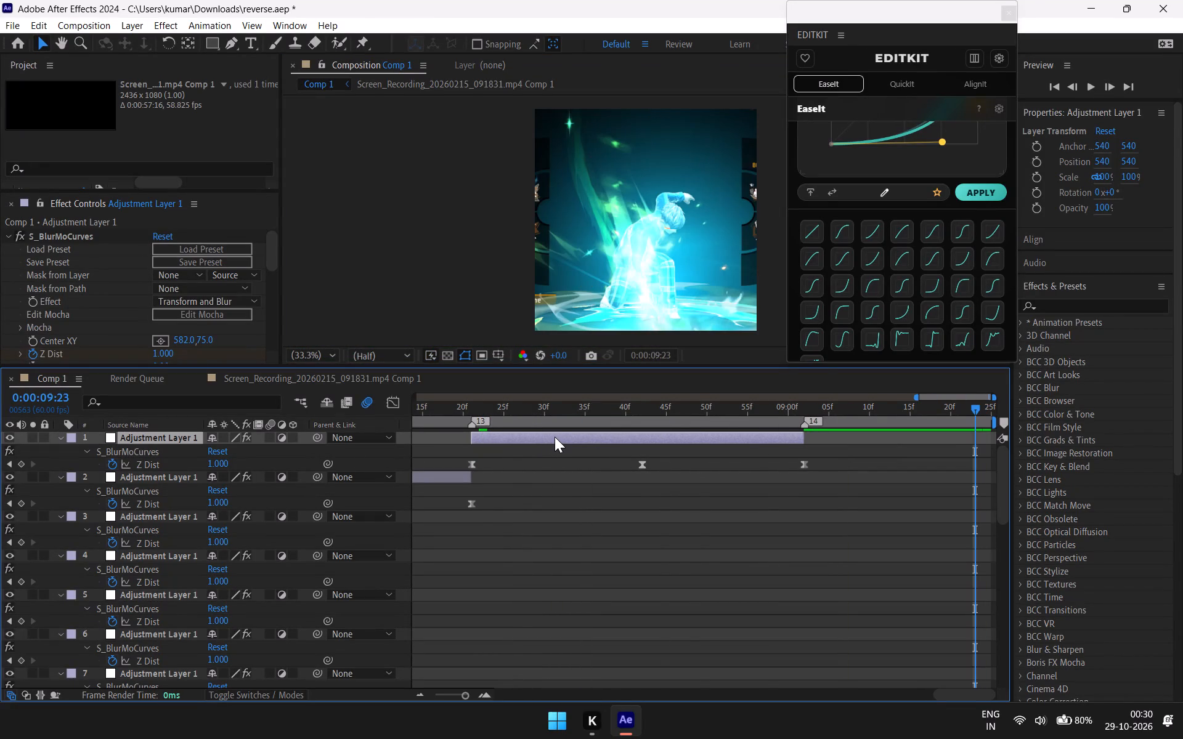
key(ctrl+c)
key(ctrl+v)
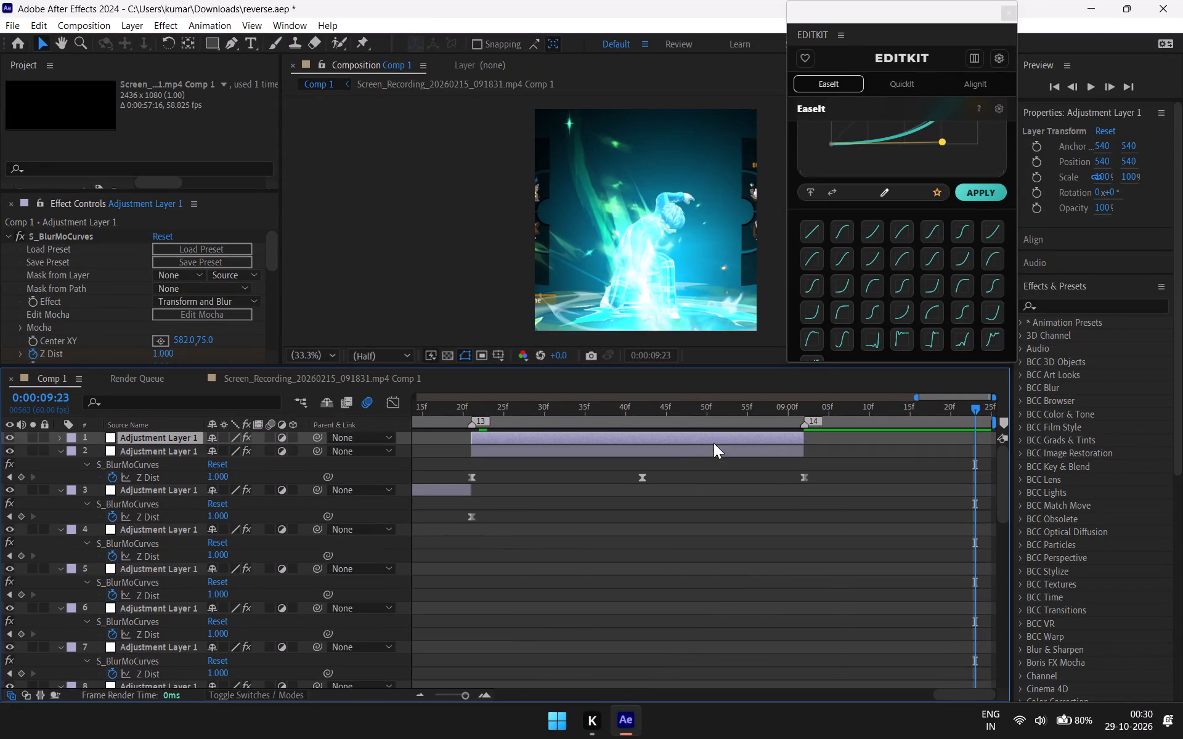
drag(694, 443, 922, 443)
drag(842, 443, 843, 442)
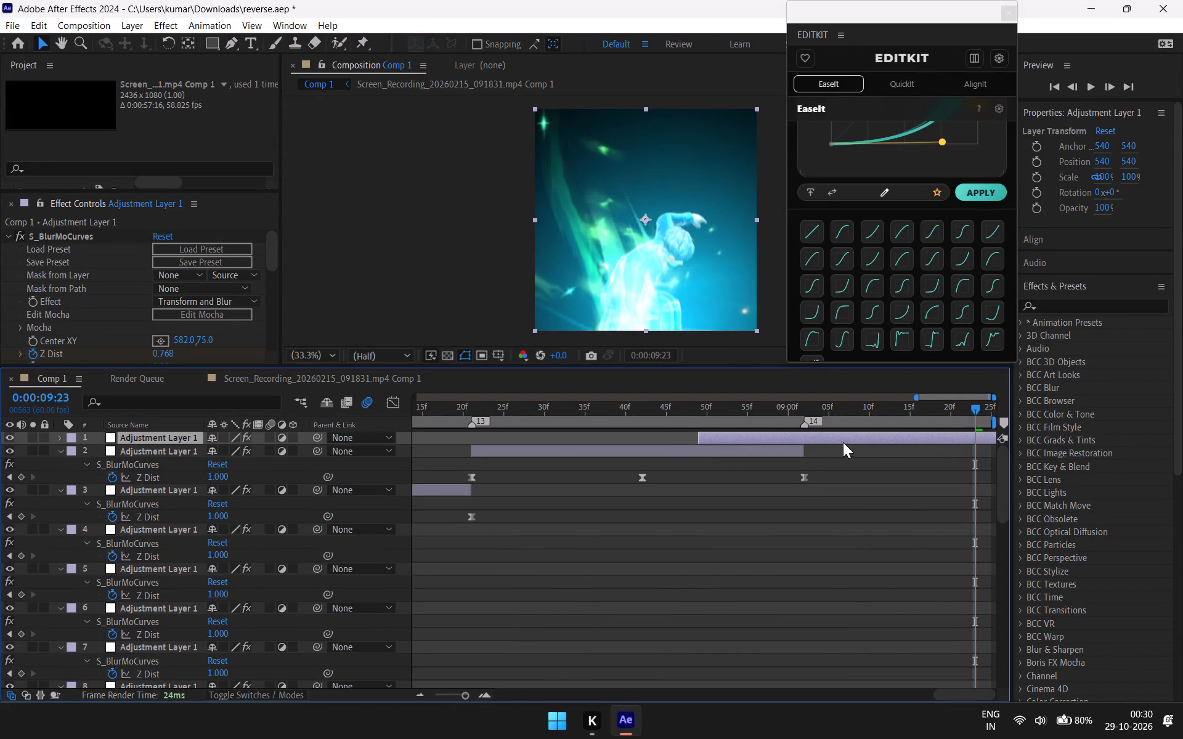
drag(843, 442, 946, 438)
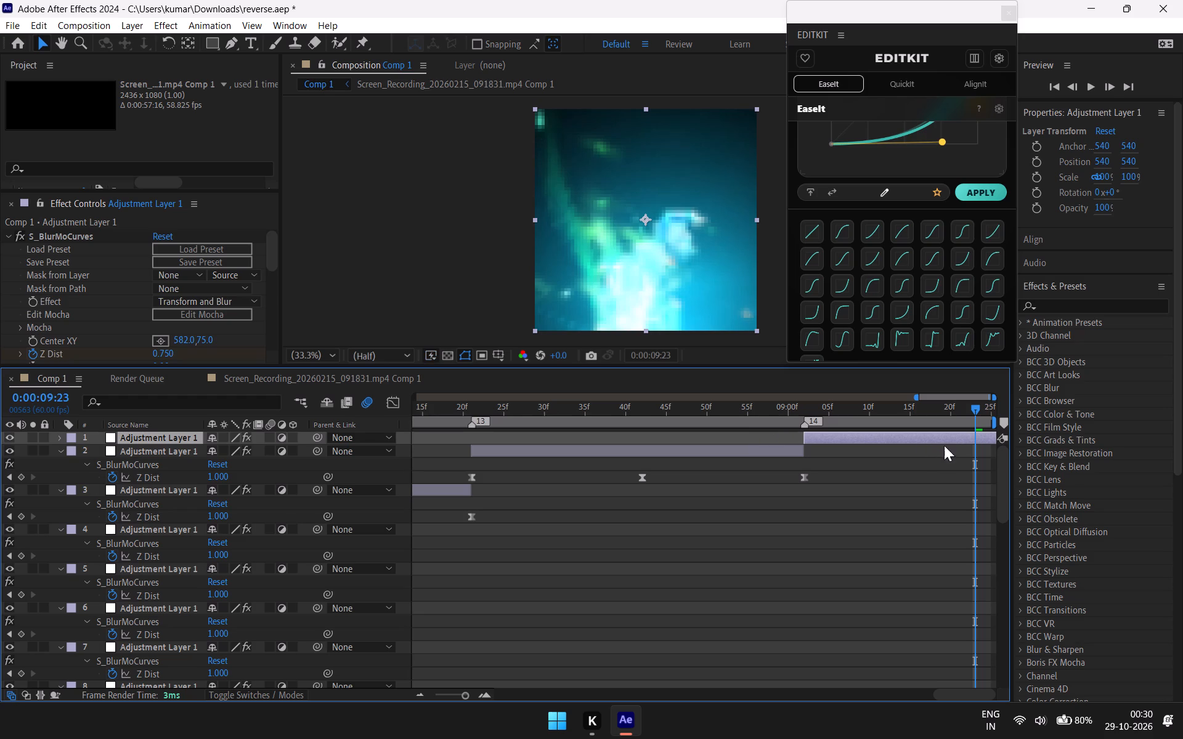
Reveal the final clip's Z Dist keyframes and move the middle one to about 0:00:09:13.
drag(975, 405, 993, 411)
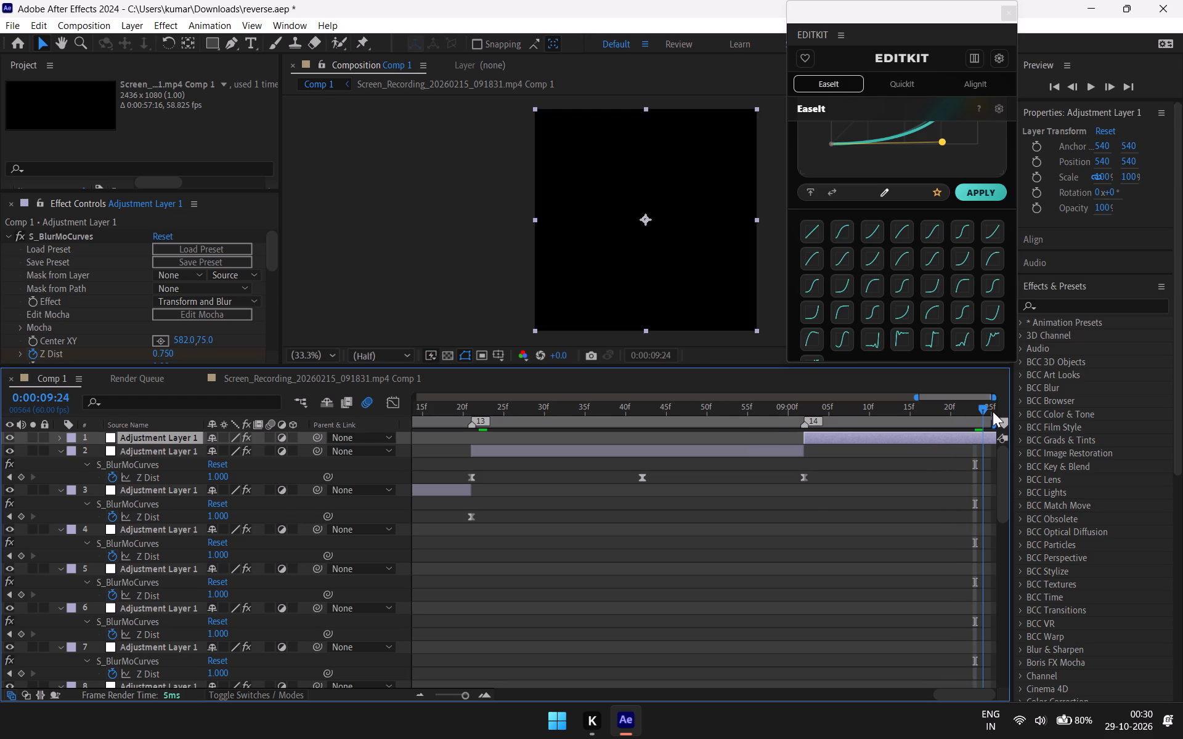
drag(993, 411, 999, 429)
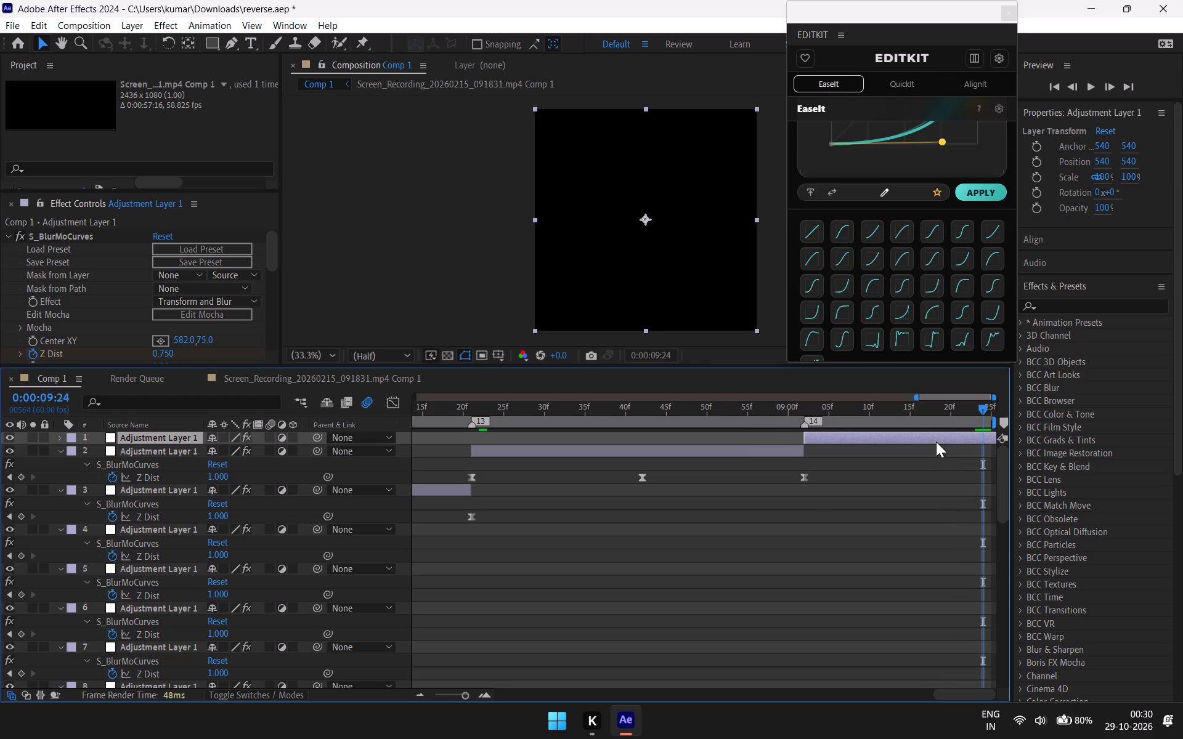
key(u)
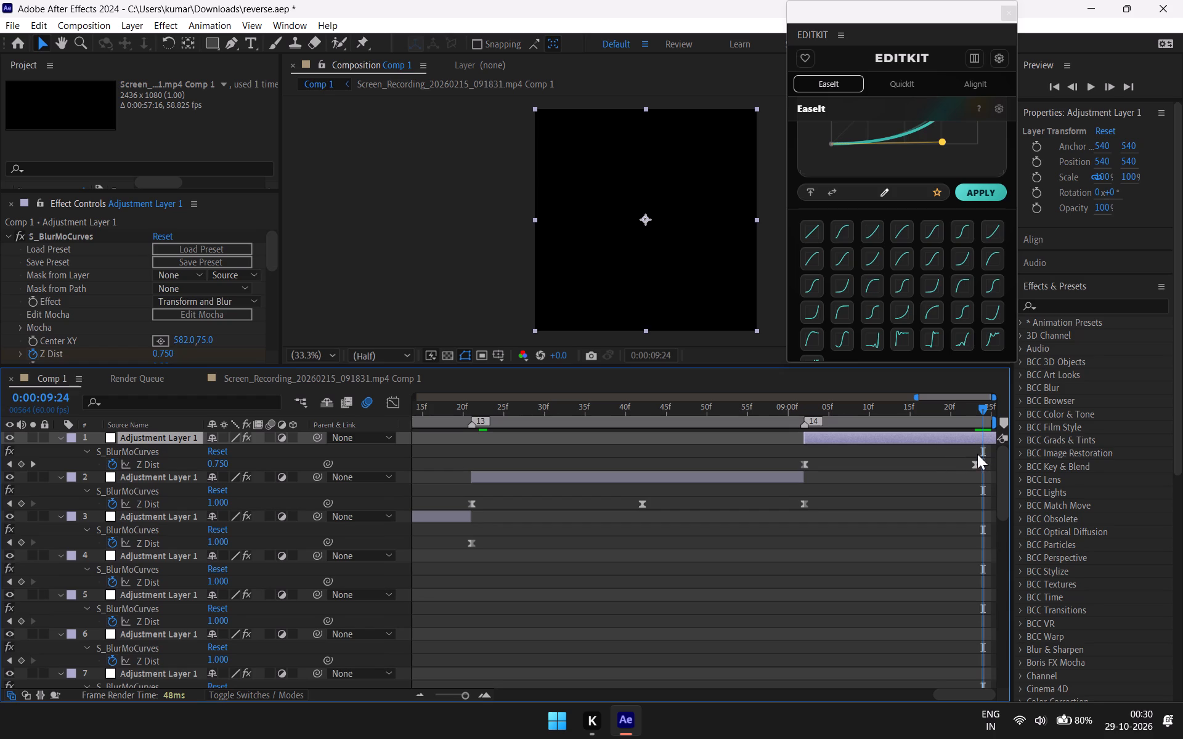
drag(974, 466, 924, 467)
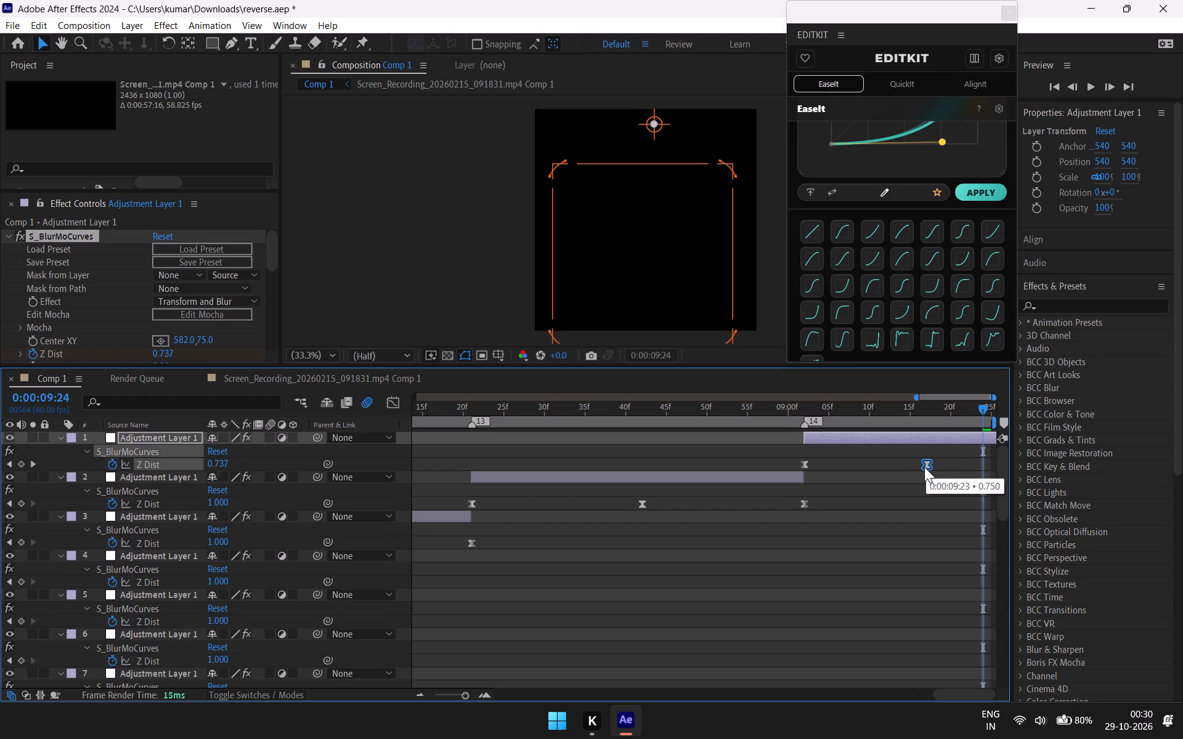
drag(924, 467, 922, 467)
drag(984, 408, 971, 412)
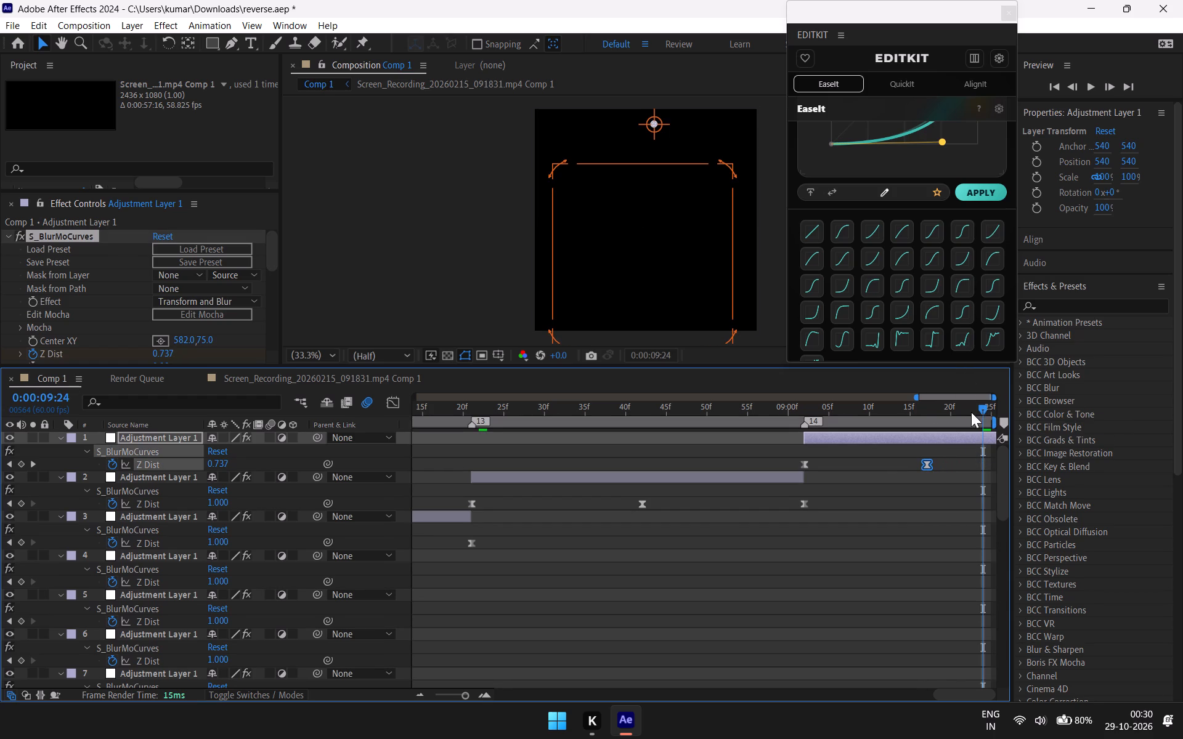
drag(971, 412, 813, 472)
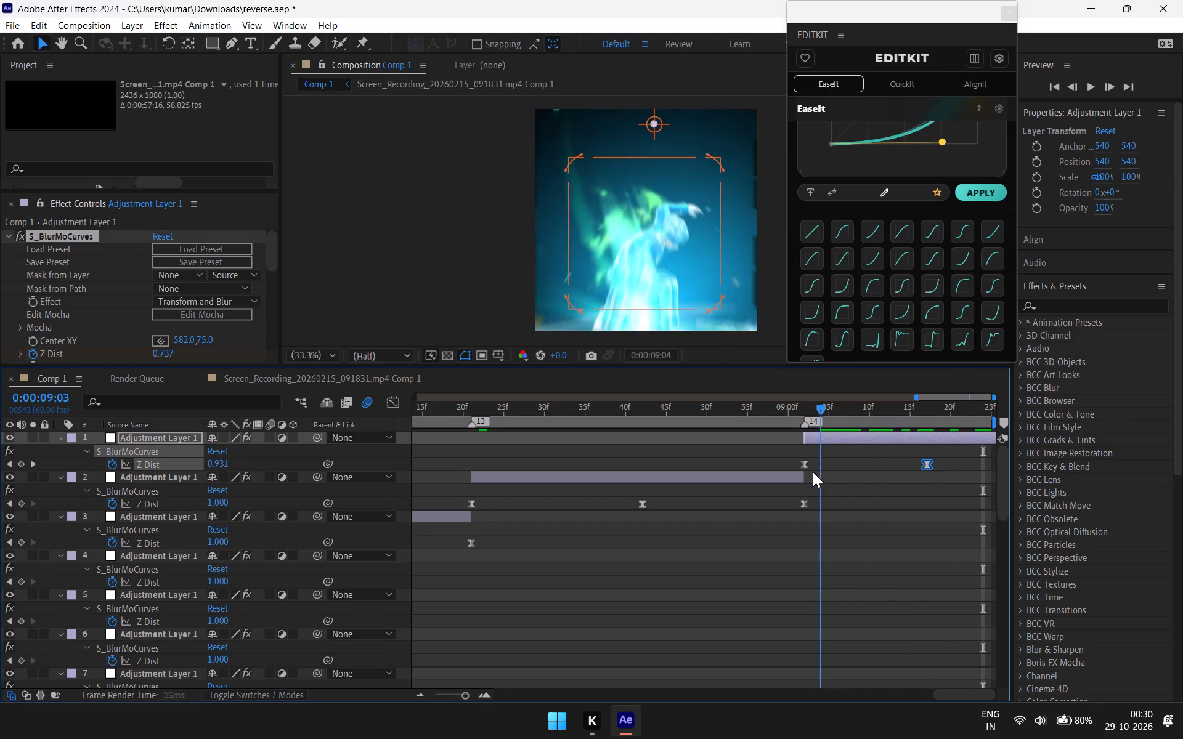
drag(813, 472, 930, 476)
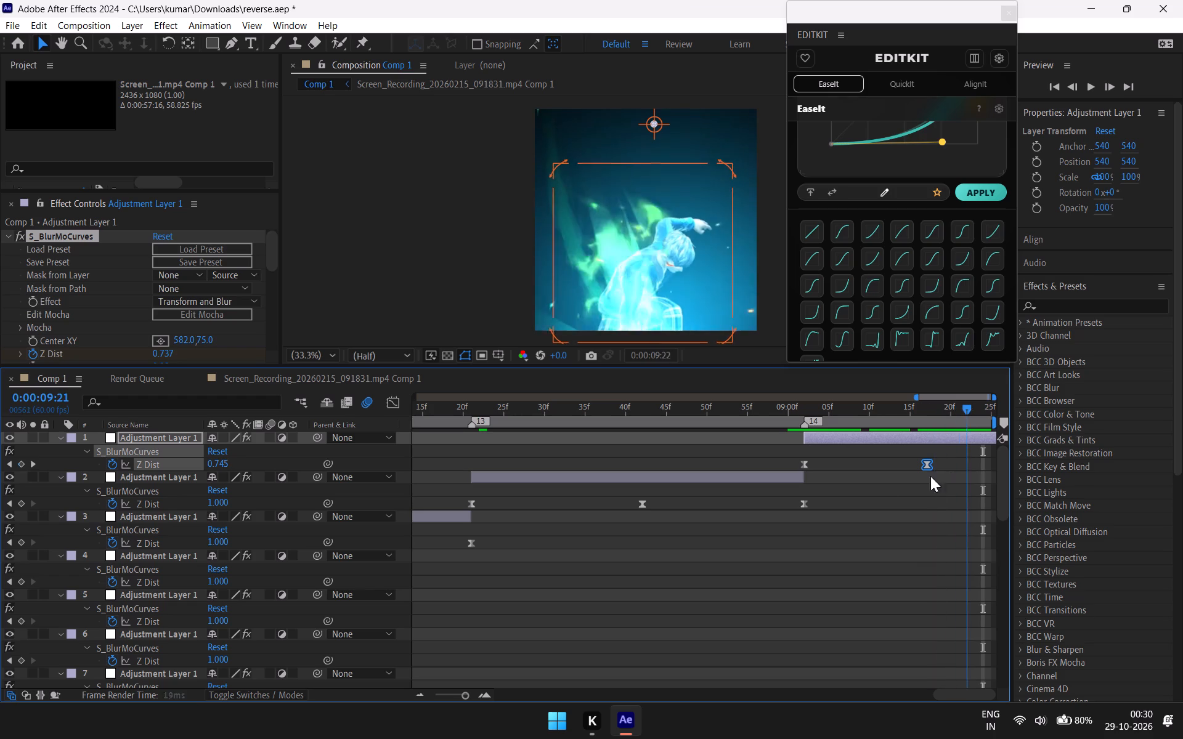
drag(930, 476, 803, 507)
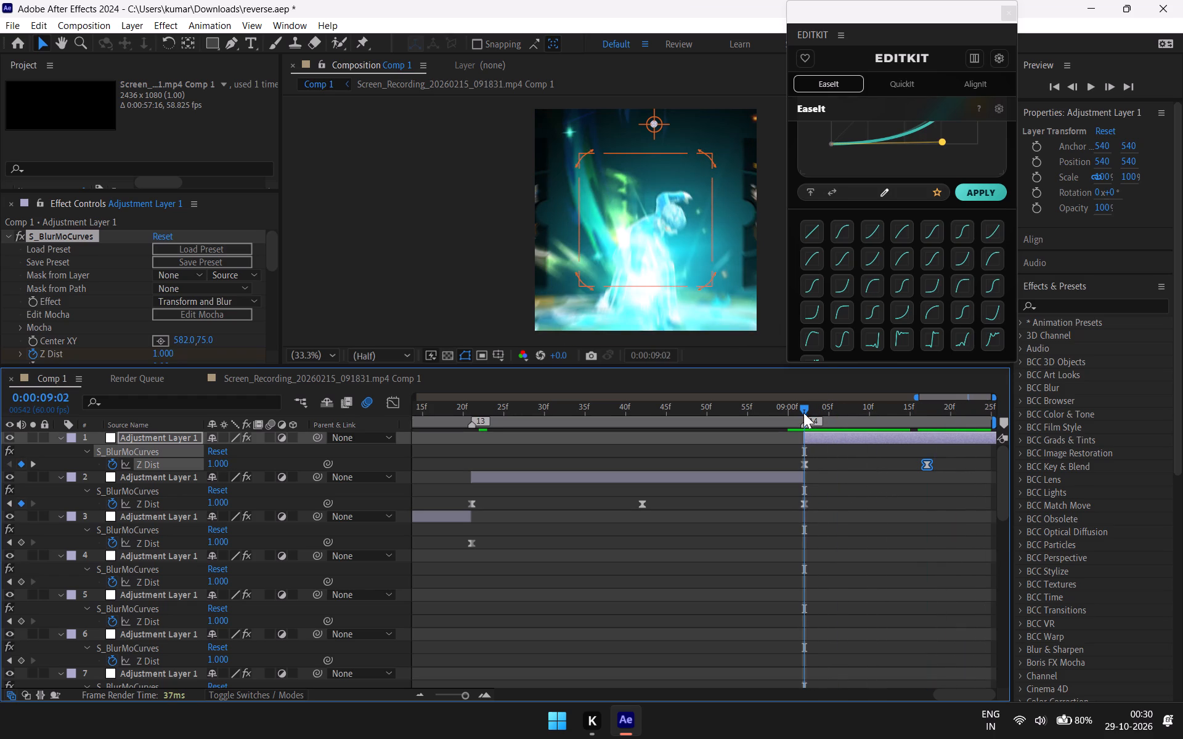
drag(802, 406, 852, 416)
drag(927, 462, 909, 461)
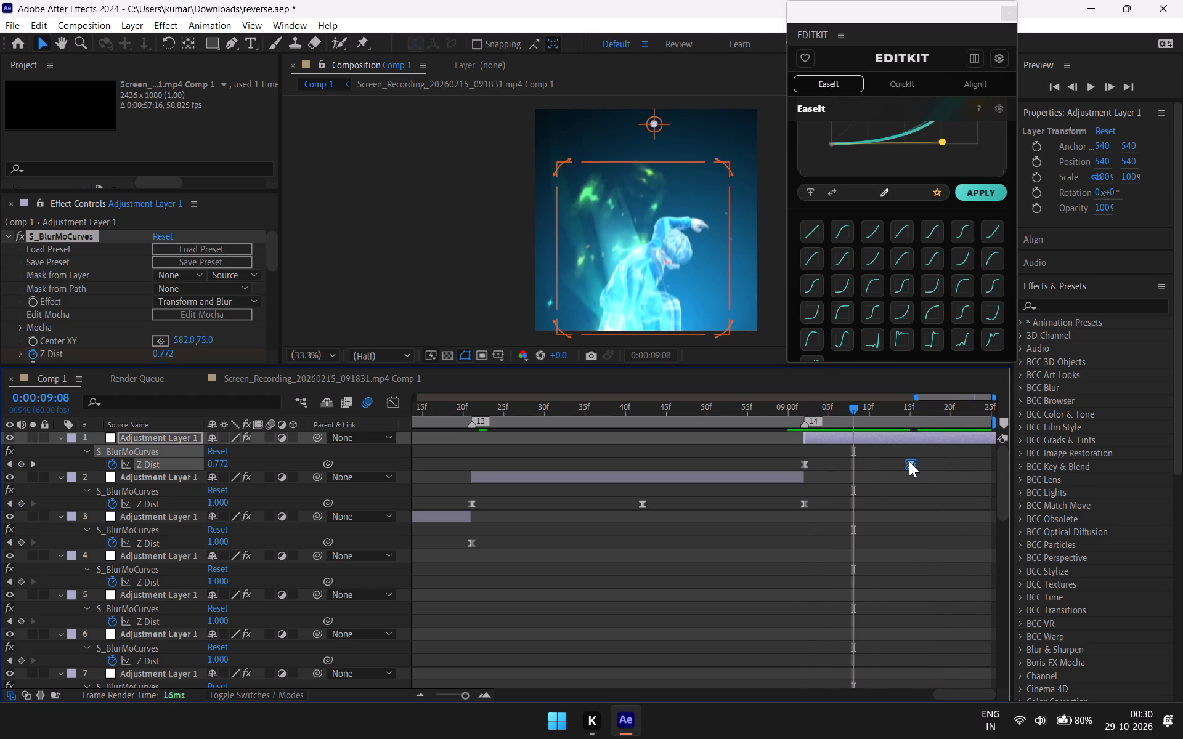
drag(909, 461, 896, 461)
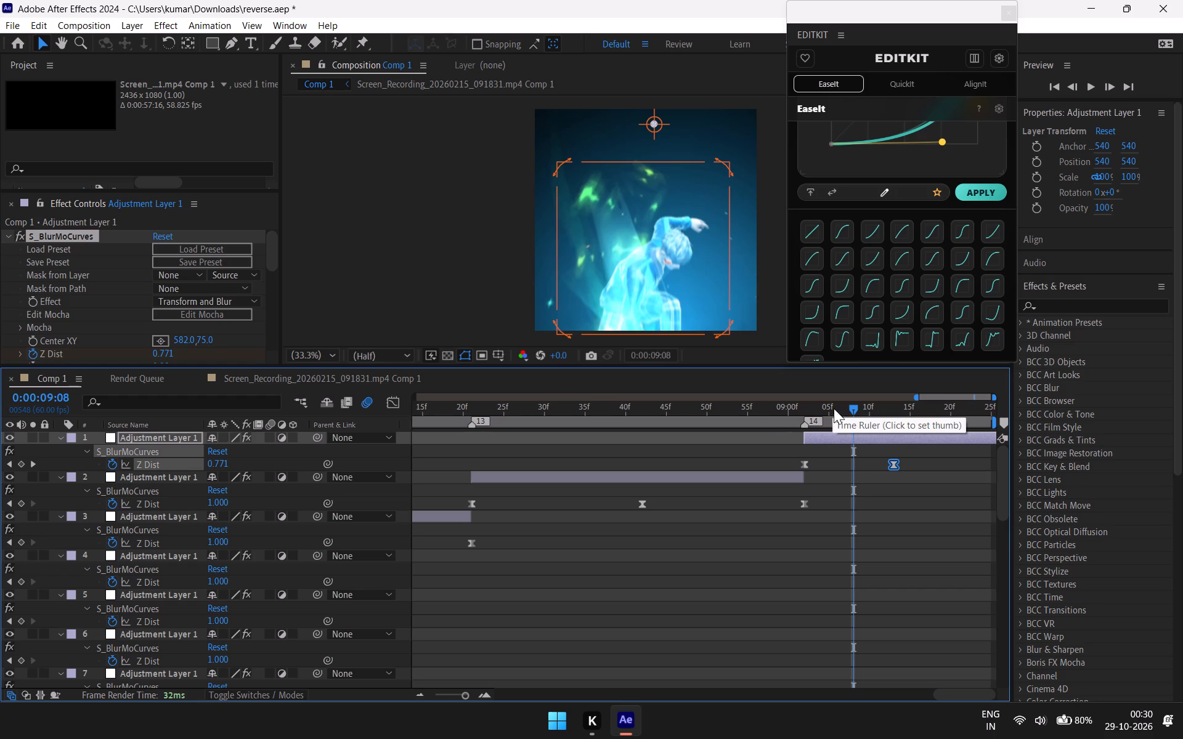
Re-center the final clip's zoom on the kneeling character, placing Center XY at about 624, 771.
drag(850, 404, 888, 423)
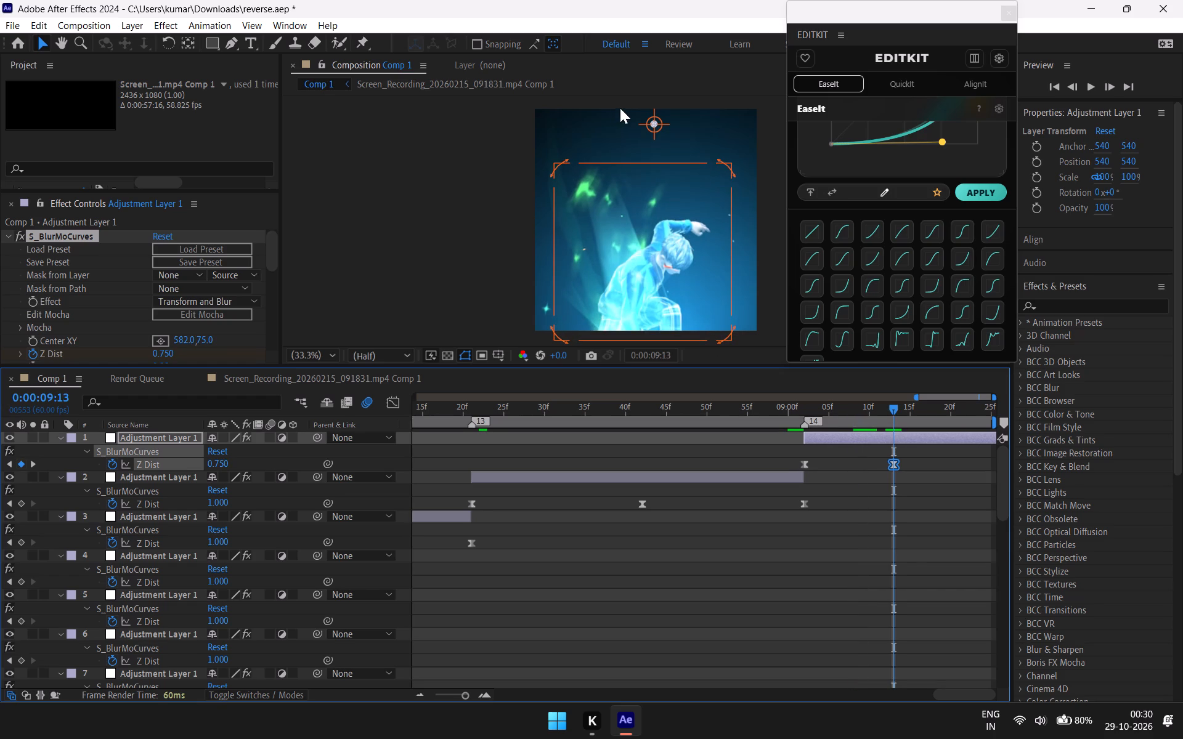
drag(646, 123, 659, 235)
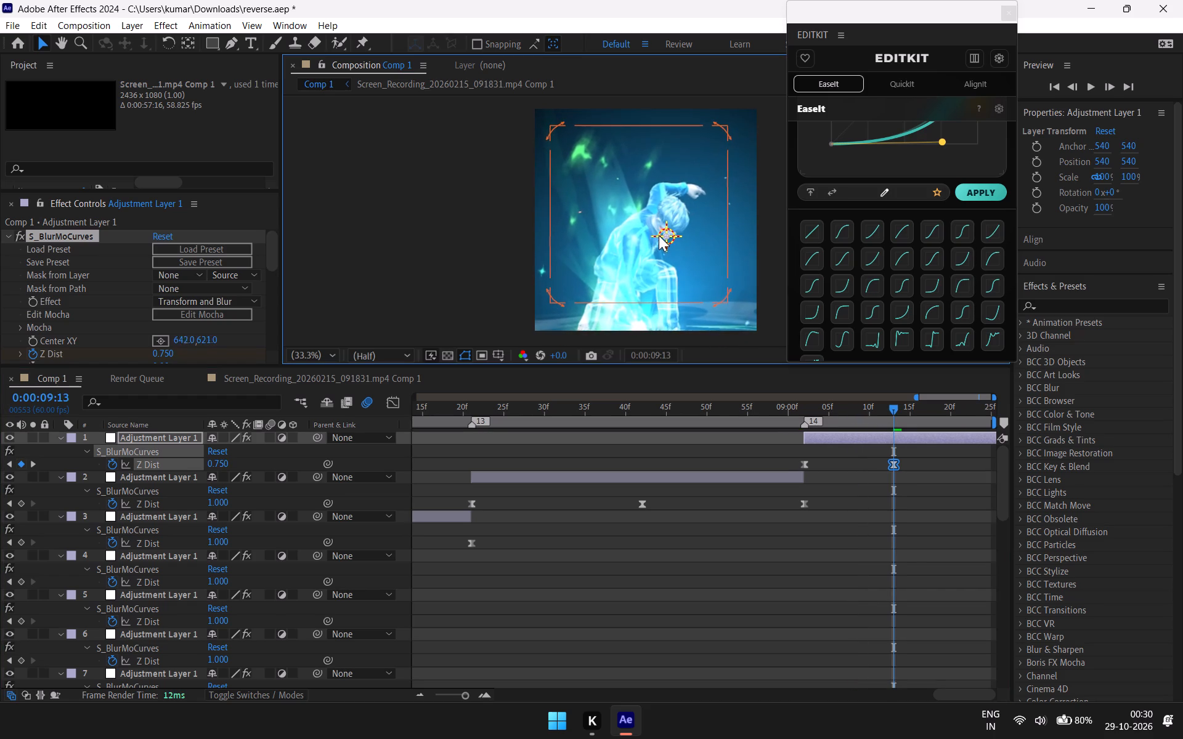
drag(659, 235, 663, 293)
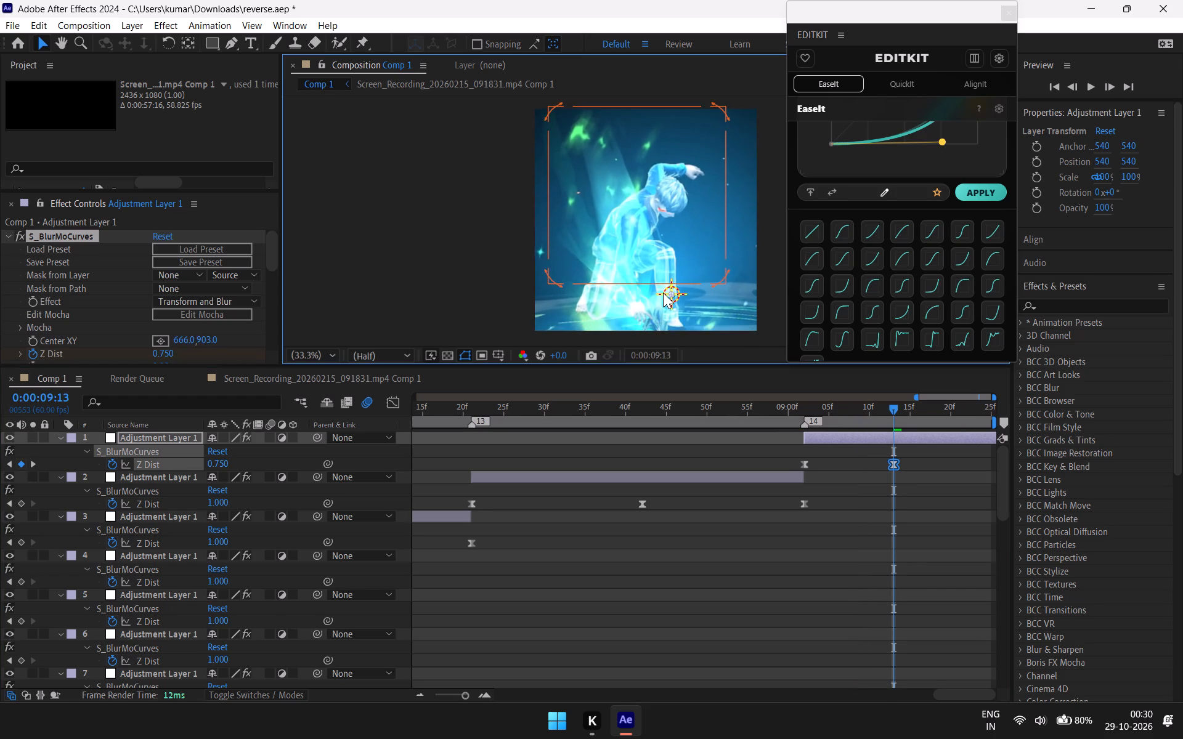
drag(663, 293, 664, 257)
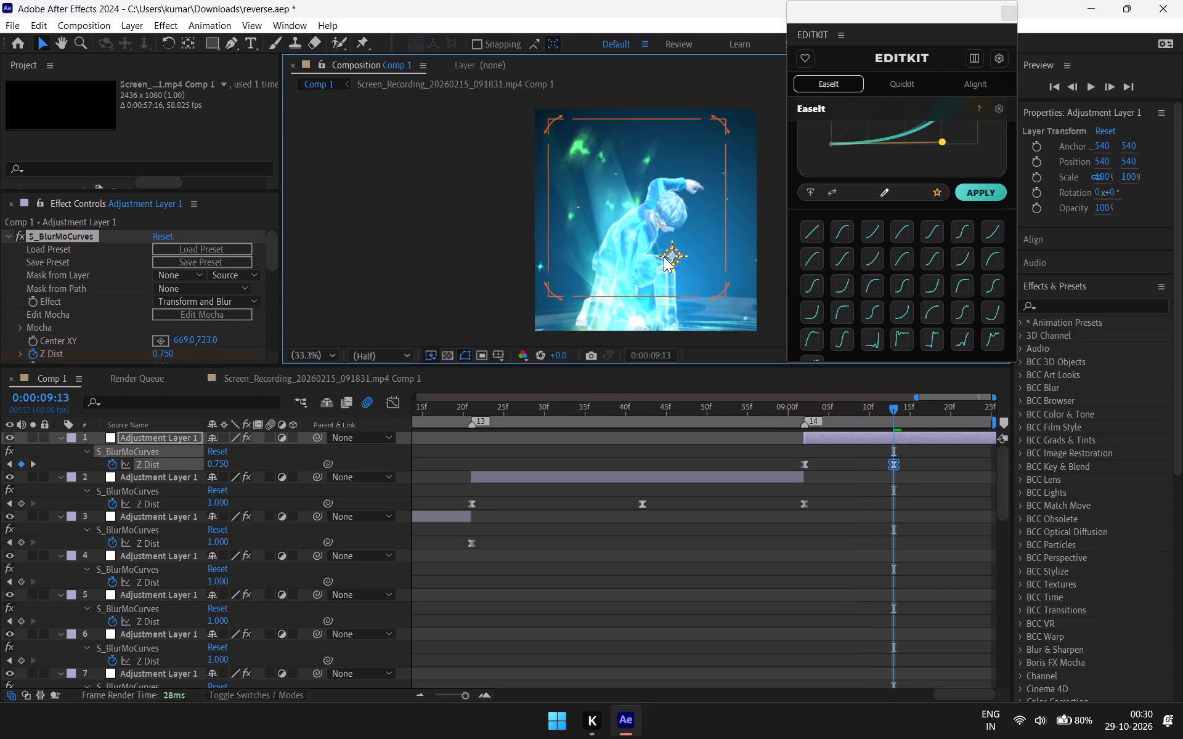
drag(664, 257, 641, 297)
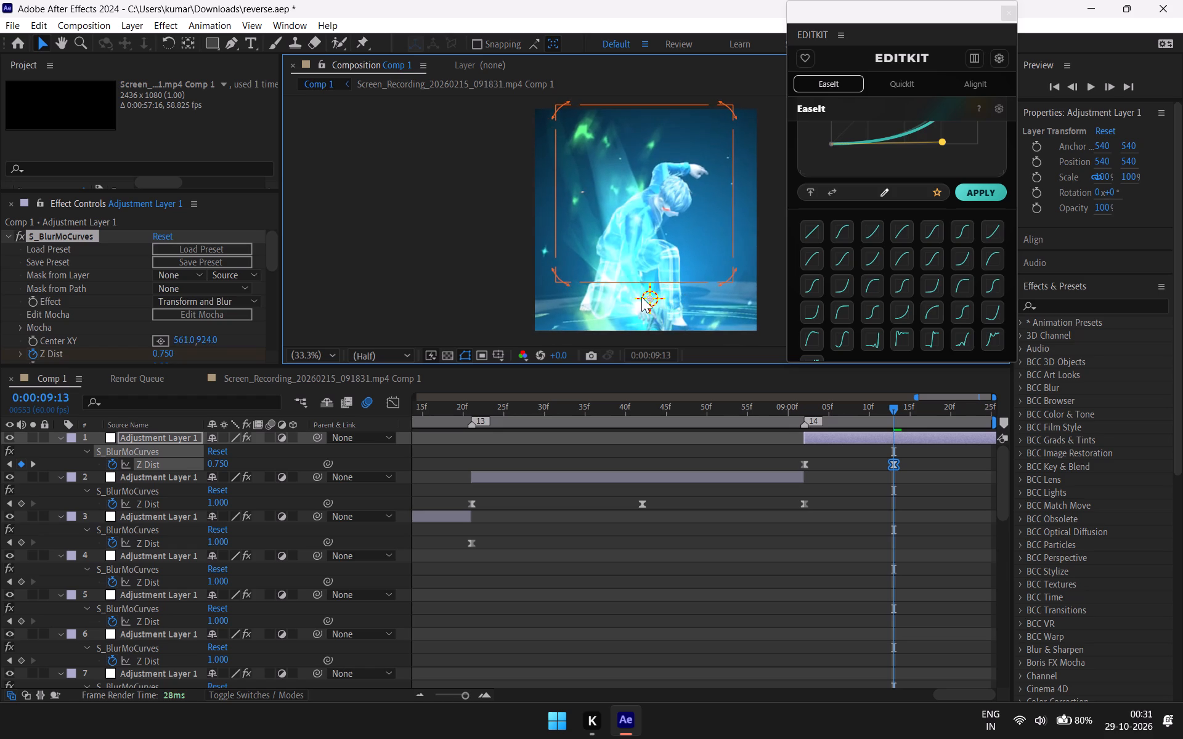
drag(641, 297, 654, 265)
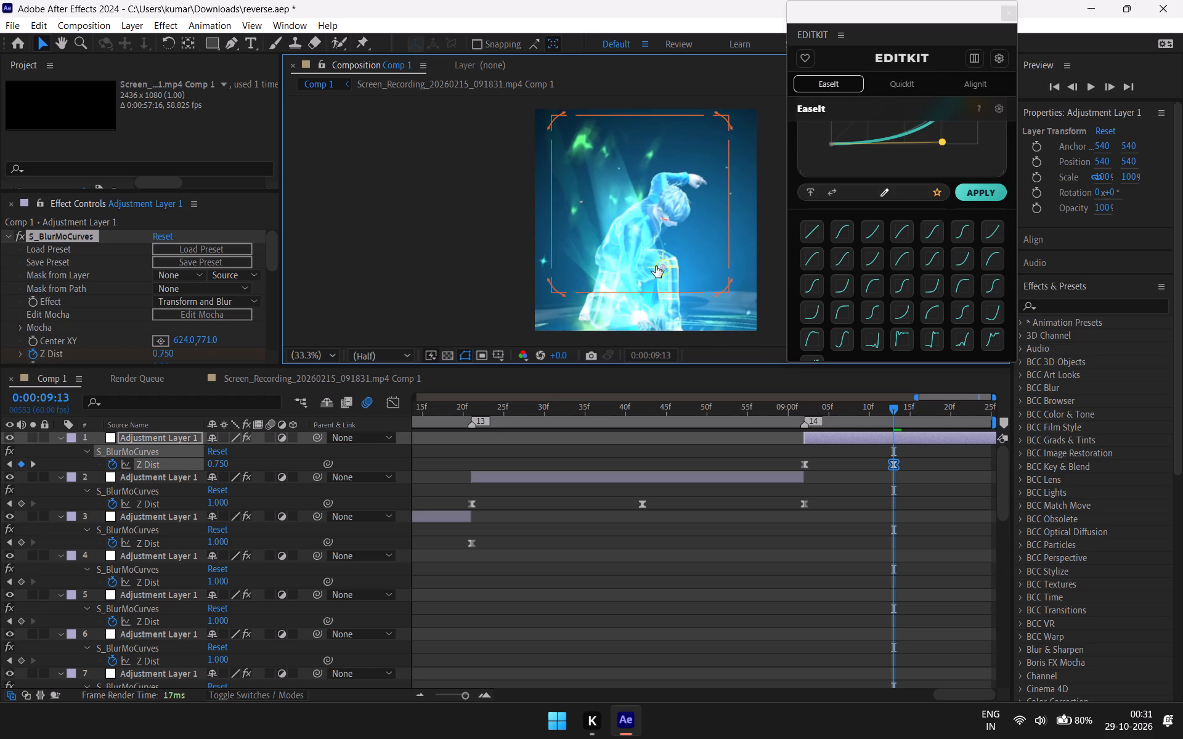
Split the final clip's adjustment layer at 0:00:09:23 and delete the leftover piece after it.
drag(891, 405, 944, 422)
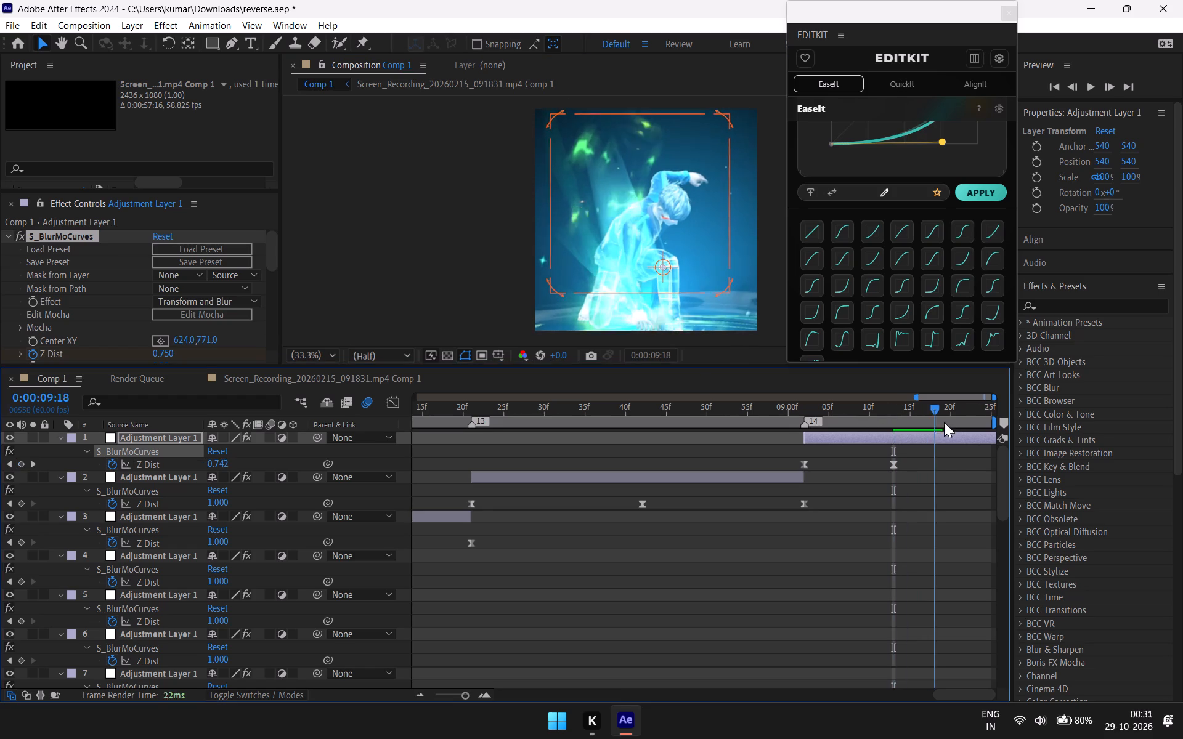
drag(944, 422, 974, 440)
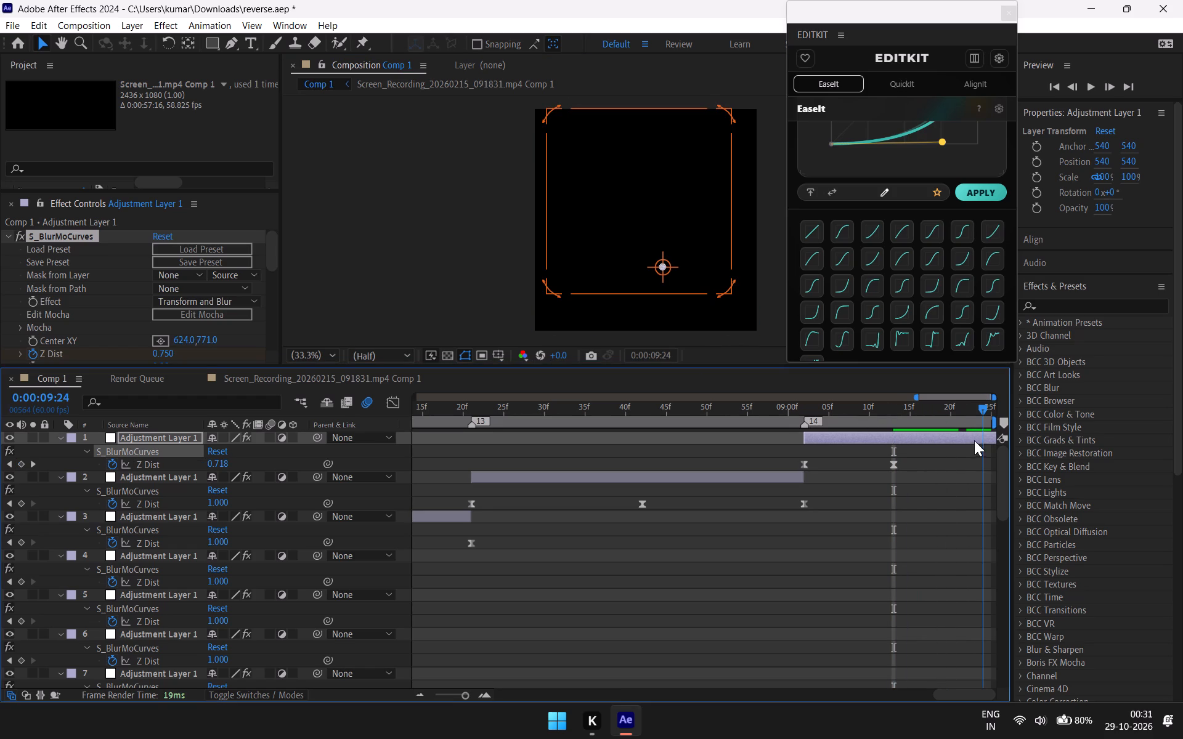
drag(974, 440, 972, 443)
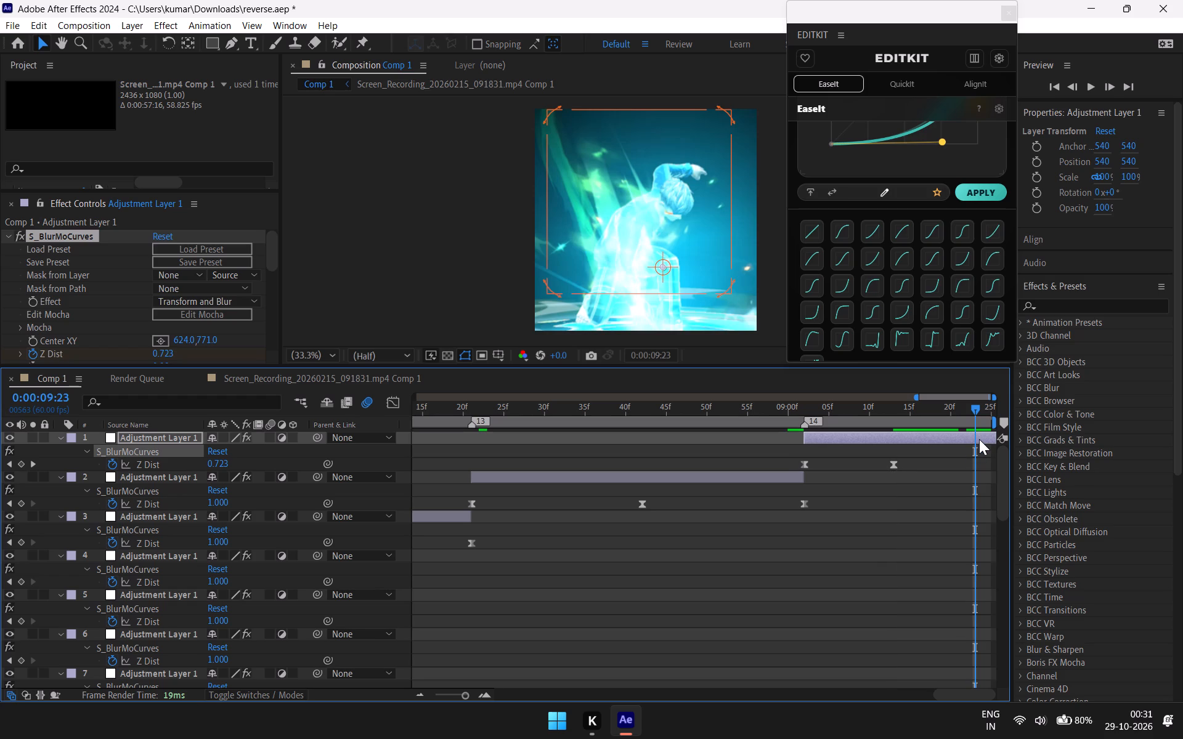
key(ctrl+shift+d)
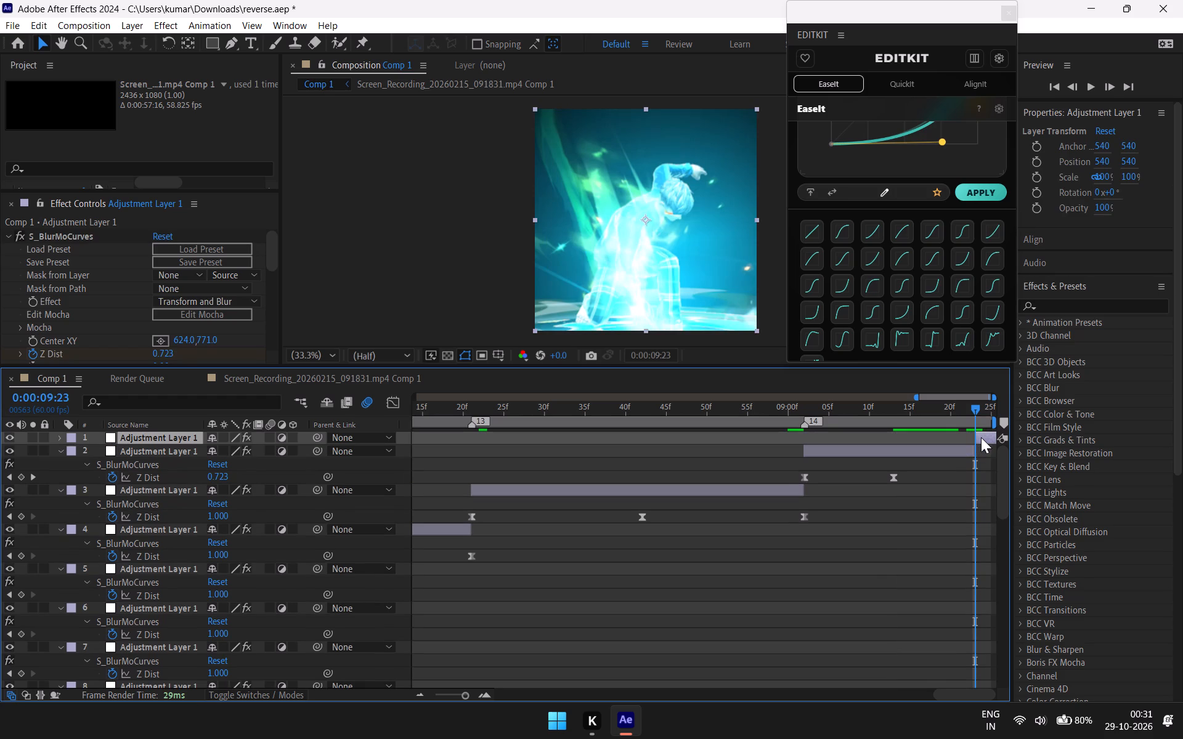
key(BackSpace)
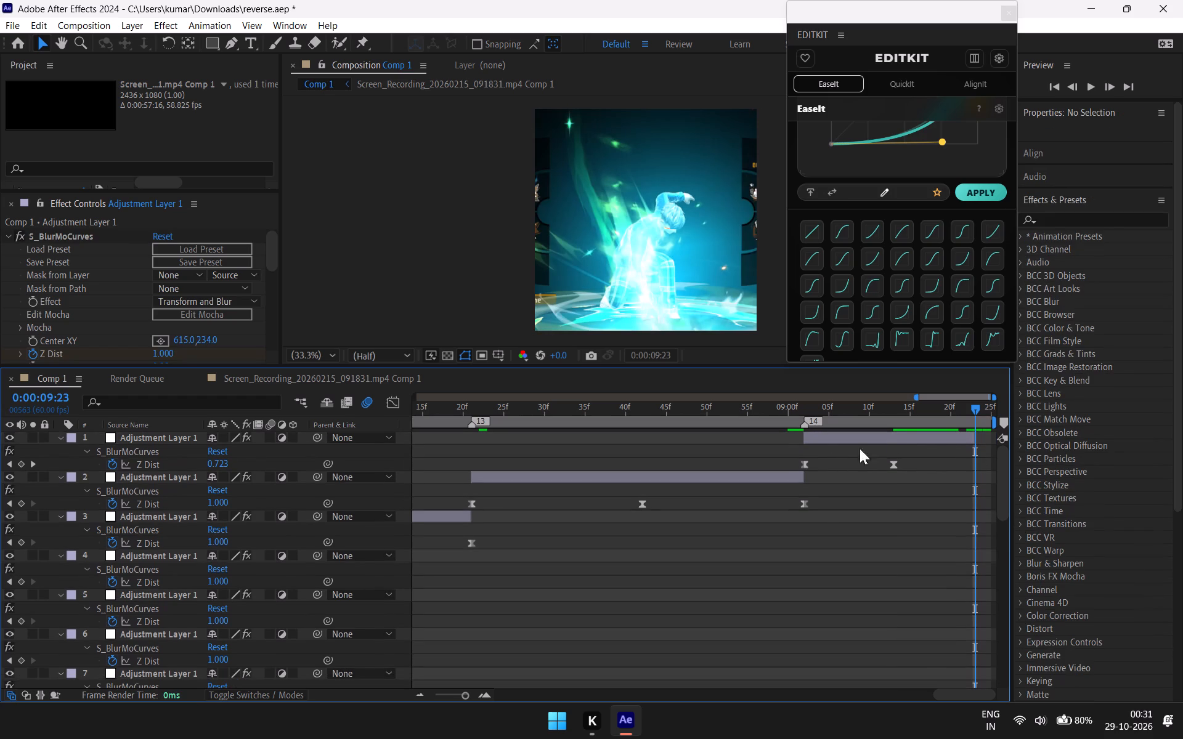
Add an ending Z Dist keyframe of 1 at 0:00:09:23 on the final clip's adjustment layer.
click(889, 438)
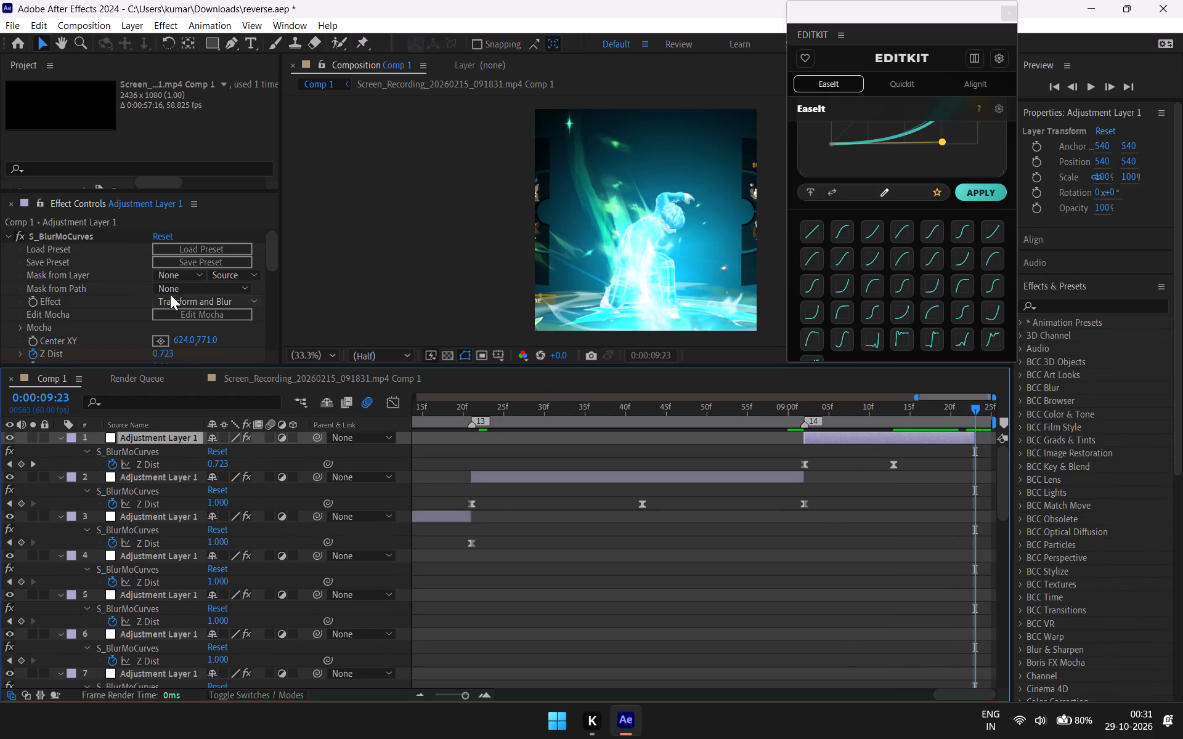
scroll(115, 299, down, 1)
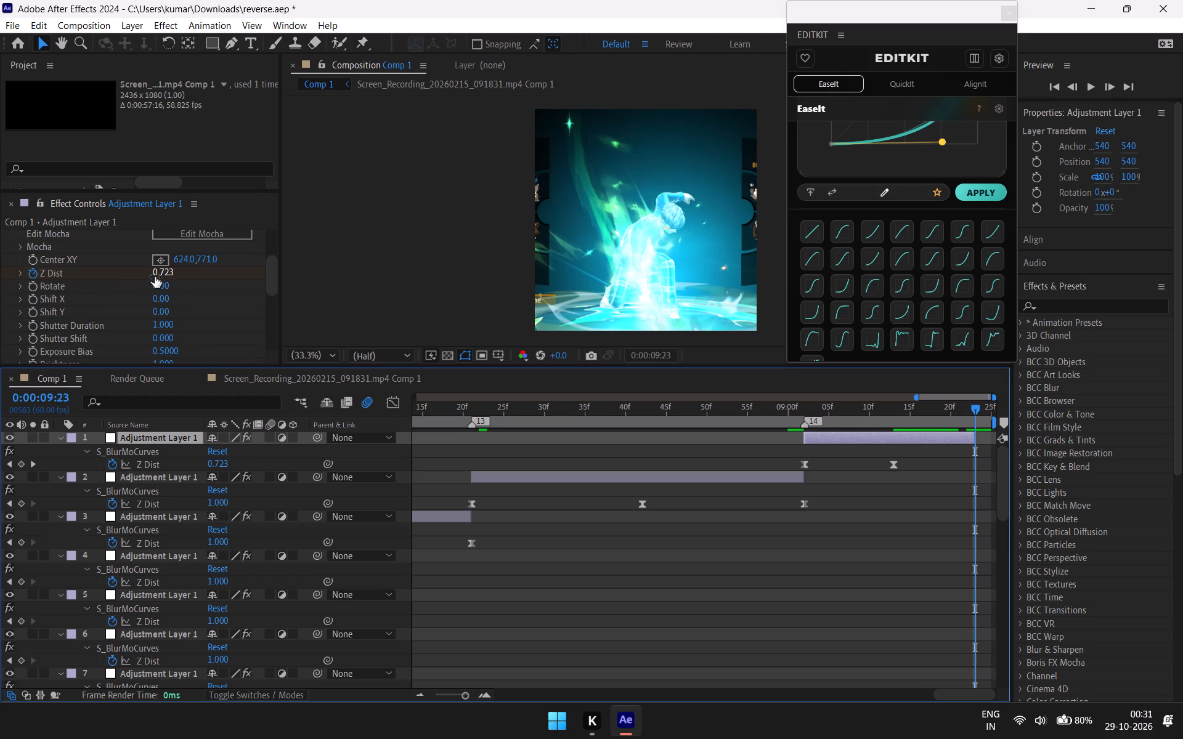
click(160, 273)
key(1)
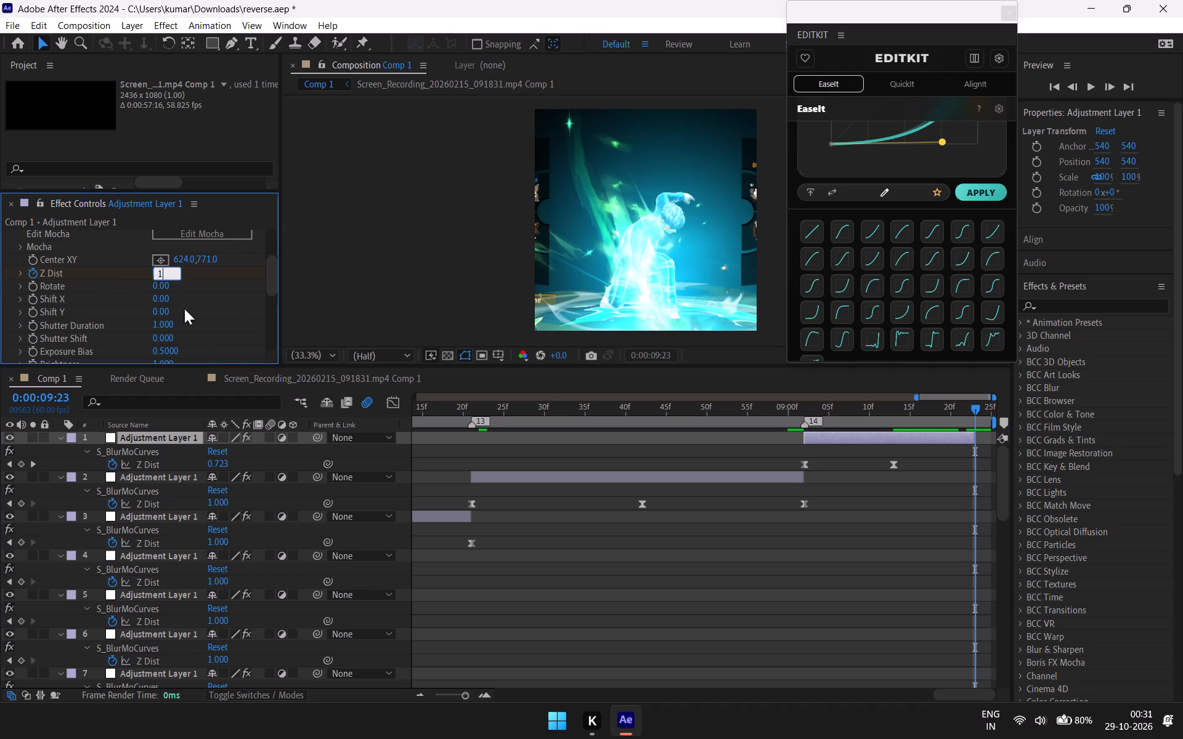
click(232, 318)
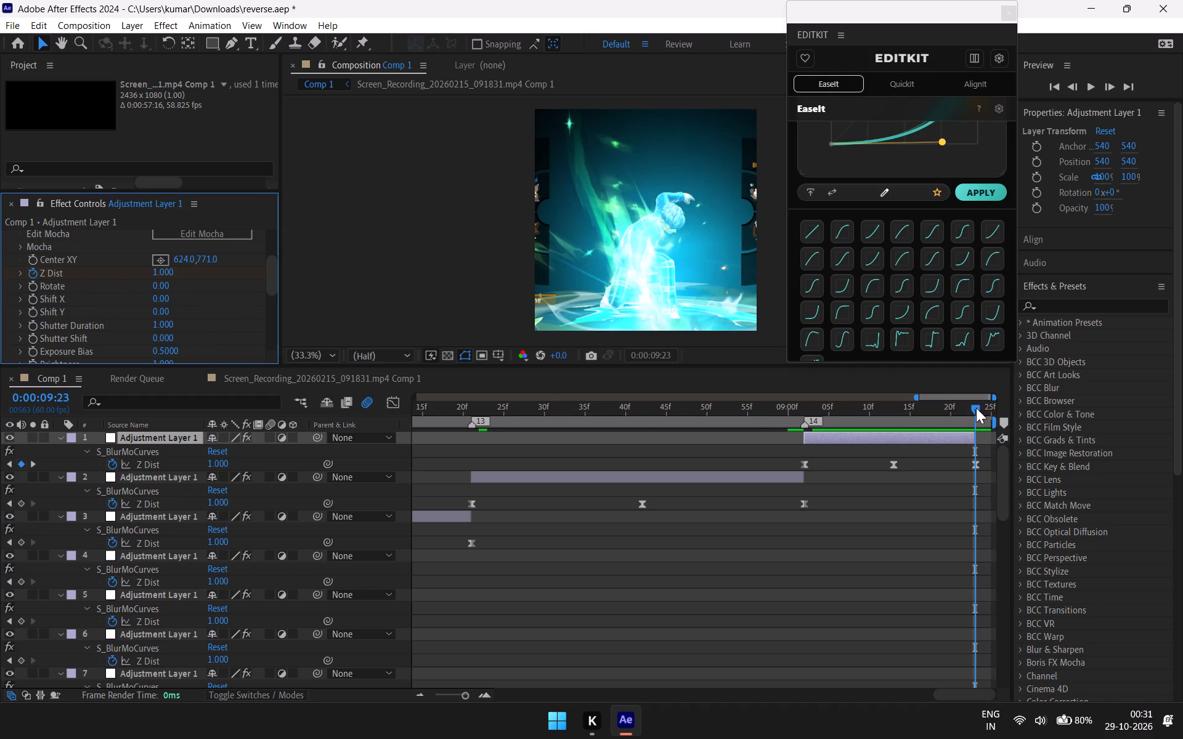
Apply the slow-start EaseIt curve to the final clip's last two Z Dist keyframes, at 0:00:09:13 and 0:00:09:23.
drag(976, 407, 950, 421)
drag(985, 460, 929, 460)
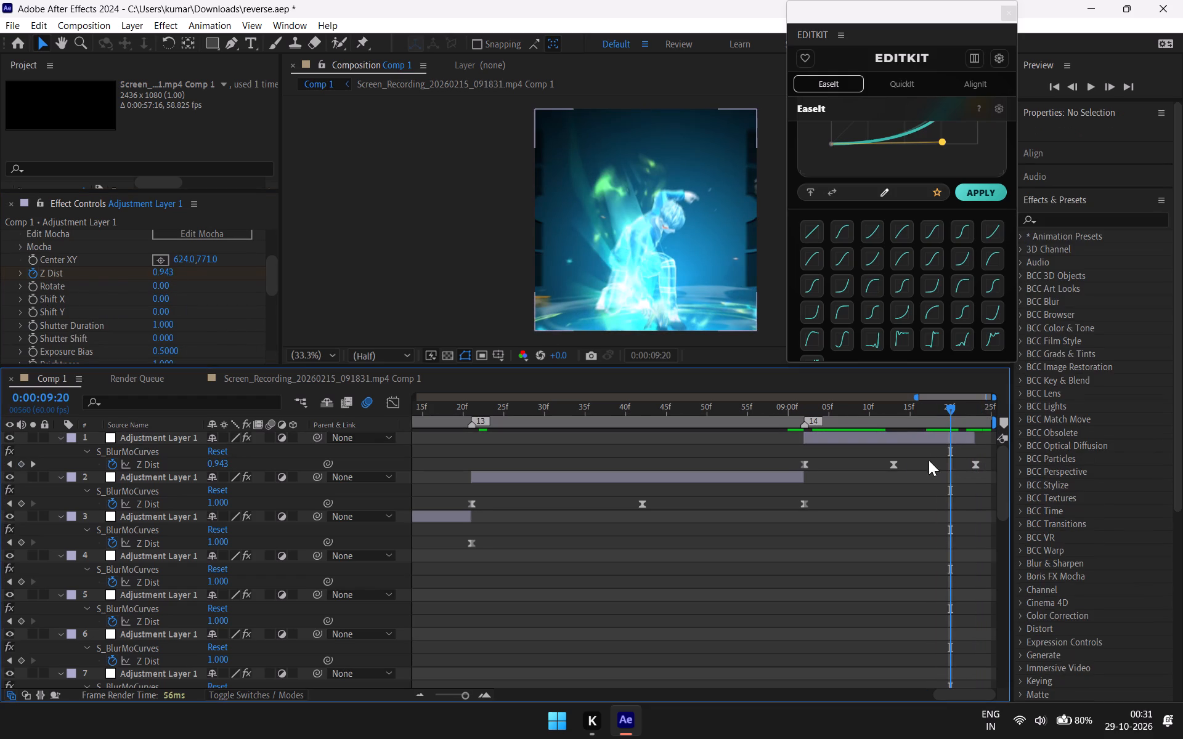
drag(929, 460, 903, 460)
drag(885, 485, 987, 462)
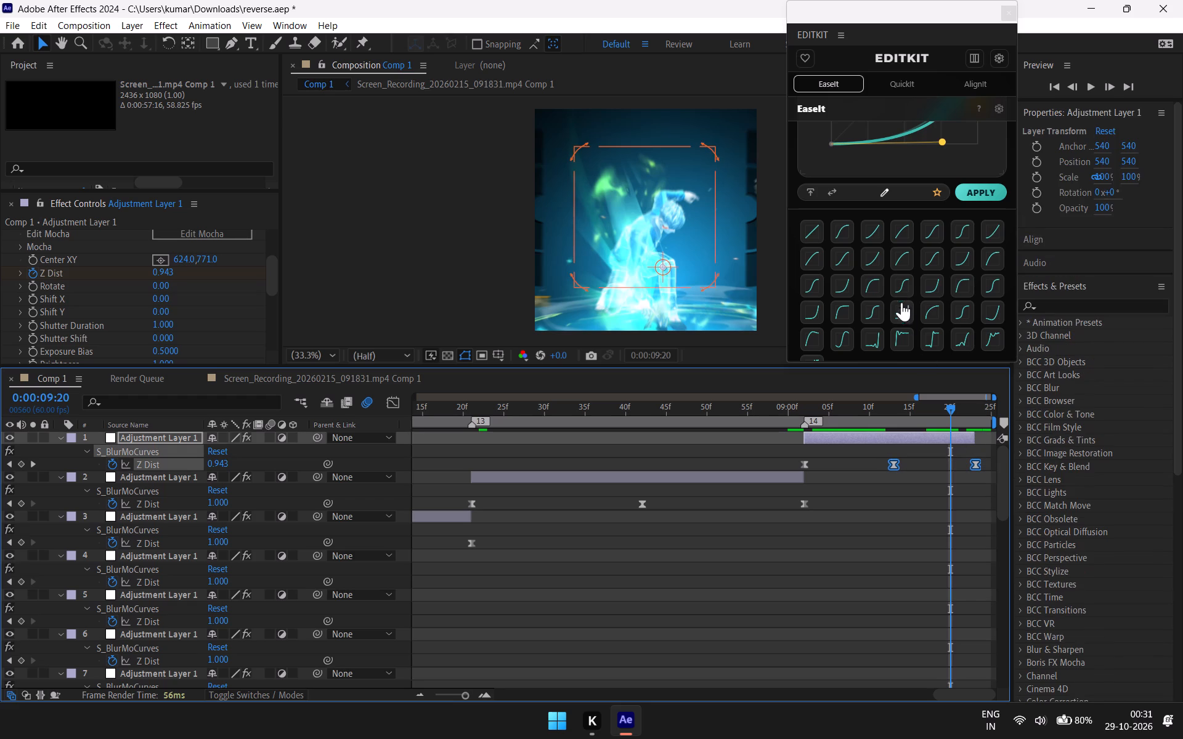
click(869, 284)
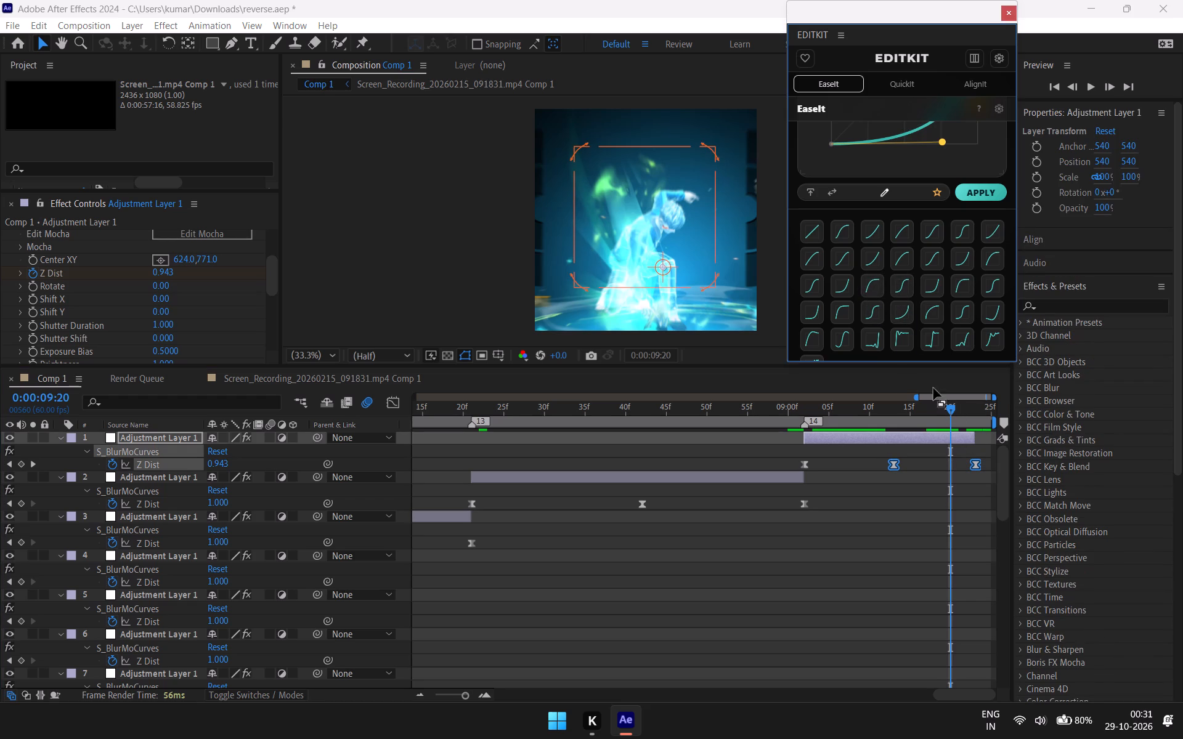
drag(895, 315, 902, 320)
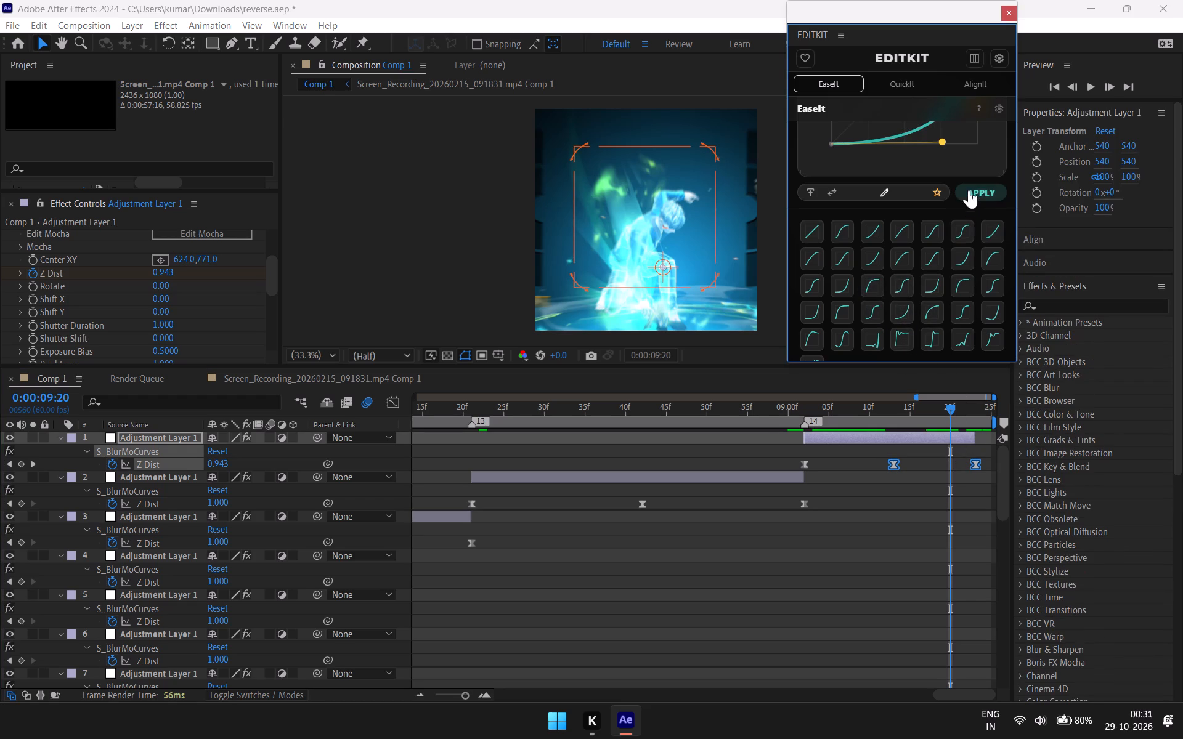
click(969, 190)
drag(948, 400, 935, 412)
Play back the composition from 0:00:00:00 to review the zoom animation across all clips.
drag(957, 394, 349, 395)
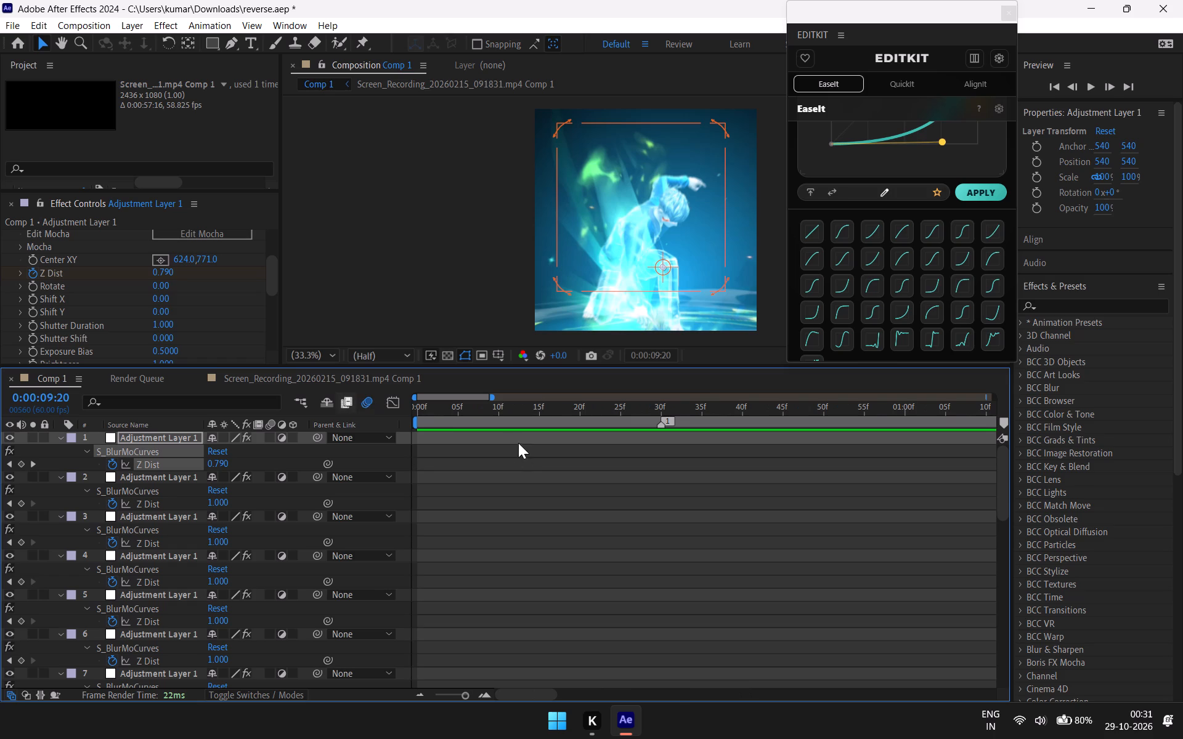
click(435, 403)
drag(434, 405, 396, 410)
key(space)
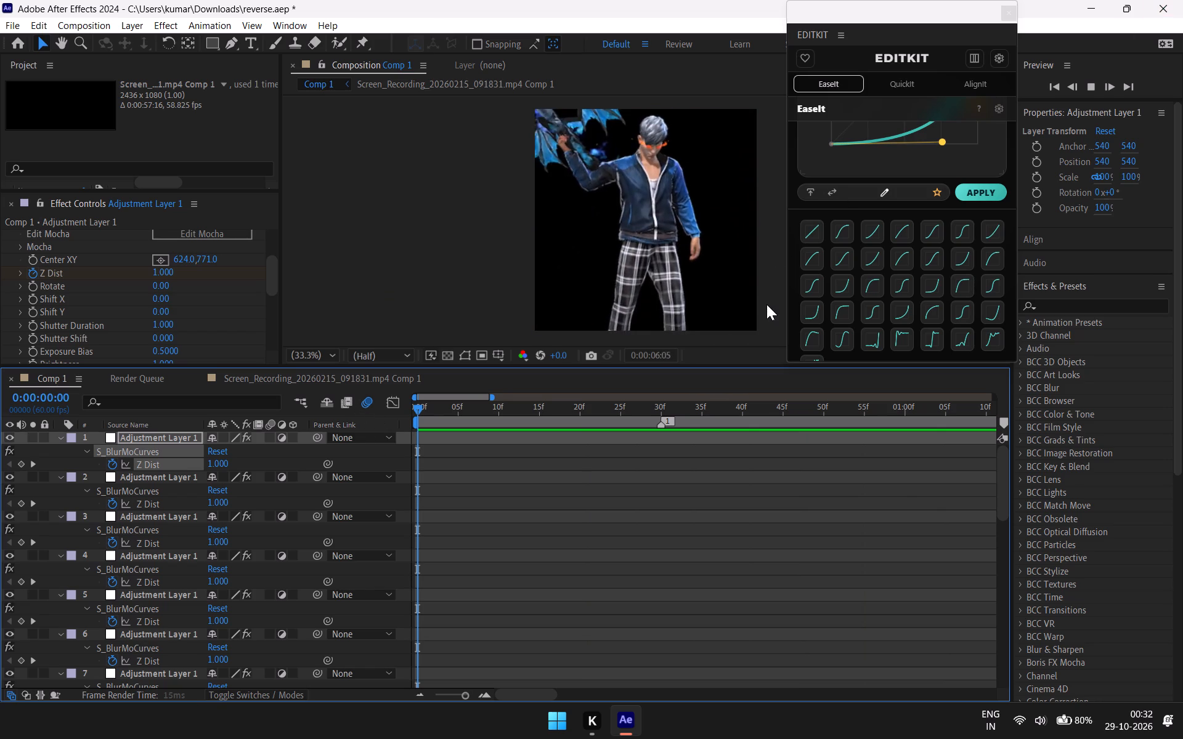
Save the reverse project and close After Effects.
key(ctrl+s)
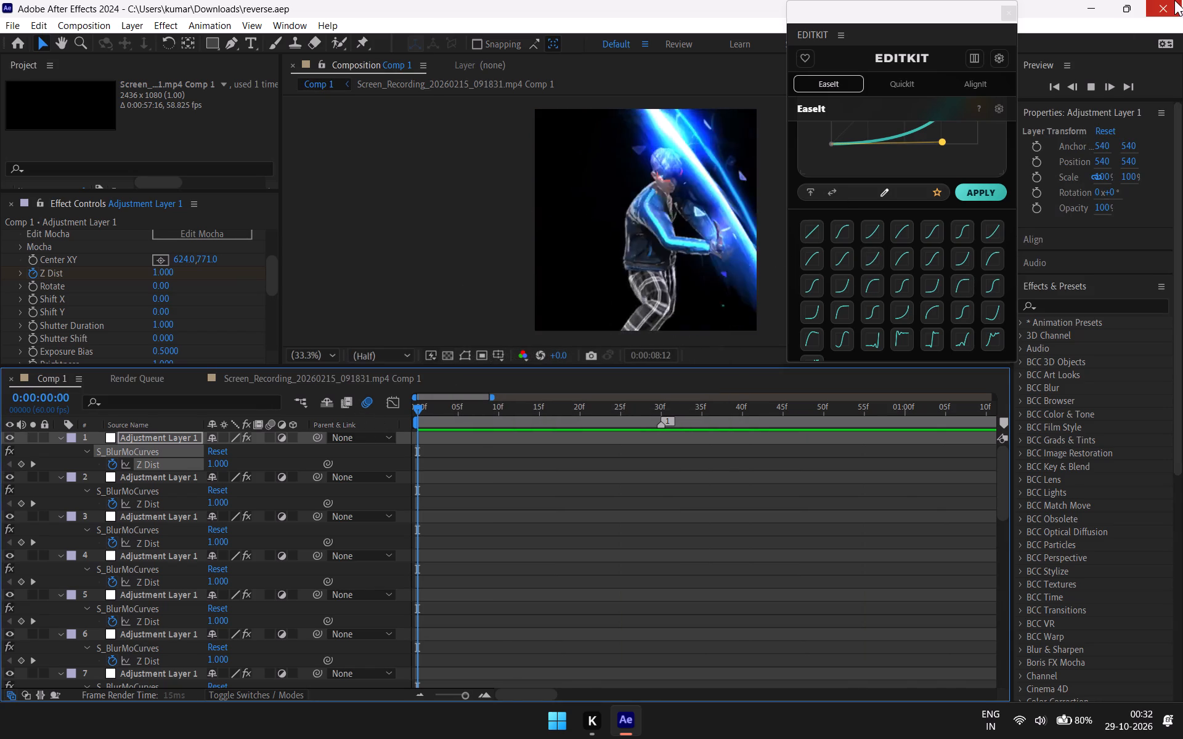
drag(1174, 0, 1180, 0)
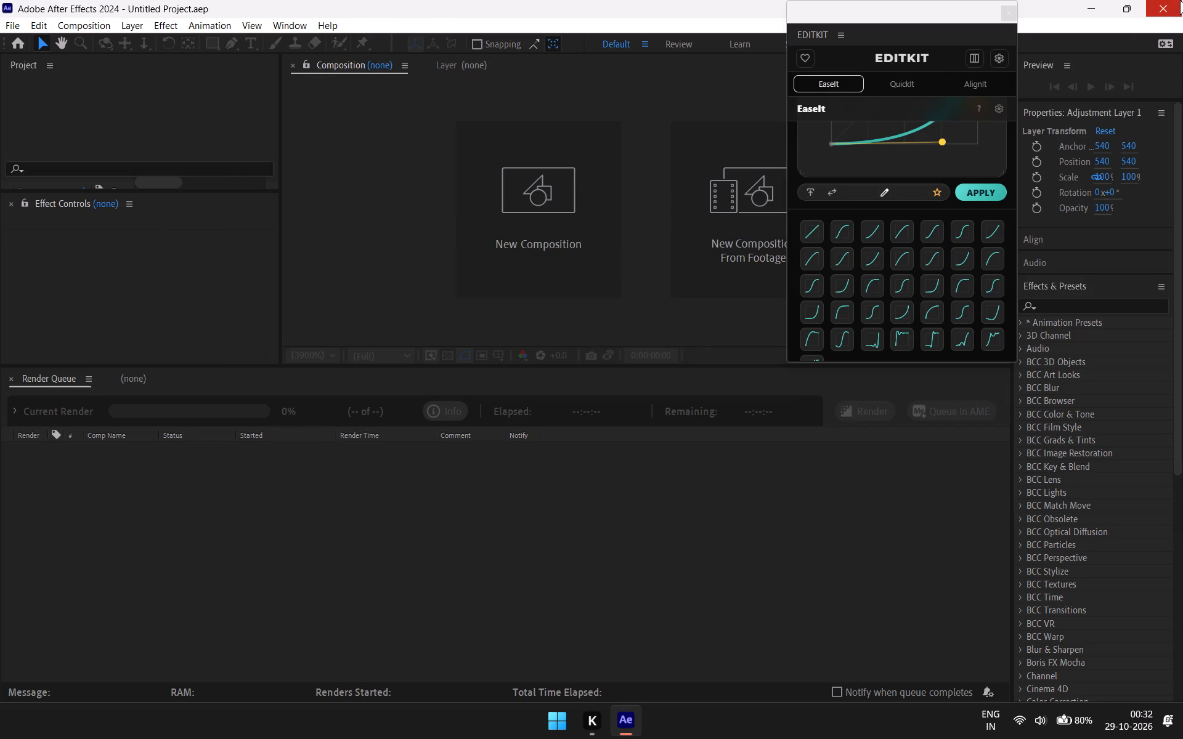
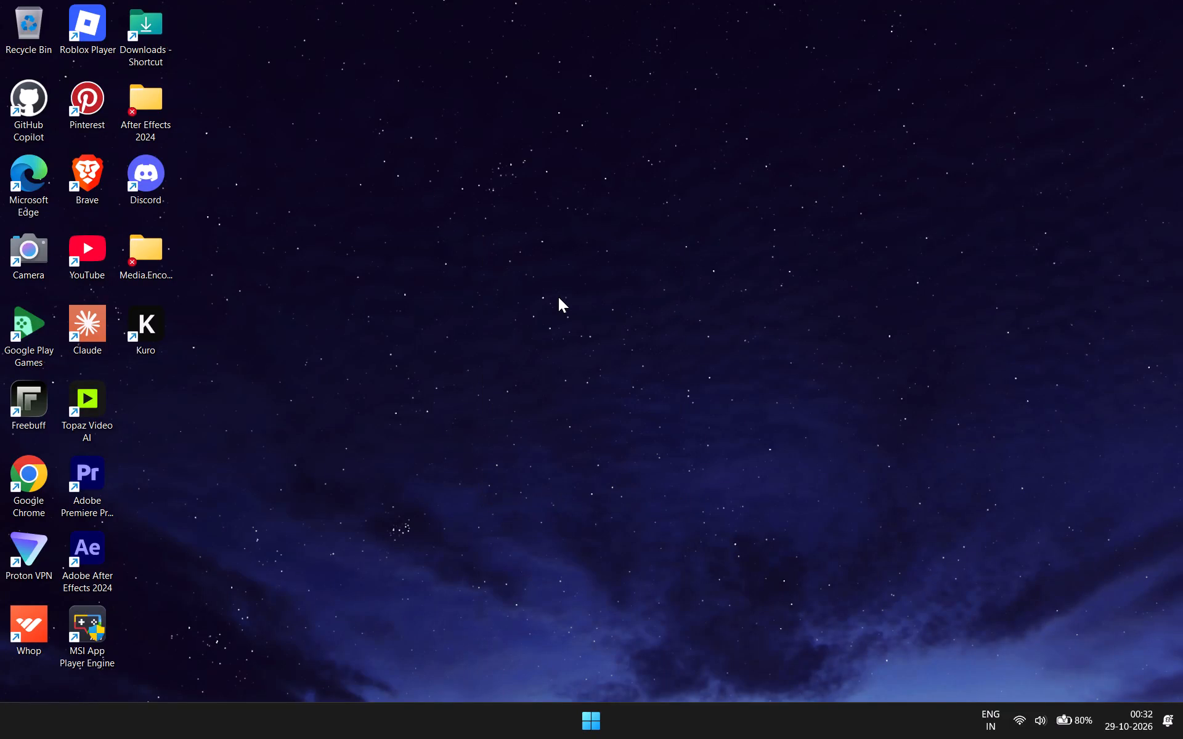
Shut down the computer from the Windows desktop.
key(super+x)
text(uu)
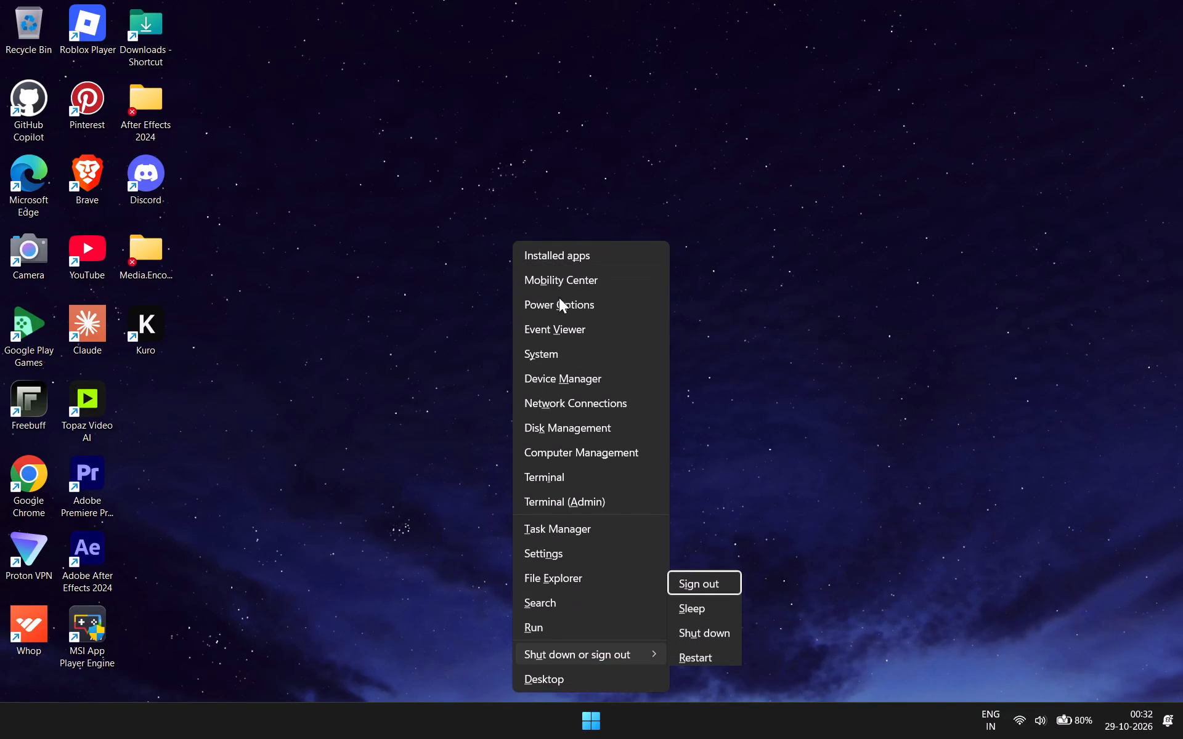